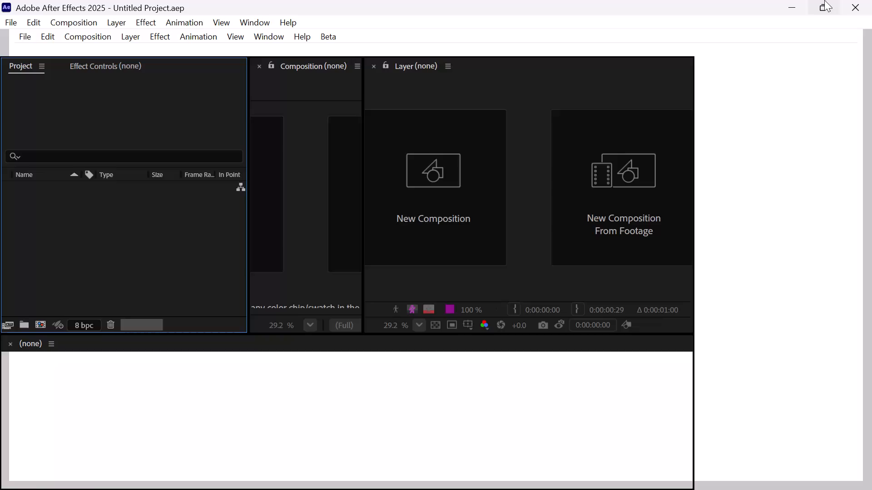
Close the browser window behind After Effects and maximize the After Effects window.
{"action": "left_click_drag", "start_coordinate": [765, 7], "coordinate": [750, 75]}
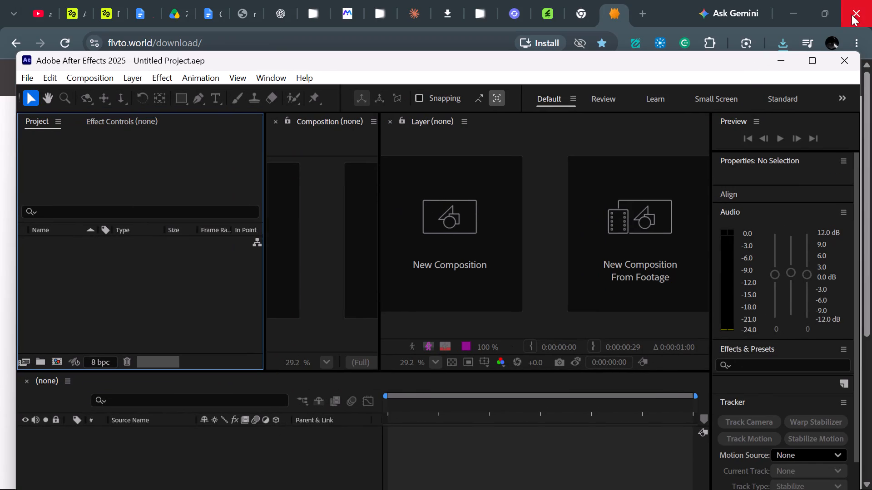
{"action": "left_click", "coordinate": [852, 14]}
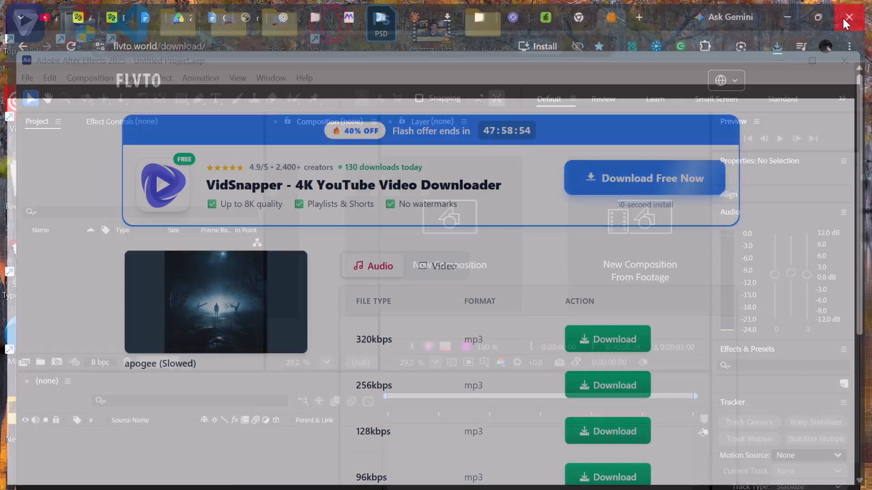
{"action": "left_click", "coordinate": [817, 67]}
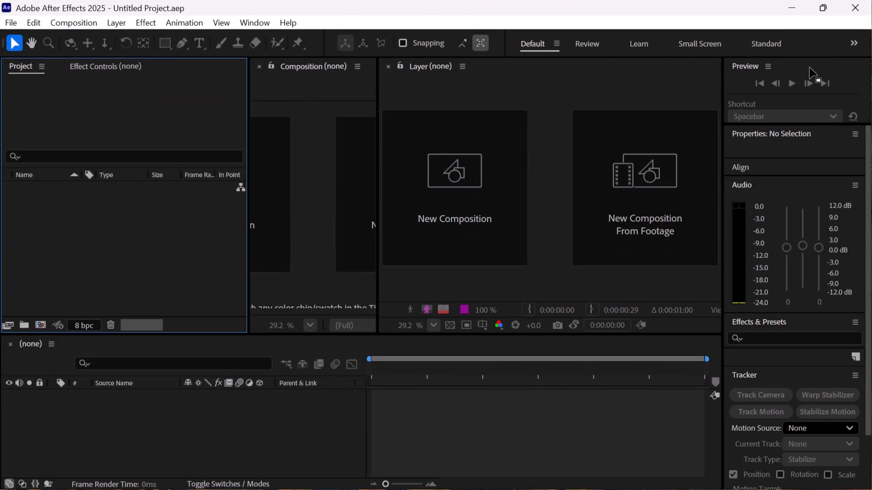
Import the apogee (Slowed) MP3 and the four flow MP4 clips from the Downloads folder as footage.
{"action": "double_click", "coordinate": [146, 280]}
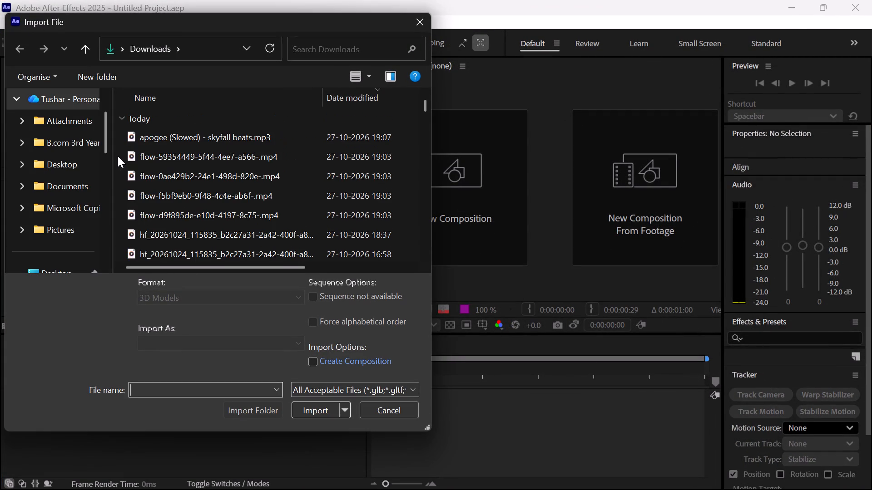
{"action": "left_click_drag", "start_coordinate": [120, 220], "coordinate": [228, 157]}
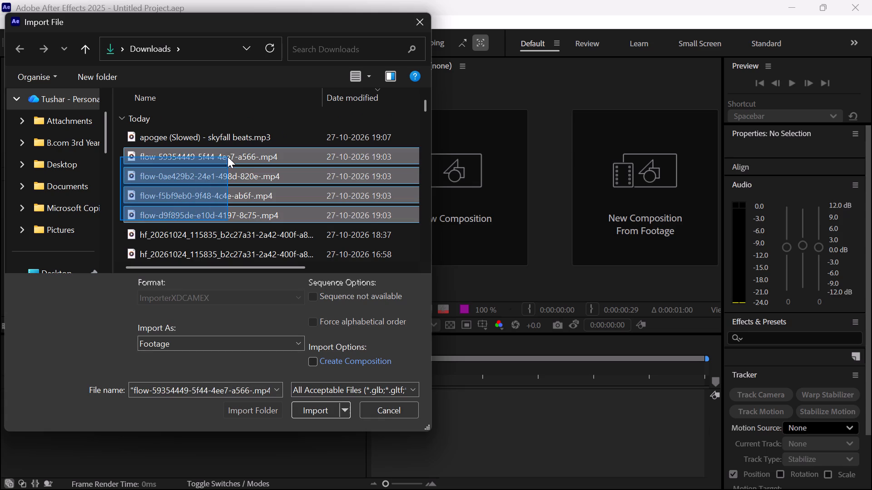
{"action": "left_click_drag", "start_coordinate": [228, 157], "coordinate": [251, 135]}
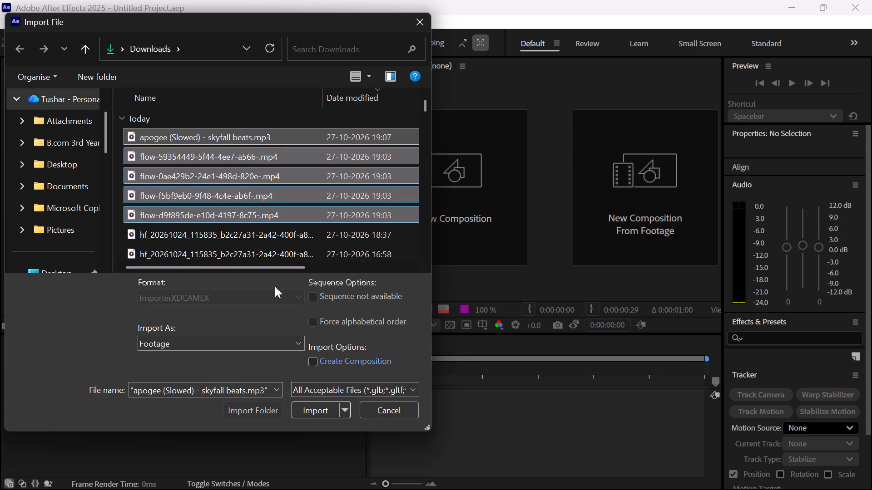
{"action": "left_click", "coordinate": [329, 410]}
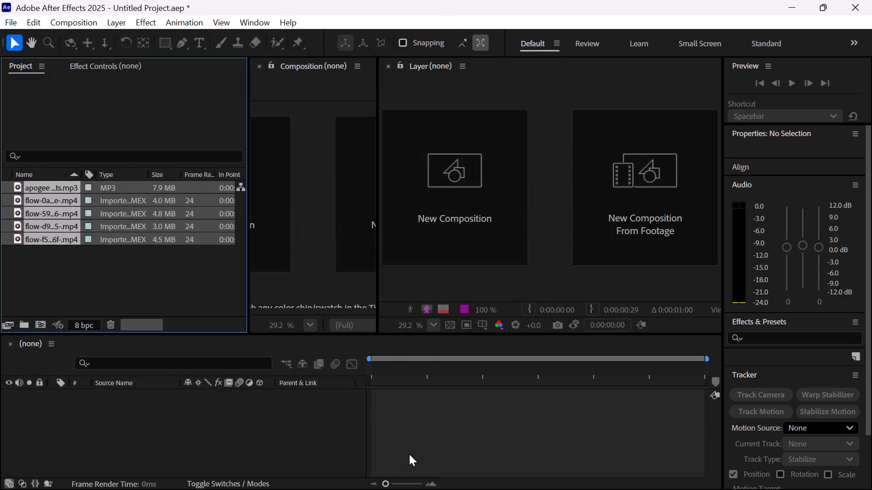
Close the empty Layer viewer.
{"action": "left_click", "coordinate": [409, 454]}
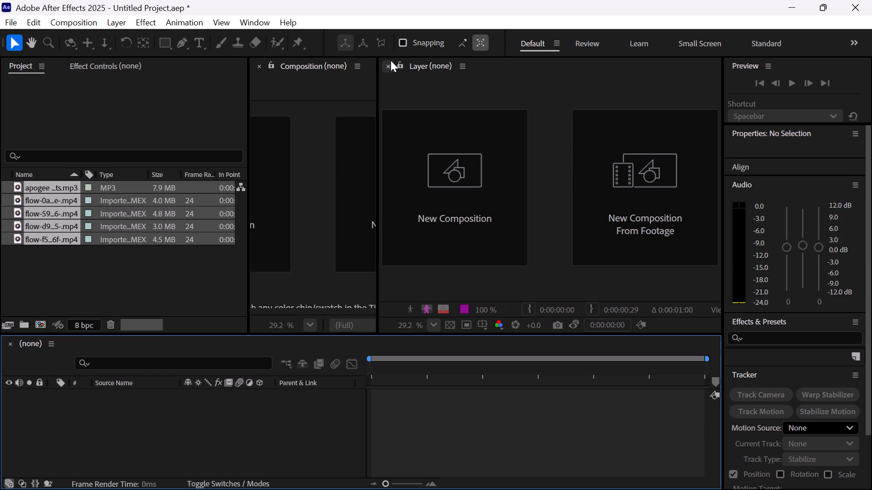
{"action": "left_click", "coordinate": [391, 64]}
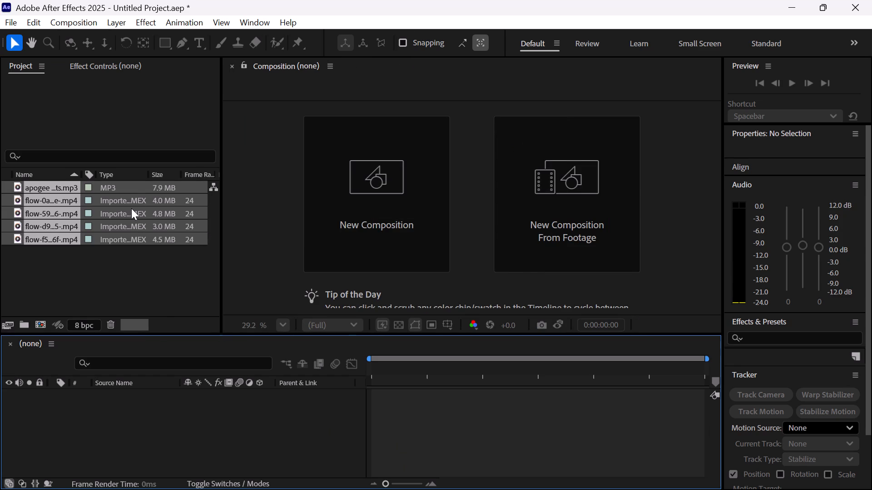
Create a composition from the flow-d9f895de clip by placing it in the empty timeline.
{"action": "left_click", "coordinate": [132, 209]}
{"action": "left_click", "coordinate": [51, 231]}
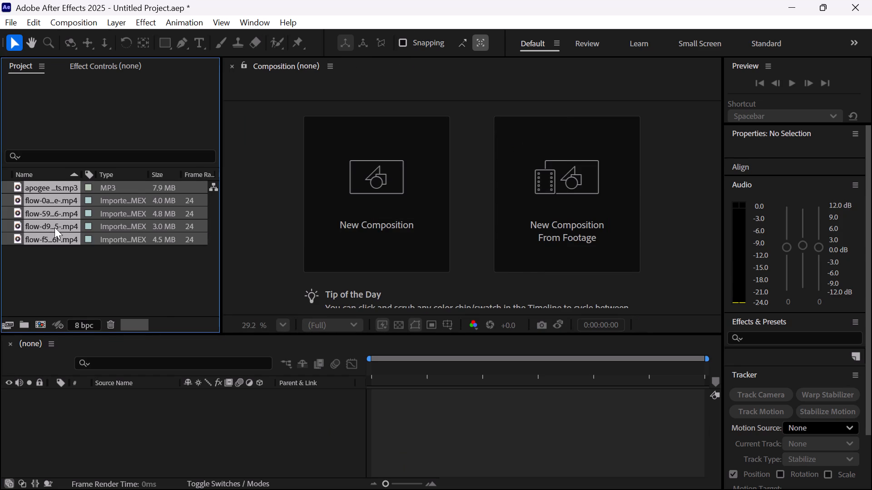
{"action": "left_click", "coordinate": [71, 257]}
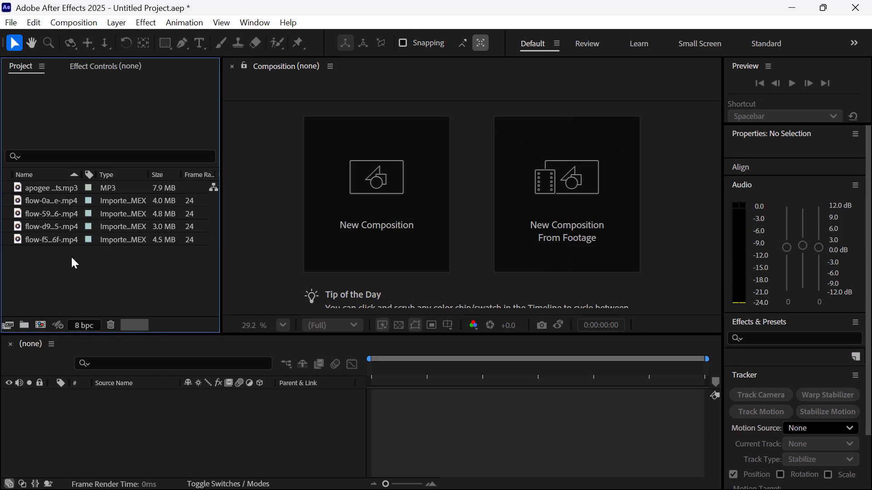
{"action": "left_click", "coordinate": [62, 237]}
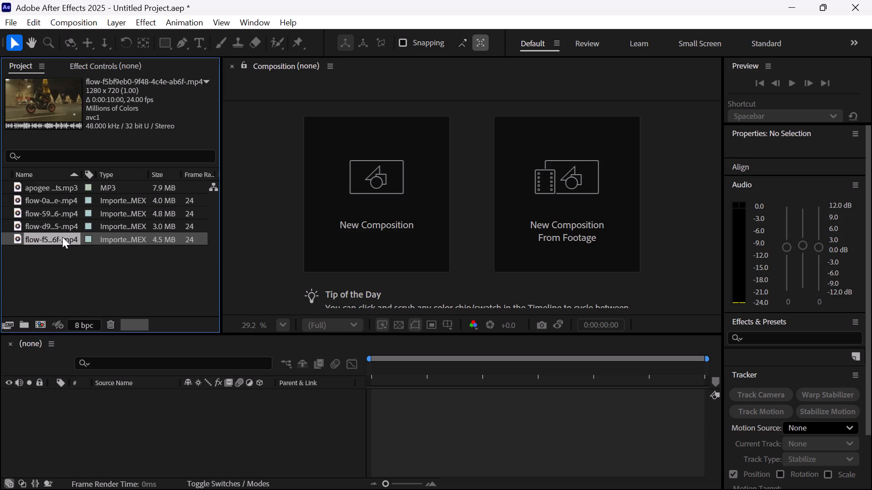
{"action": "left_click", "coordinate": [65, 229]}
{"action": "left_click_drag", "start_coordinate": [64, 229], "coordinate": [414, 406]}
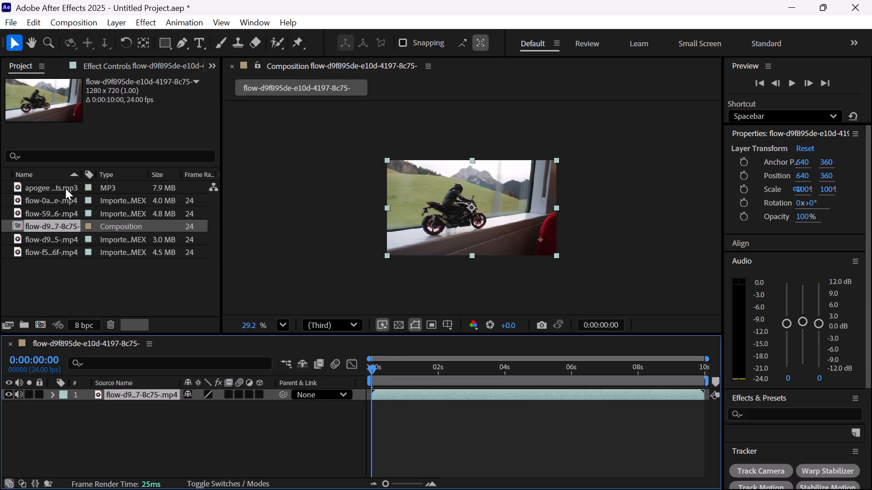
Add the apogee music below the video layer and align its start with 0:00:00:00.
{"action": "left_click_drag", "start_coordinate": [63, 188], "coordinate": [426, 416]}
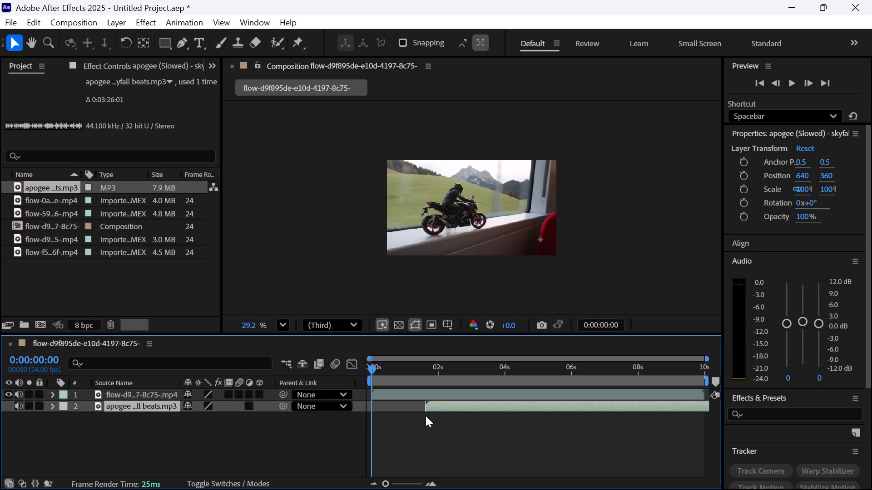
{"action": "left_click_drag", "start_coordinate": [439, 407], "coordinate": [384, 412]}
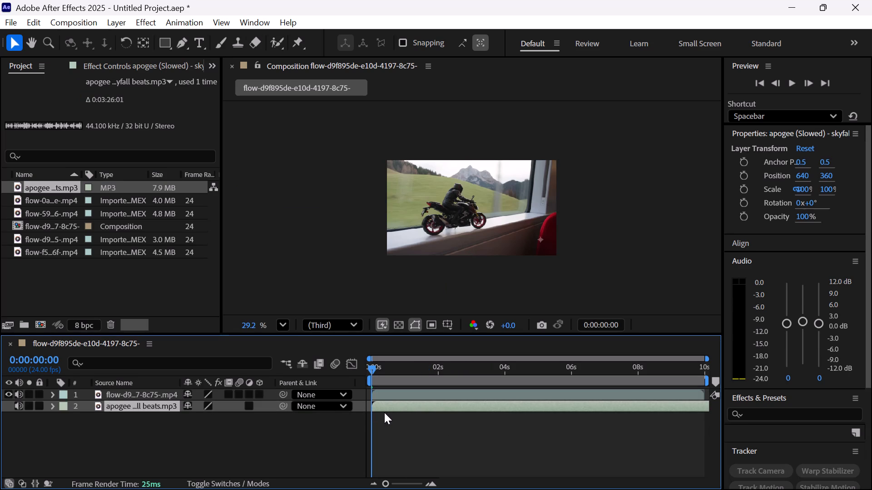
Keyframe the music layer's Audio Levels at 0:00:00:00 with a value of -9 dB.
{"action": "key", "text": "l"}
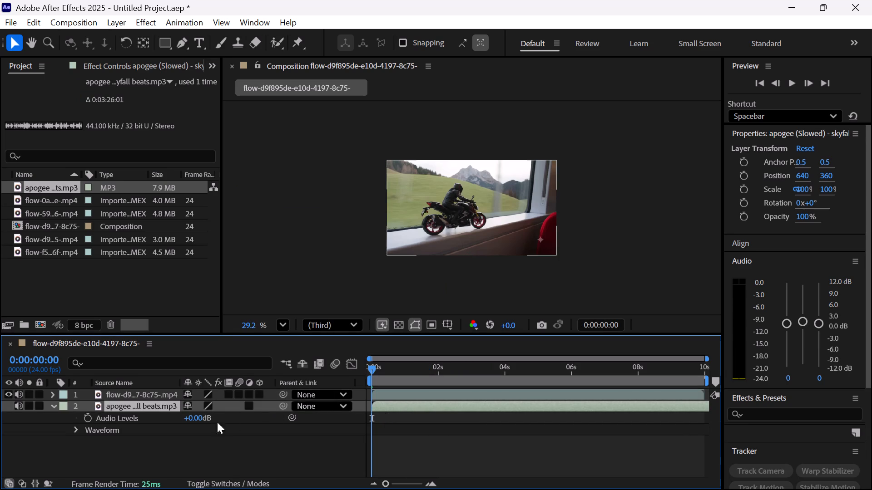
{"action": "left_click_drag", "start_coordinate": [198, 418], "coordinate": [207, 422]}
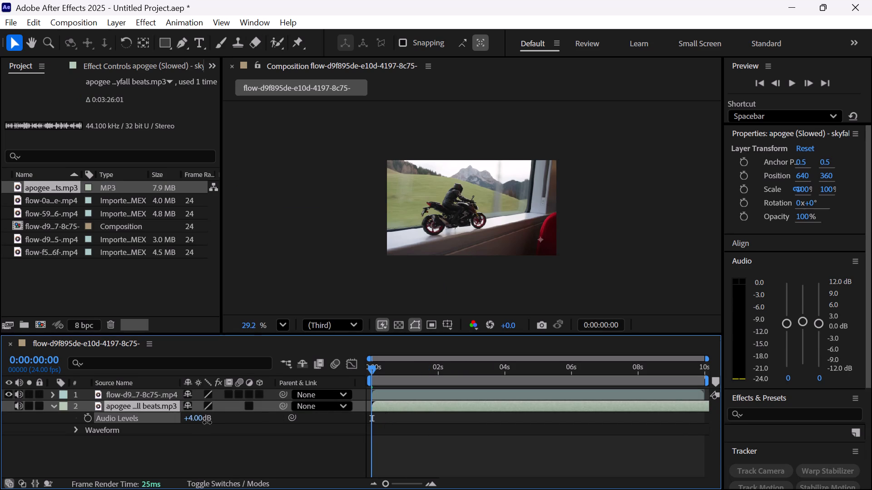
{"action": "left_click_drag", "start_coordinate": [207, 422], "coordinate": [203, 423]}
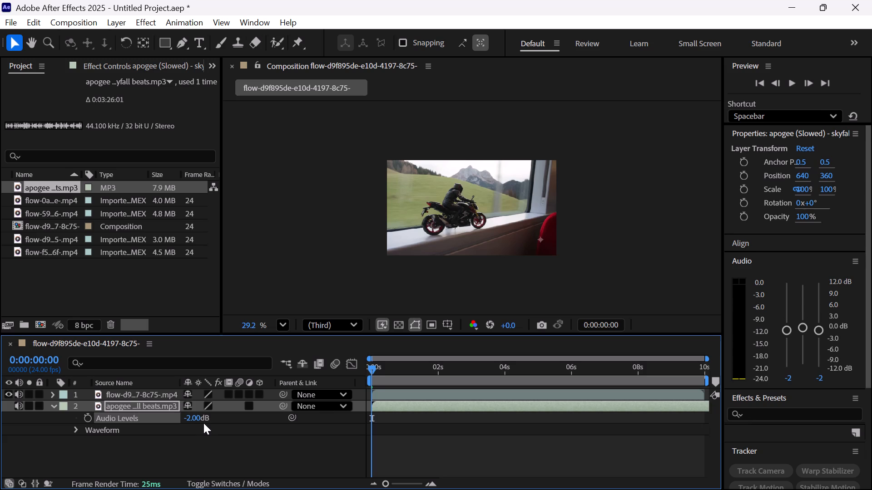
{"action": "left_click_drag", "start_coordinate": [195, 417], "coordinate": [209, 413]}
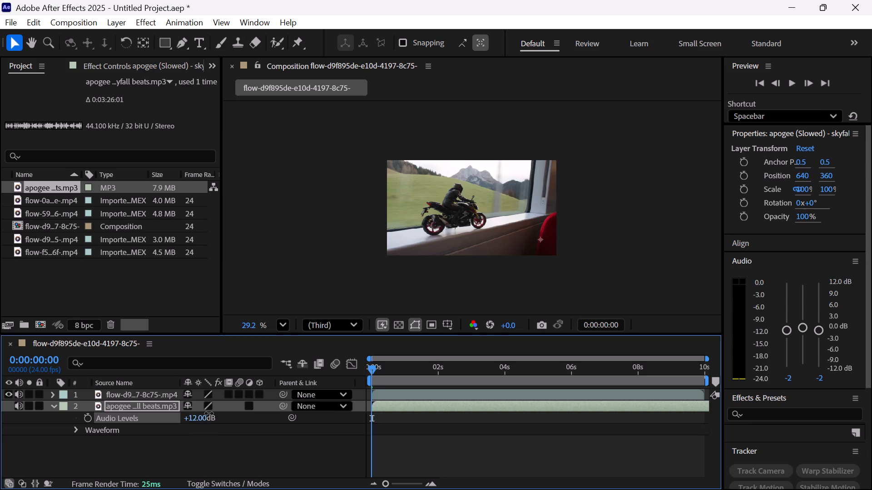
{"action": "left_click_drag", "start_coordinate": [209, 413], "coordinate": [202, 415]}
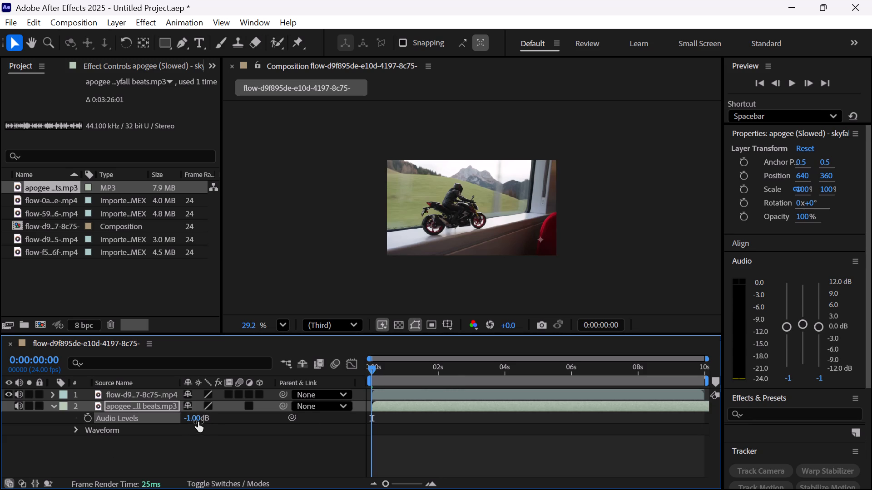
{"action": "left_click", "coordinate": [86, 416]}
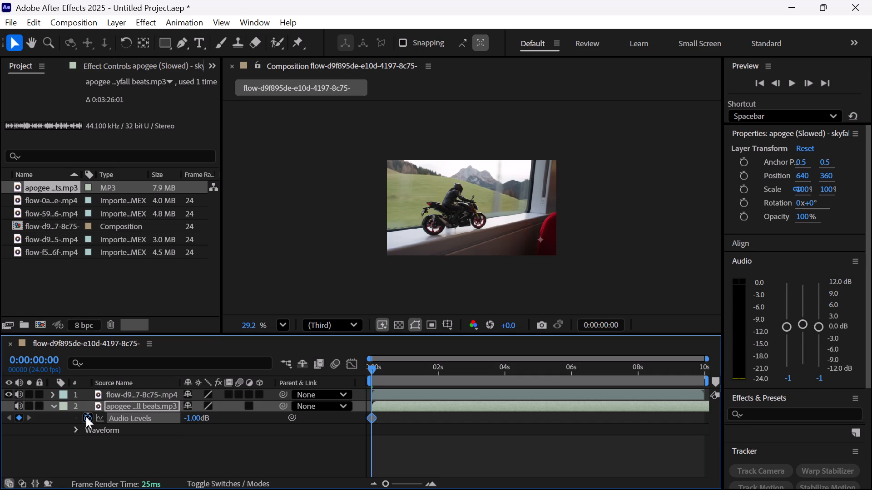
{"action": "left_click_drag", "start_coordinate": [198, 416], "coordinate": [181, 425]}
{"action": "left_click_drag", "start_coordinate": [181, 425], "coordinate": [195, 426]}
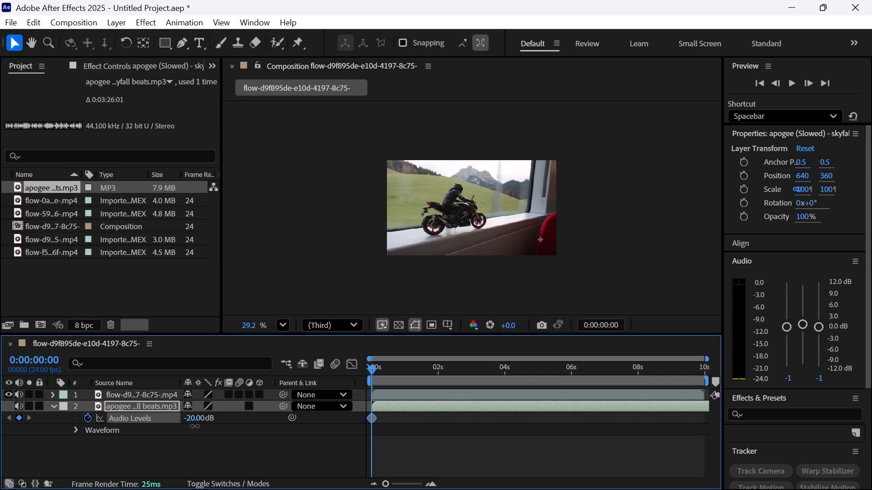
{"action": "left_click_drag", "start_coordinate": [195, 426], "coordinate": [199, 426]}
{"action": "left_click_drag", "start_coordinate": [199, 426], "coordinate": [203, 425]}
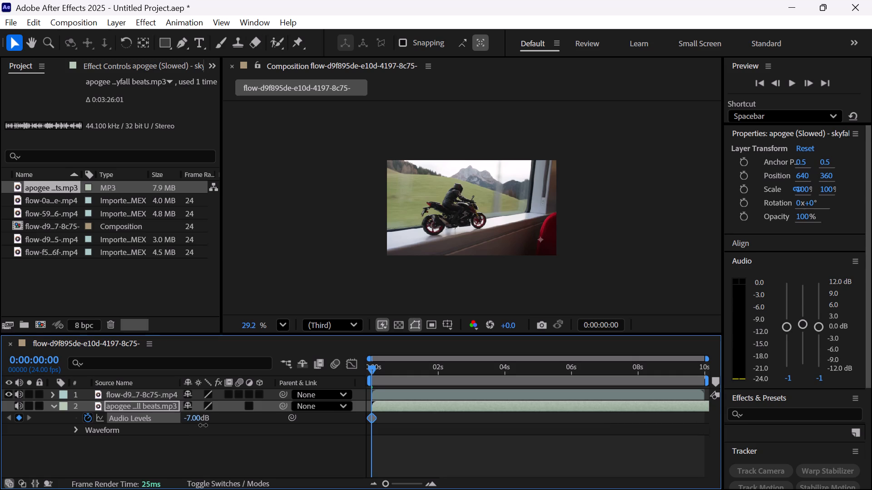
{"action": "left_click_drag", "start_coordinate": [203, 425], "coordinate": [202, 425]}
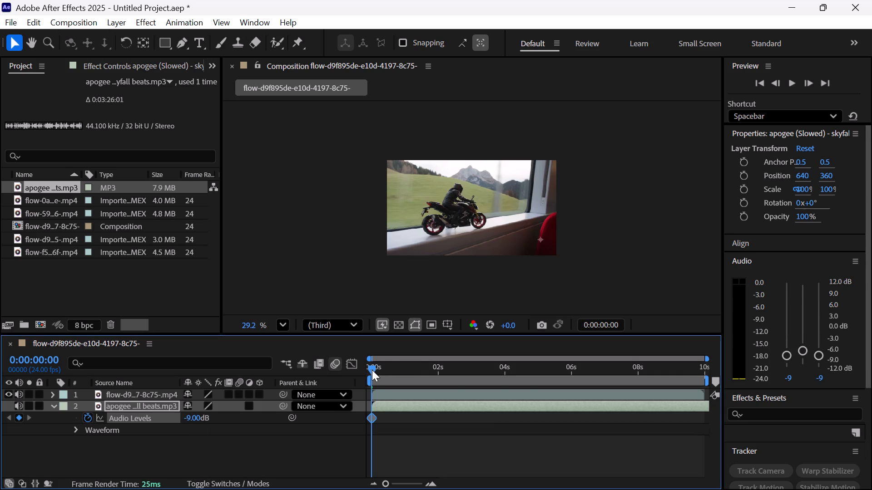
Add an Audio Levels keyframe of +10 dB to the music layer at 0:00:08:22, just before the dark shot ends.
{"action": "left_click_drag", "start_coordinate": [372, 370], "coordinate": [582, 384]}
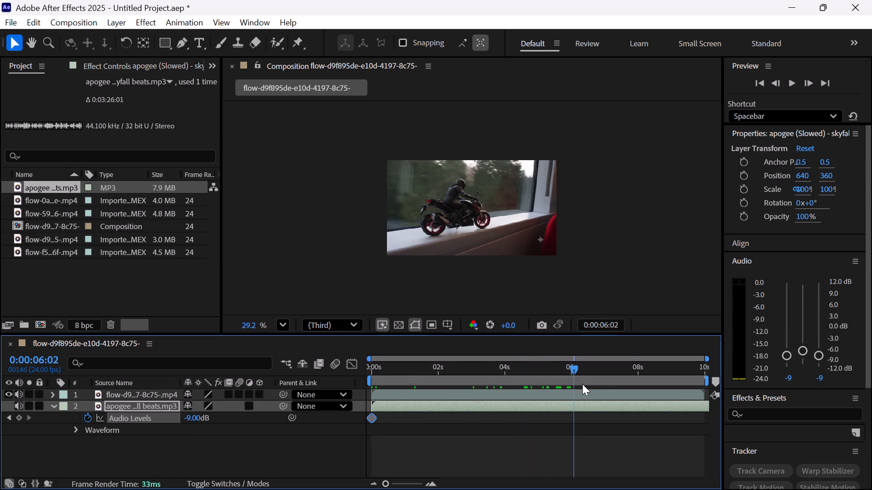
{"action": "left_click_drag", "start_coordinate": [582, 384], "coordinate": [661, 385]}
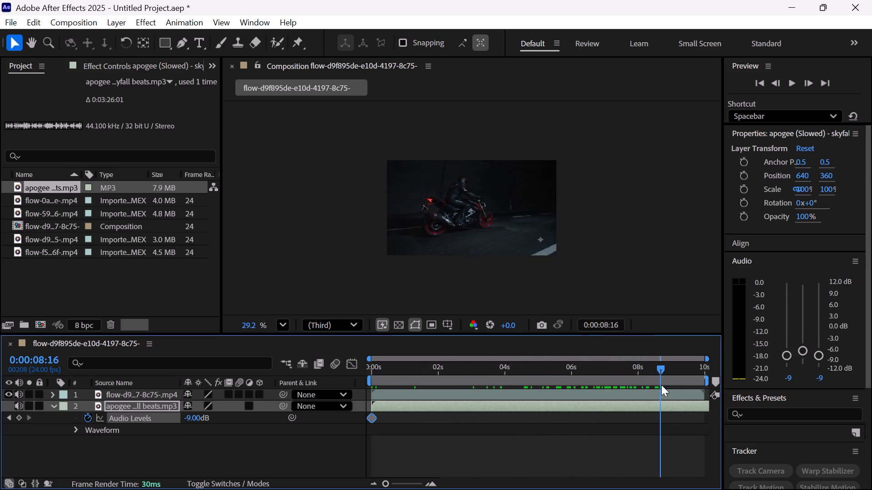
{"action": "left_click_drag", "start_coordinate": [661, 385], "coordinate": [670, 393]}
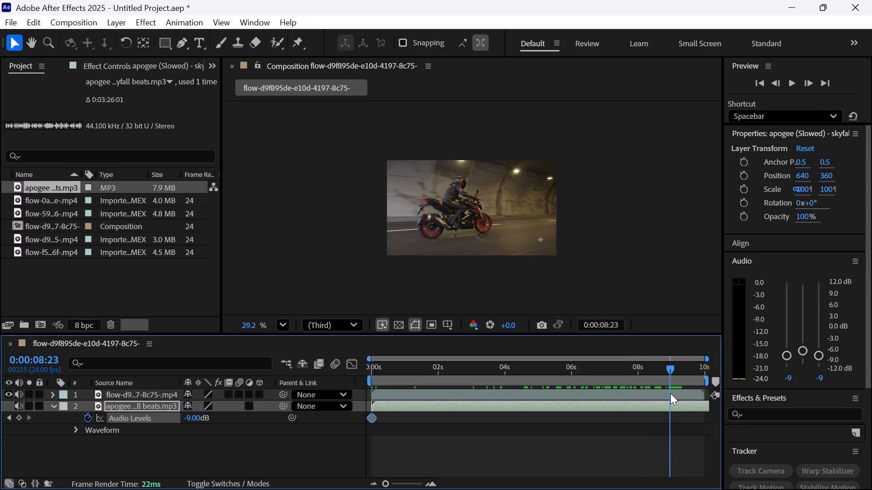
{"action": "left_click_drag", "start_coordinate": [670, 393], "coordinate": [669, 394]}
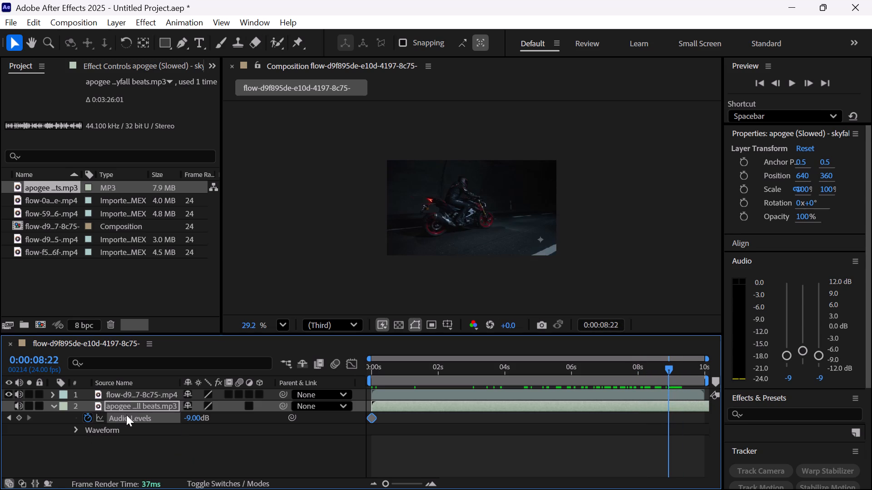
{"action": "left_click_drag", "start_coordinate": [198, 415], "coordinate": [211, 415]}
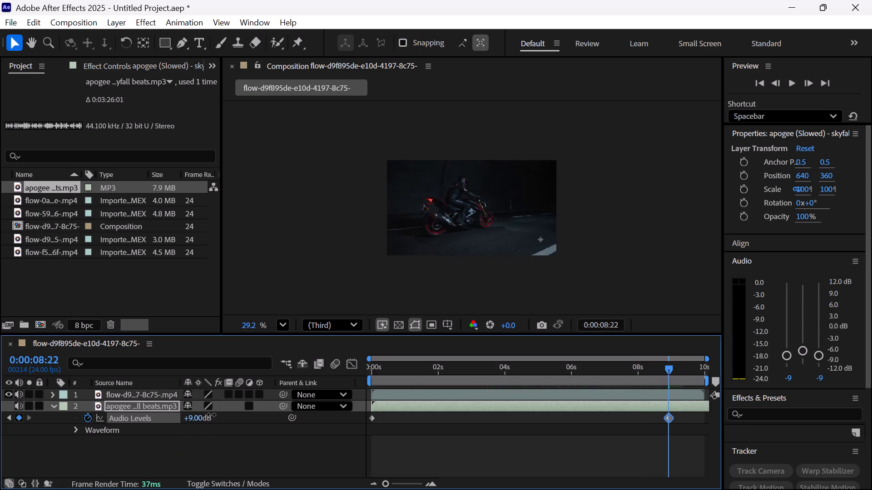
{"action": "left_click_drag", "start_coordinate": [211, 415], "coordinate": [217, 419]}
{"action": "left_click_drag", "start_coordinate": [217, 419], "coordinate": [223, 418]}
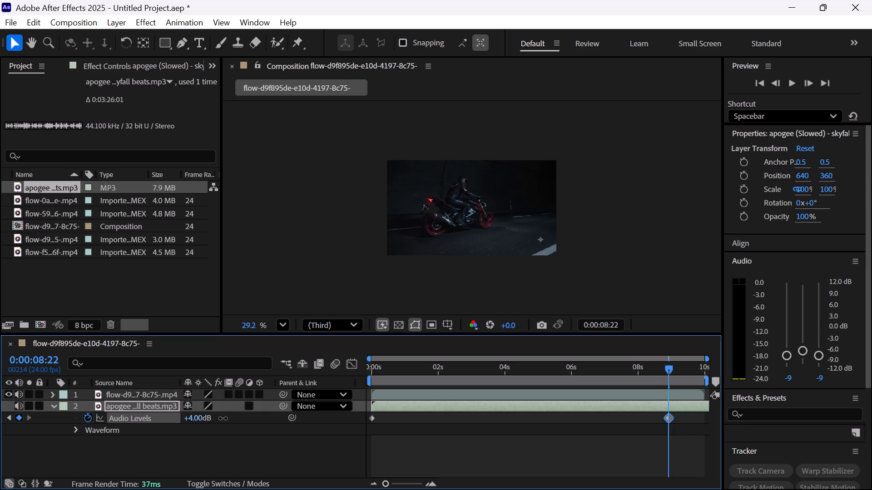
{"action": "left_click_drag", "start_coordinate": [223, 418], "coordinate": [227, 419]}
{"action": "left_click_drag", "start_coordinate": [227, 419], "coordinate": [227, 419]}
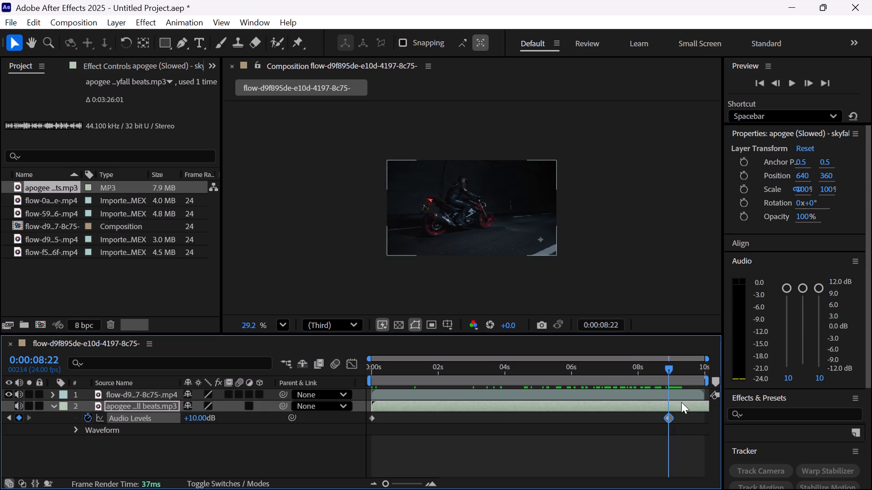
Preview the composition from 0:00:00:00 to check the music's volume change.
{"action": "left_click_drag", "start_coordinate": [669, 371], "coordinate": [336, 401]}
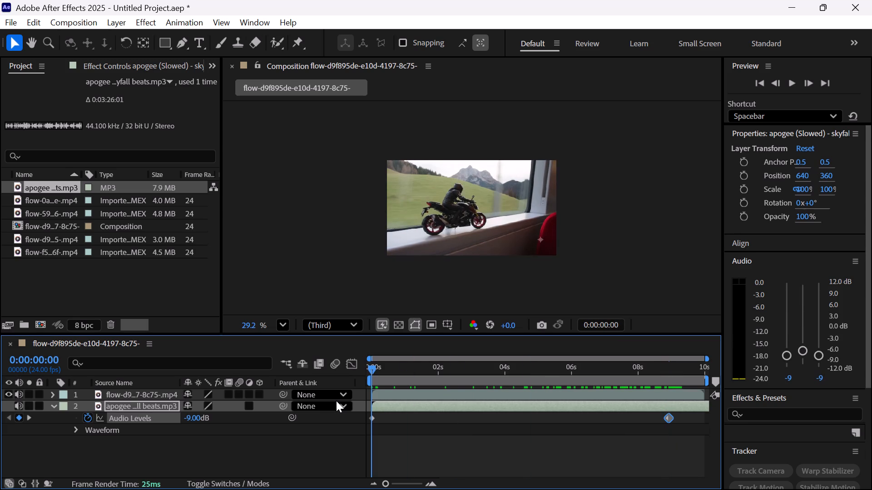
{"action": "left_click_drag", "start_coordinate": [336, 401], "coordinate": [337, 401]}
{"action": "key", "text": "space"}
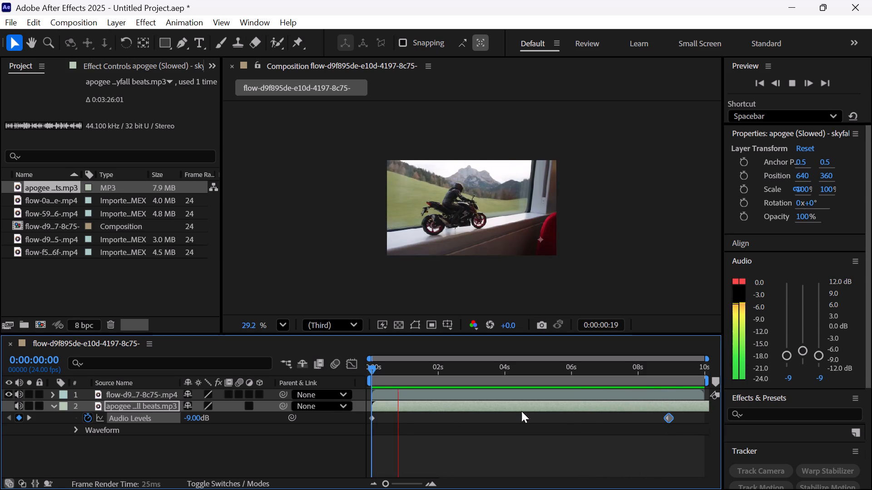
Delete both Audio Levels keyframes from the music layer, leaving its level at a constant -9 dB.
{"action": "left_click", "coordinate": [667, 419]}
{"action": "key", "text": "Delete"}
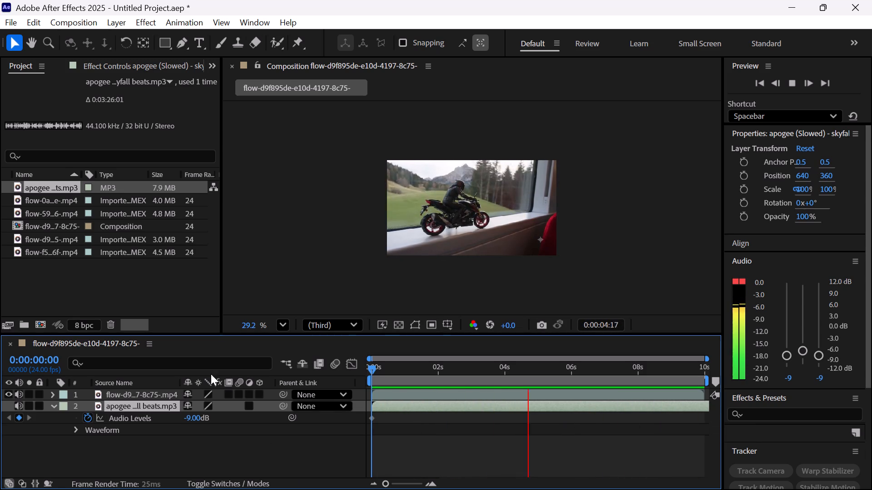
{"action": "left_click", "coordinate": [372, 417]}
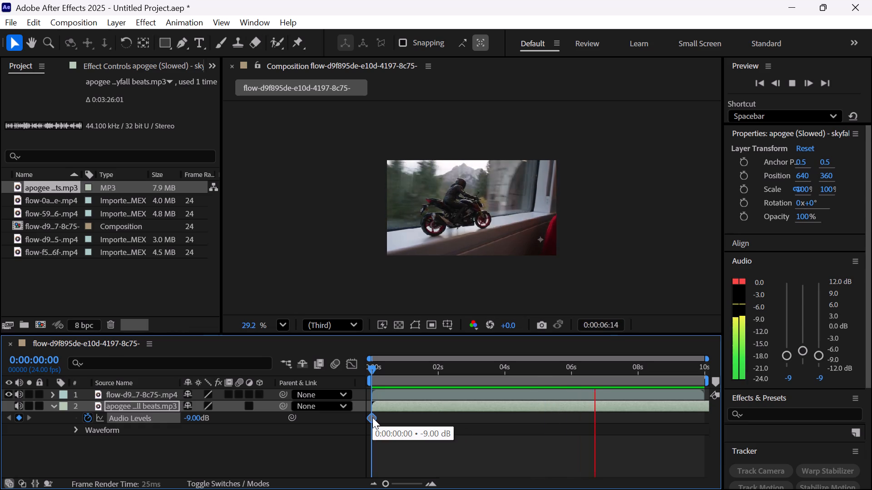
{"action": "left_click", "coordinate": [482, 406]}
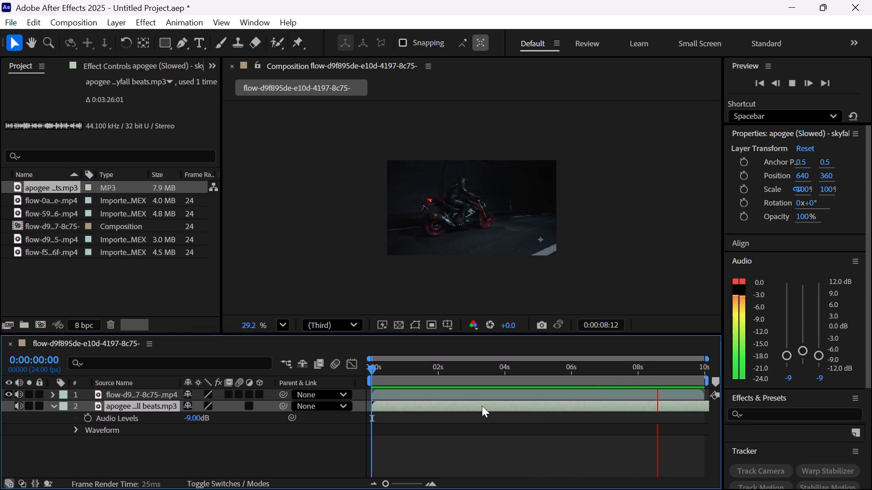
Stop the preview and scrub through the composition to 0:00:09:23 to examine the shots.
{"action": "scroll", "coordinate": [482, 406], "scroll_direction": "left", "scroll_amount": 4}
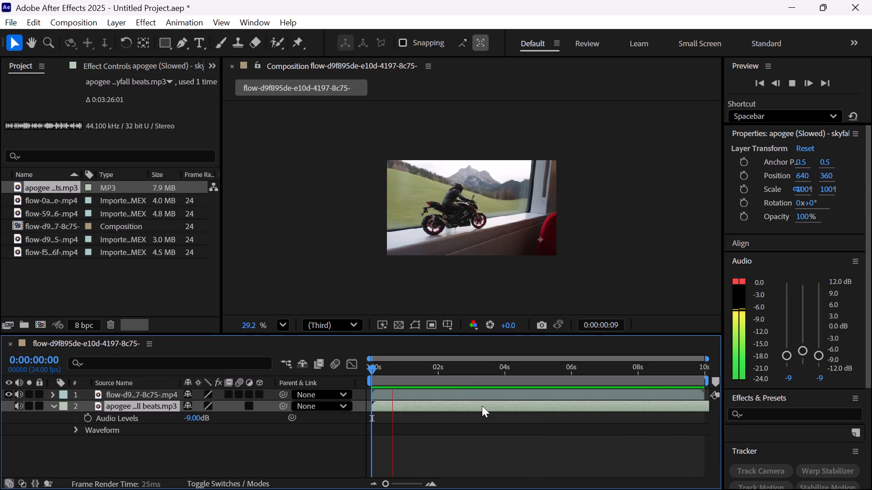
{"action": "scroll", "coordinate": [558, 455], "scroll_direction": "left", "scroll_amount": 2}
{"action": "key", "text": "space"}
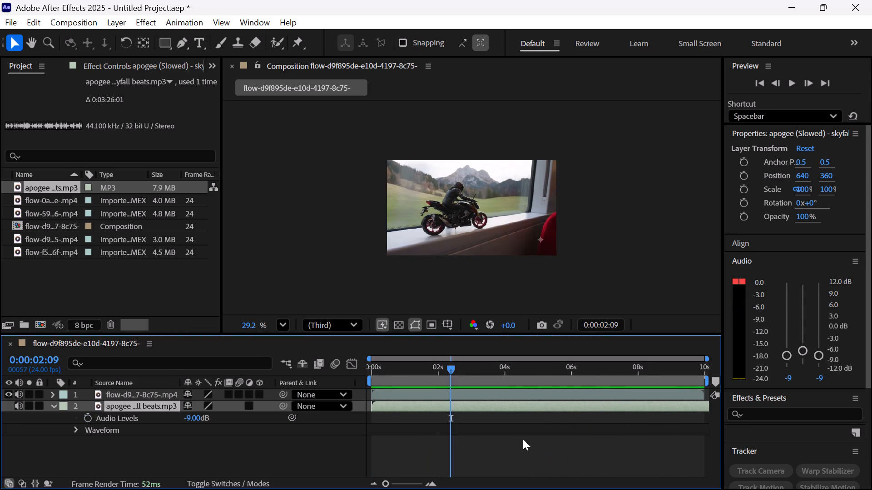
{"action": "scroll", "coordinate": [523, 439], "scroll_direction": "left", "scroll_amount": 2}
{"action": "scroll", "coordinate": [563, 404], "scroll_direction": "left", "scroll_amount": 2}
{"action": "left_click_drag", "start_coordinate": [450, 367], "coordinate": [544, 355]}
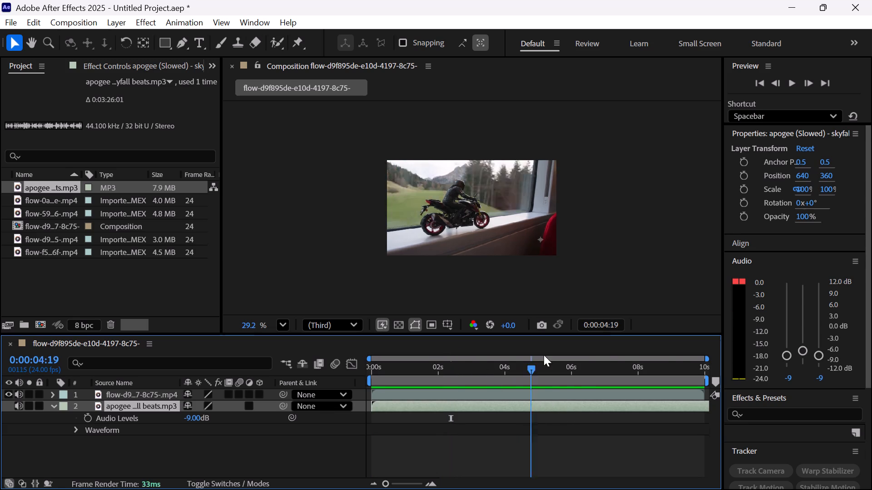
{"action": "left_click_drag", "start_coordinate": [544, 355], "coordinate": [731, 350]}
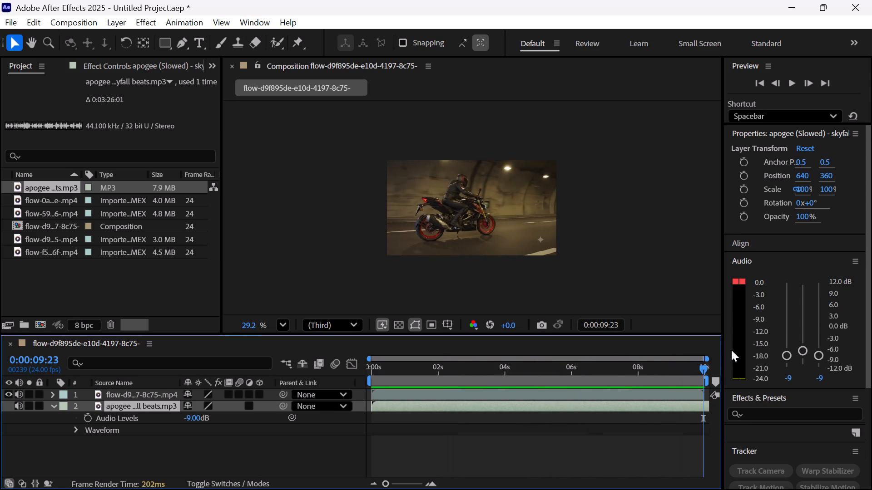
Slide the music layer earlier in time so it starts before 0:00:00:00 and a later part of the track plays.
{"action": "scroll", "coordinate": [505, 434], "scroll_direction": "left", "scroll_amount": 1}
{"action": "scroll", "coordinate": [505, 434], "scroll_direction": "down", "scroll_amount": 9, "text": "ctrl"}
{"action": "scroll", "coordinate": [519, 394], "scroll_direction": "left", "scroll_amount": 1}
{"action": "scroll", "coordinate": [519, 394], "scroll_direction": "down", "scroll_amount": 1, "text": "ctrl"}
{"action": "scroll", "coordinate": [519, 394], "scroll_direction": "left", "scroll_amount": 1, "text": "ctrl"}
{"action": "scroll", "coordinate": [519, 394], "scroll_direction": "down", "scroll_amount": 6, "text": "ctrl"}
{"action": "scroll", "coordinate": [519, 394], "scroll_direction": "up", "scroll_amount": 10, "text": "ctrl"}
{"action": "scroll", "coordinate": [519, 394], "scroll_direction": "down", "scroll_amount": 8, "text": "ctrl"}
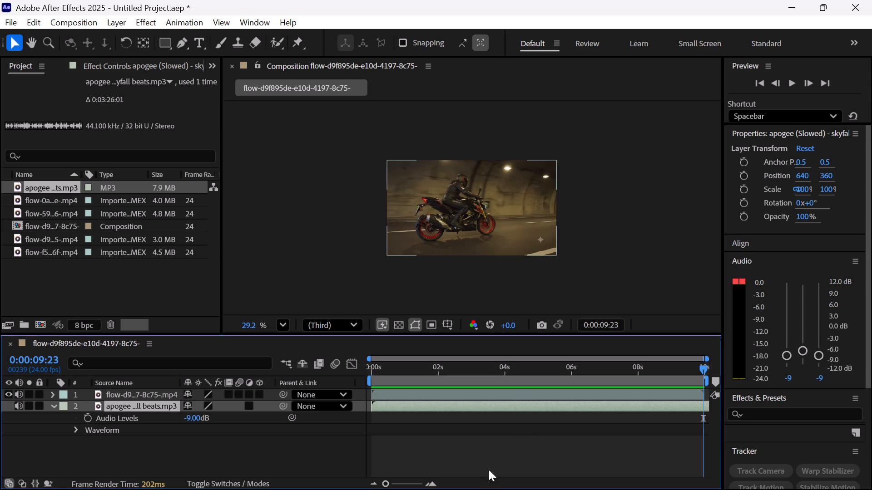
{"action": "left_click_drag", "start_coordinate": [384, 483], "coordinate": [495, 489]}
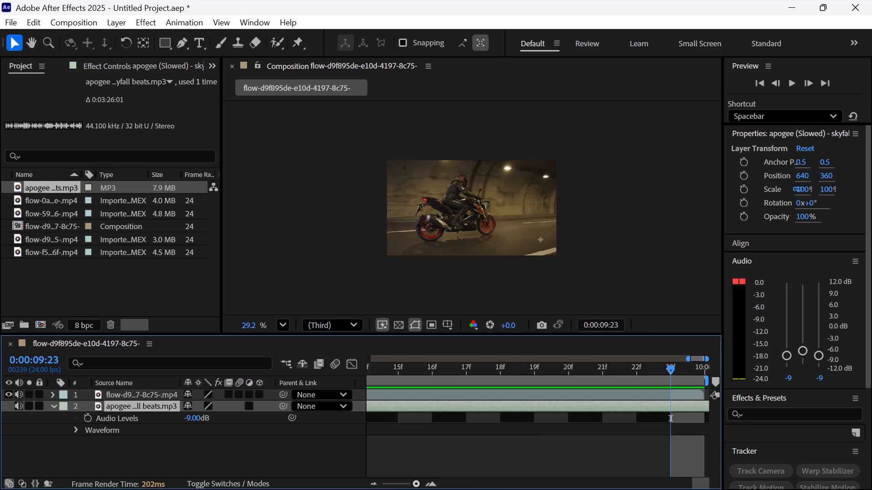
{"action": "left_click_drag", "start_coordinate": [495, 489], "coordinate": [434, 488]}
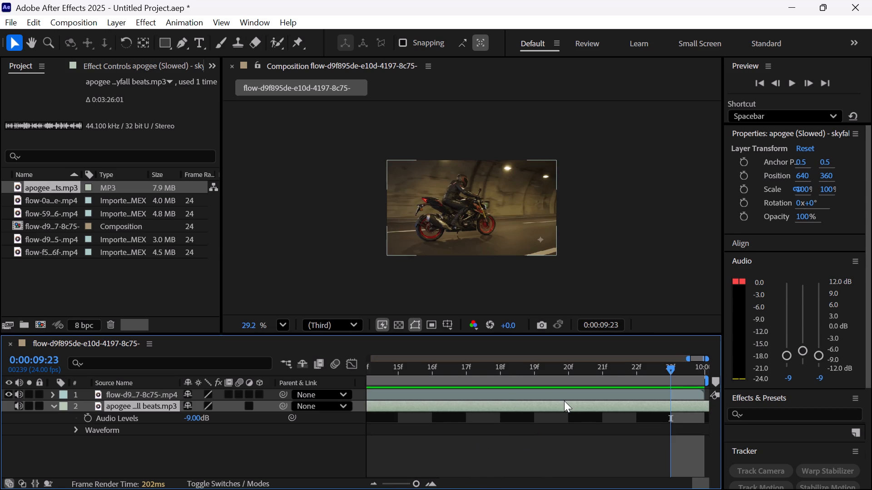
{"action": "scroll", "coordinate": [564, 401], "scroll_direction": "left", "scroll_amount": 4}
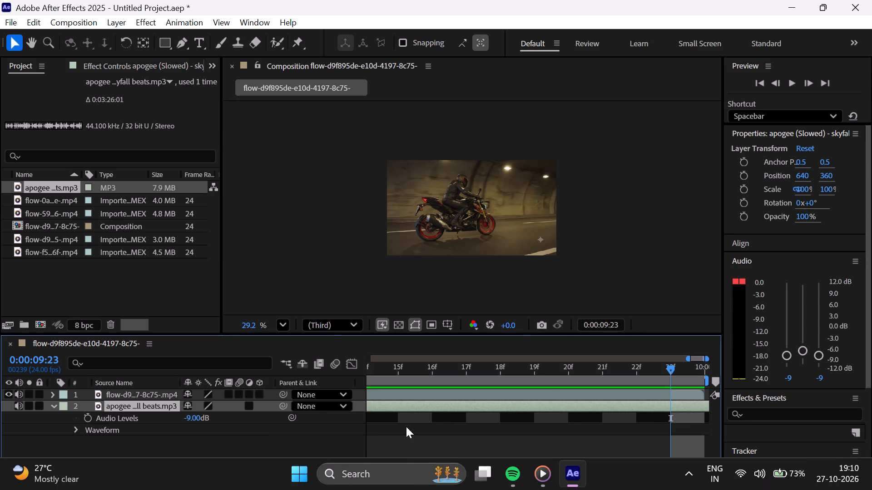
{"action": "left_click_drag", "start_coordinate": [416, 481], "coordinate": [393, 486]}
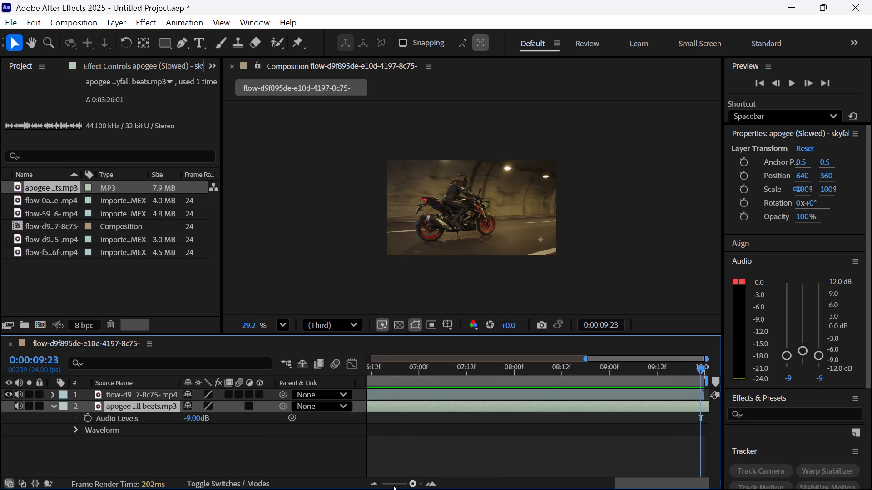
{"action": "left_click_drag", "start_coordinate": [393, 486], "coordinate": [372, 489]}
{"action": "left_click_drag", "start_coordinate": [439, 402], "coordinate": [316, 426]}
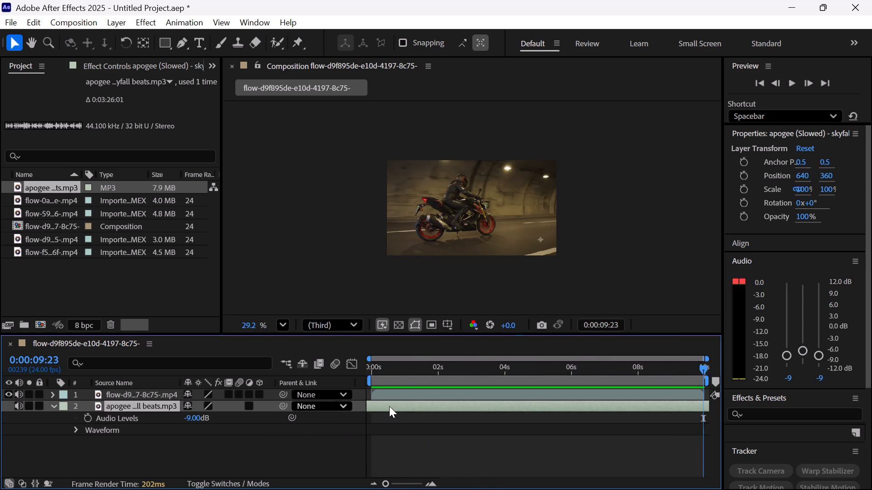
{"action": "left_click_drag", "start_coordinate": [414, 406], "coordinate": [281, 421]}
Preview the composition from 0:00:00:18 and slide the music layer further earlier in time.
{"action": "left_click_drag", "start_coordinate": [701, 367], "coordinate": [407, 375]}
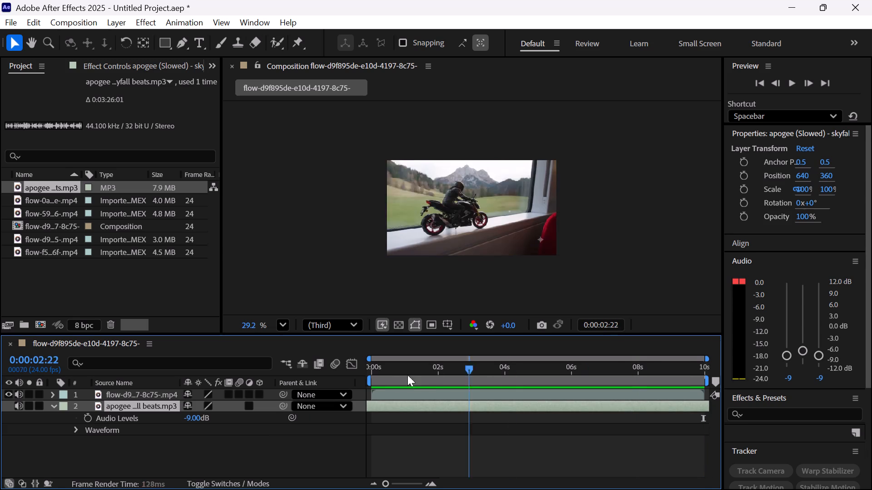
{"action": "left_click_drag", "start_coordinate": [407, 375], "coordinate": [396, 382]}
{"action": "key", "text": "space"}
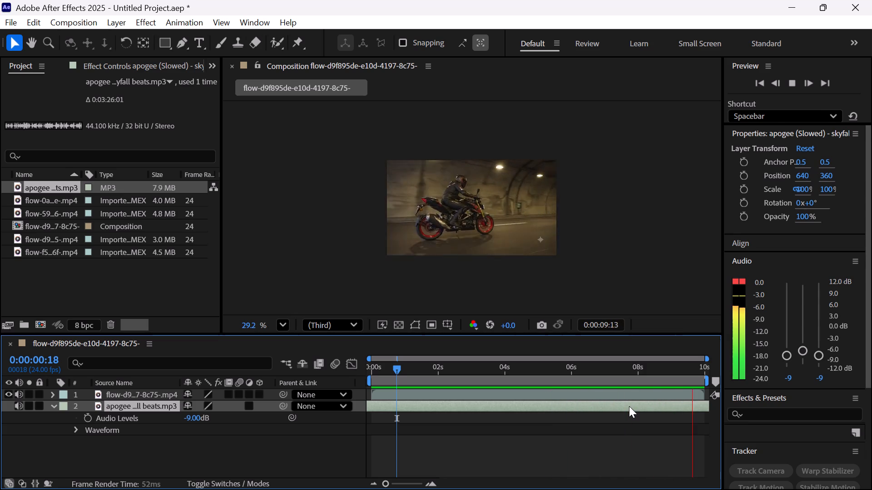
{"action": "left_click_drag", "start_coordinate": [629, 406], "coordinate": [524, 417]}
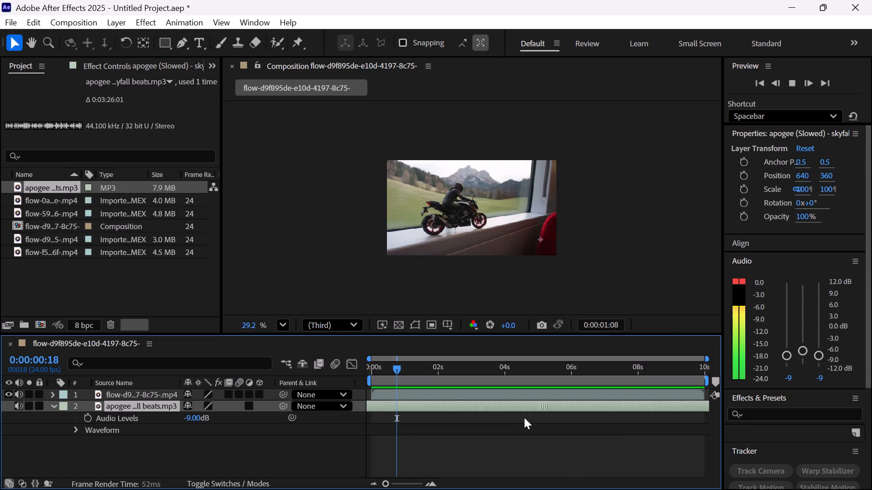
{"action": "left_click_drag", "start_coordinate": [524, 417], "coordinate": [498, 416]}
Set the work area to start at about 6.5 seconds and preview that last section.
{"action": "left_click_drag", "start_coordinate": [369, 382], "coordinate": [567, 387]}
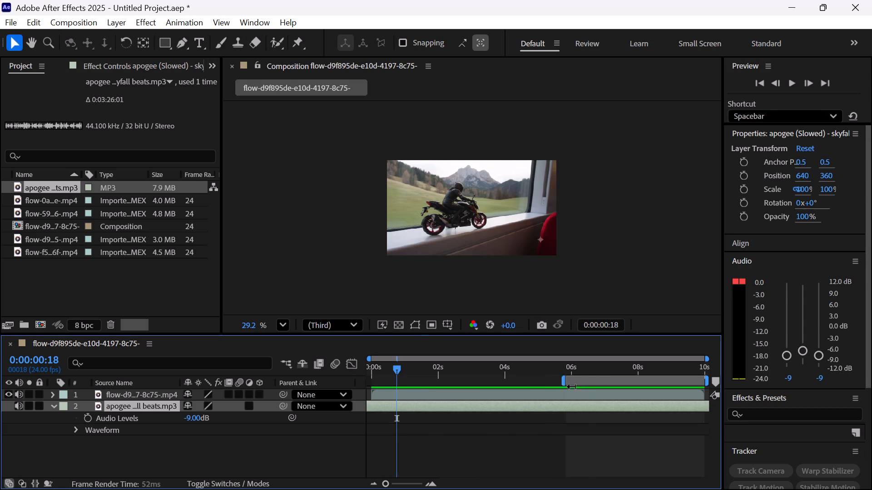
{"action": "left_click_drag", "start_coordinate": [567, 387], "coordinate": [587, 387]}
{"action": "left_click_drag", "start_coordinate": [371, 358], "coordinate": [504, 405]}
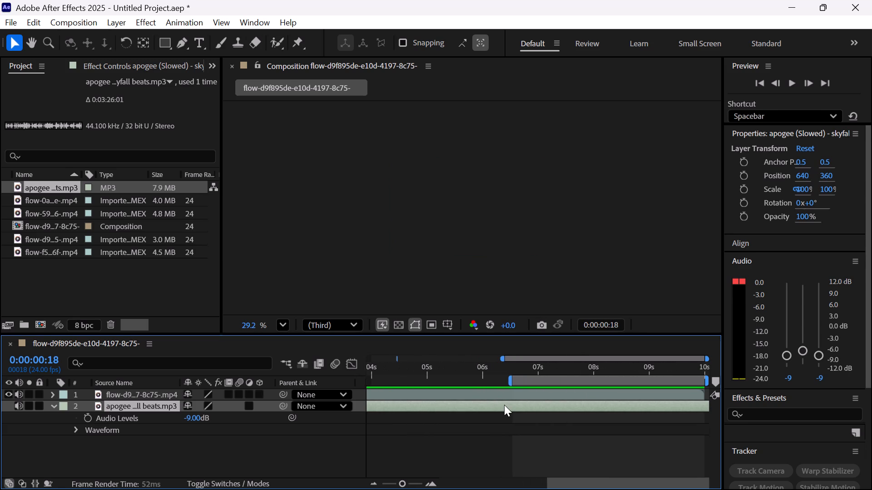
{"action": "key", "text": "space"}
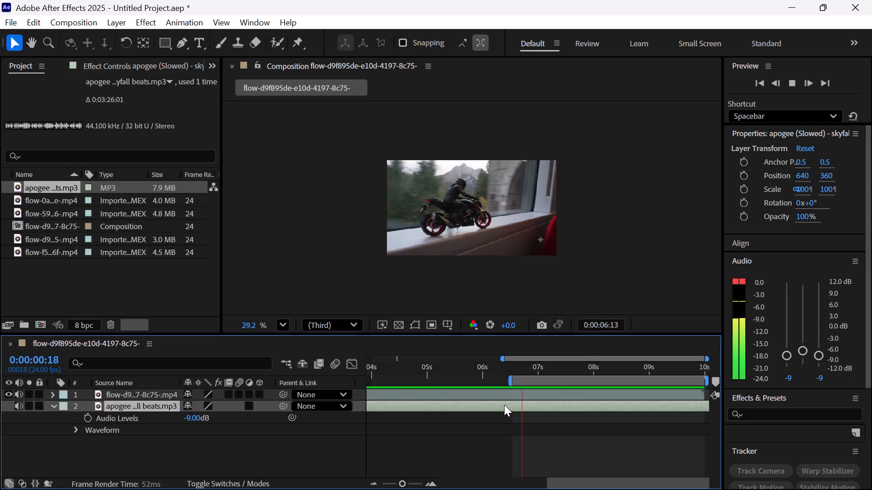
Slide the music layer repeatedly earlier in time, previewing between shifts to find the part that suits the shots.
{"action": "left_click_drag", "start_coordinate": [535, 404], "coordinate": [374, 408]}
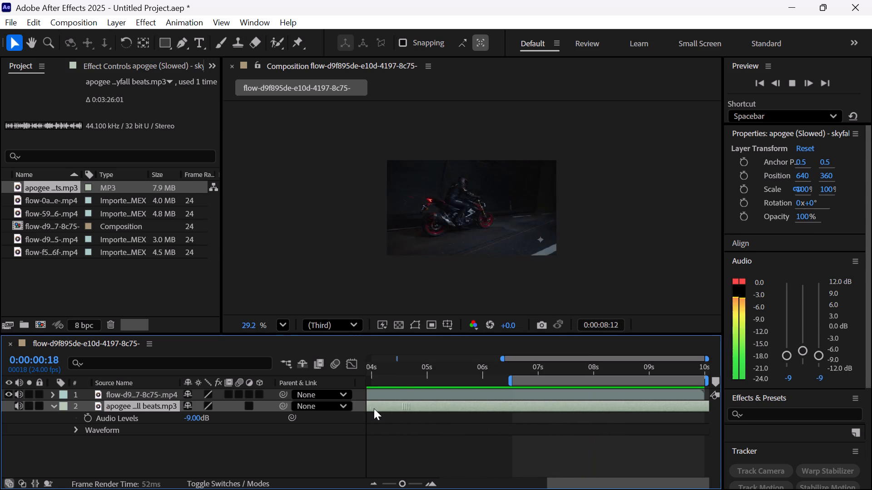
{"action": "key", "text": "space"}
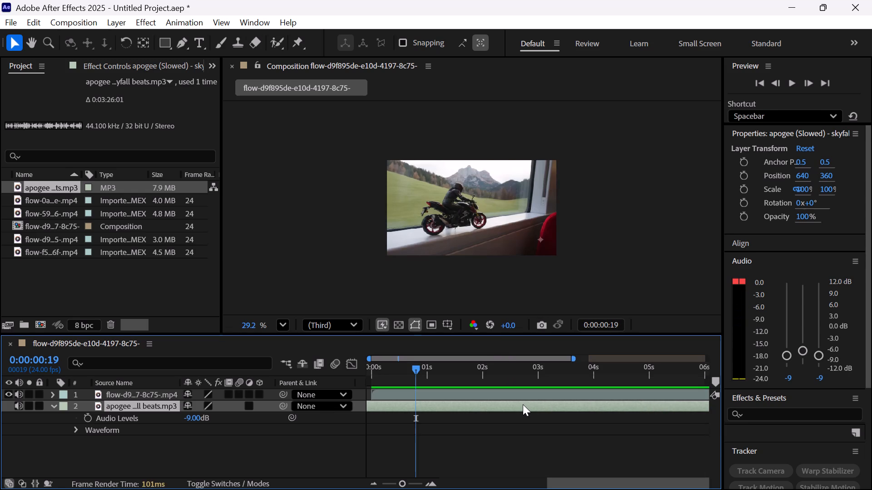
{"action": "key", "text": "space"}
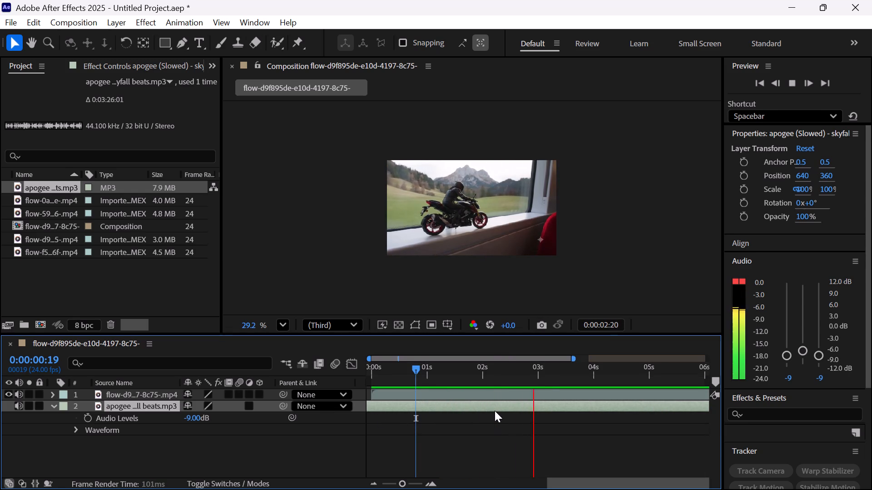
{"action": "key", "text": "space"}
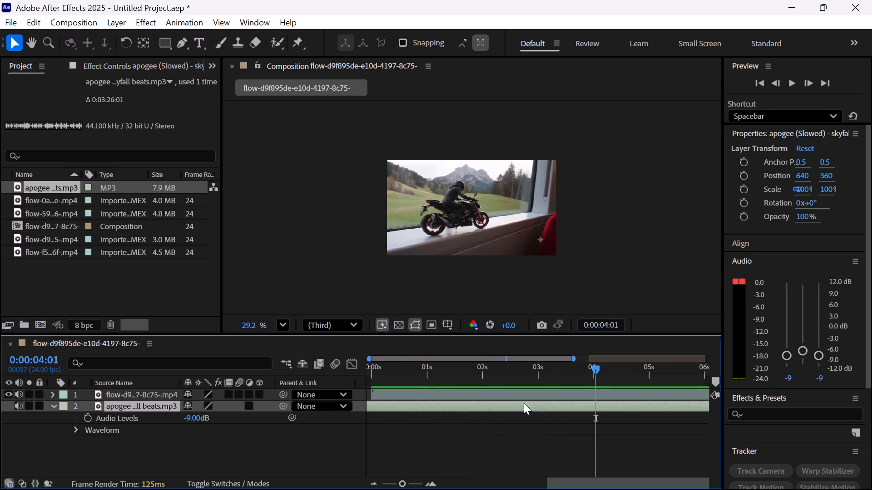
{"action": "left_click_drag", "start_coordinate": [528, 402], "coordinate": [347, 407]}
{"action": "key", "text": "space"}
{"action": "left_click_drag", "start_coordinate": [569, 411], "coordinate": [416, 407]}
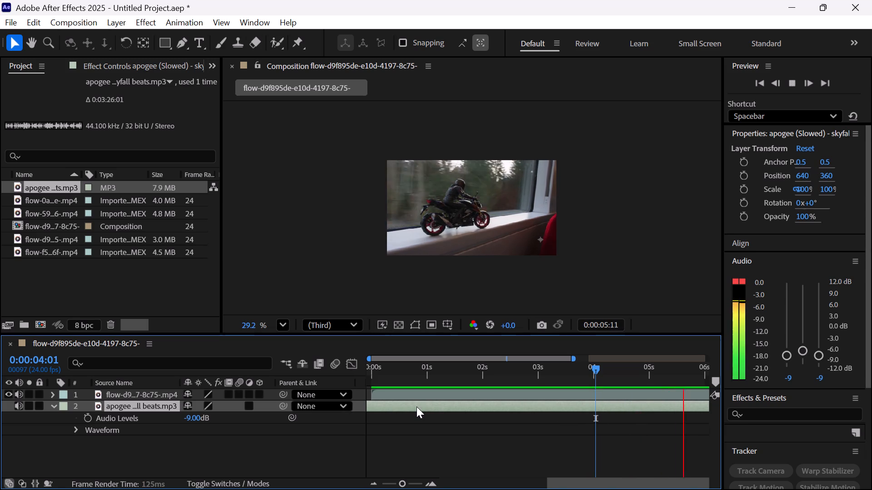
{"action": "left_click_drag", "start_coordinate": [516, 403], "coordinate": [332, 408]}
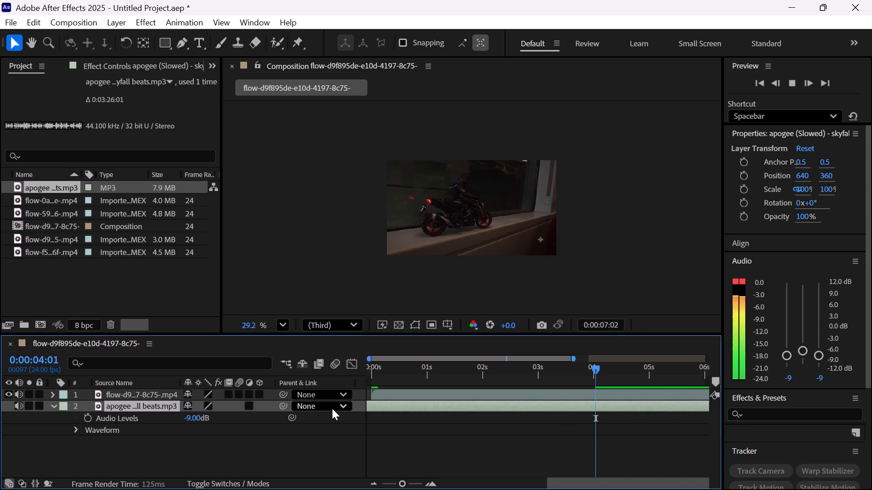
{"action": "key", "text": "space"}
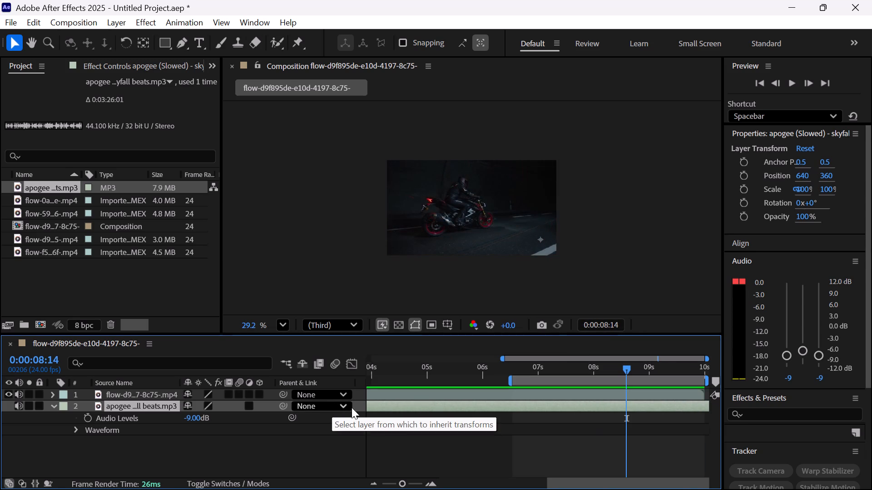
Move the playhead to 0:00:06:11 and mute the audio of the flow-d9f895de video layer.
{"action": "left_click_drag", "start_coordinate": [624, 367], "coordinate": [552, 370]}
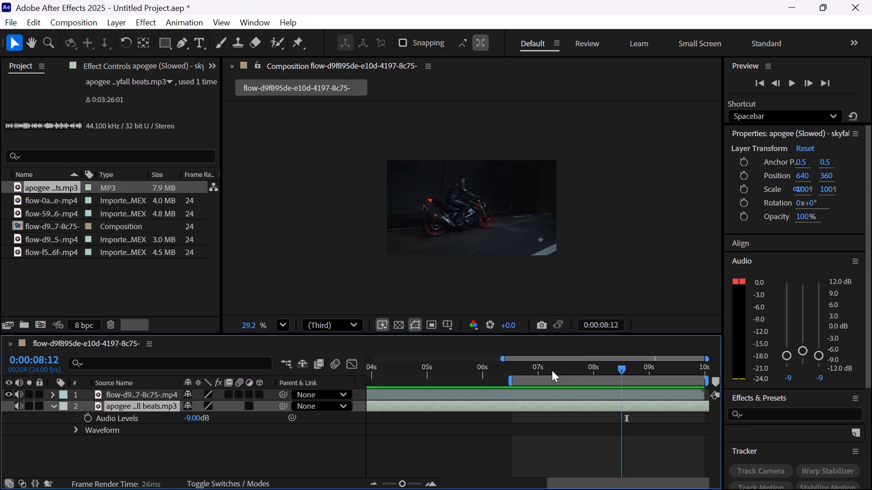
{"action": "left_click_drag", "start_coordinate": [552, 370], "coordinate": [506, 369]}
{"action": "scroll", "coordinate": [457, 388], "scroll_direction": "right", "scroll_amount": 2}
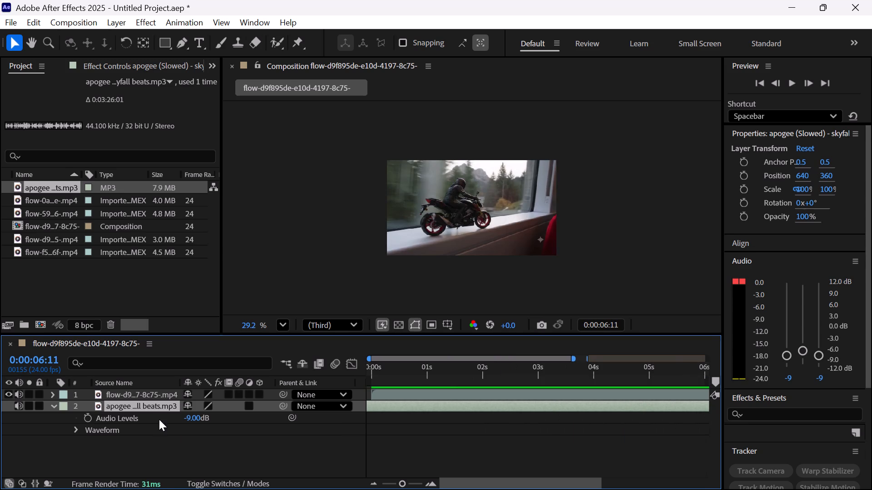
{"action": "left_click", "coordinate": [18, 392]}
Preview the section from 0:00:06:11 to 0:00:08:00 and slide the apogee music layer slightly later in time.
{"action": "scroll", "coordinate": [511, 387], "scroll_direction": "left", "scroll_amount": 3}
{"action": "scroll", "coordinate": [511, 387], "scroll_direction": "right", "scroll_amount": 1}
{"action": "scroll", "coordinate": [511, 387], "scroll_direction": "left", "scroll_amount": 2}
{"action": "key", "text": "space"}
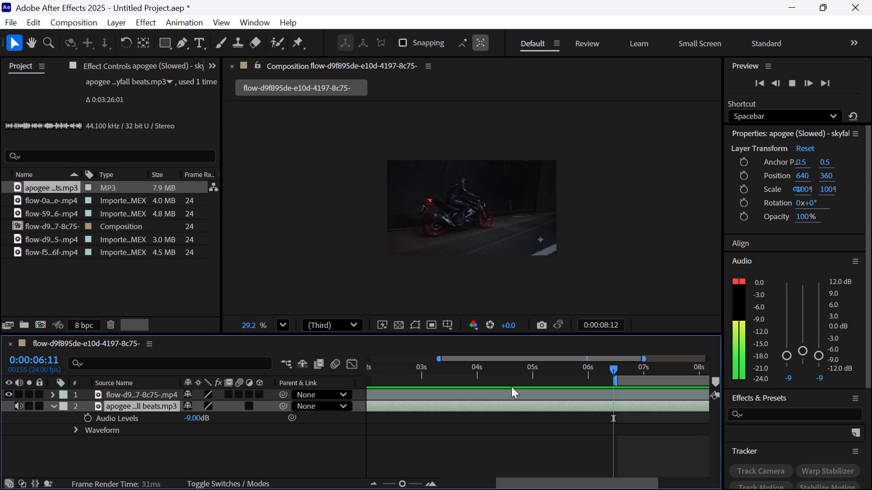
{"action": "scroll", "coordinate": [570, 416], "scroll_direction": "left", "scroll_amount": 1}
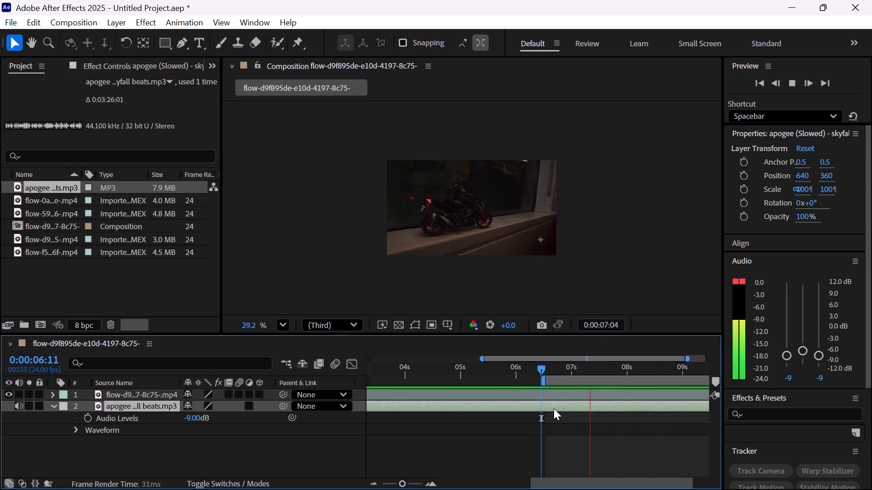
{"action": "key", "text": "space"}
{"action": "left_click_drag", "start_coordinate": [554, 408], "coordinate": [594, 411]}
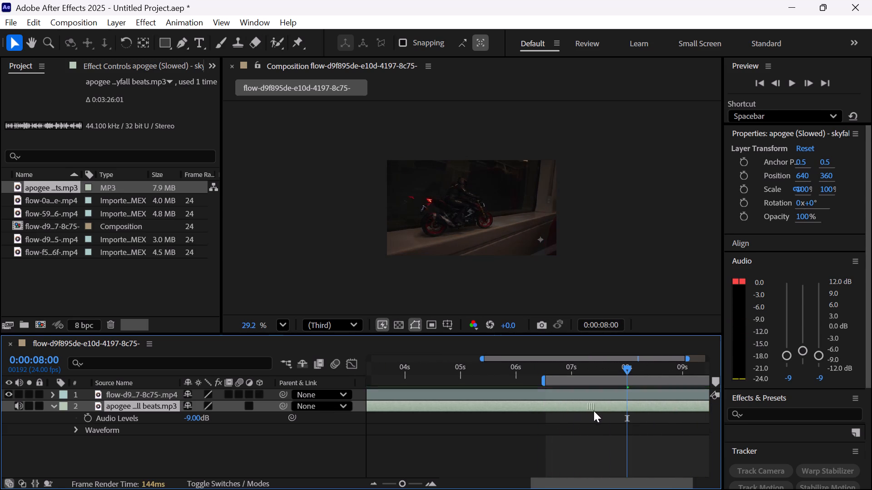
{"action": "left_click_drag", "start_coordinate": [594, 411], "coordinate": [618, 408]}
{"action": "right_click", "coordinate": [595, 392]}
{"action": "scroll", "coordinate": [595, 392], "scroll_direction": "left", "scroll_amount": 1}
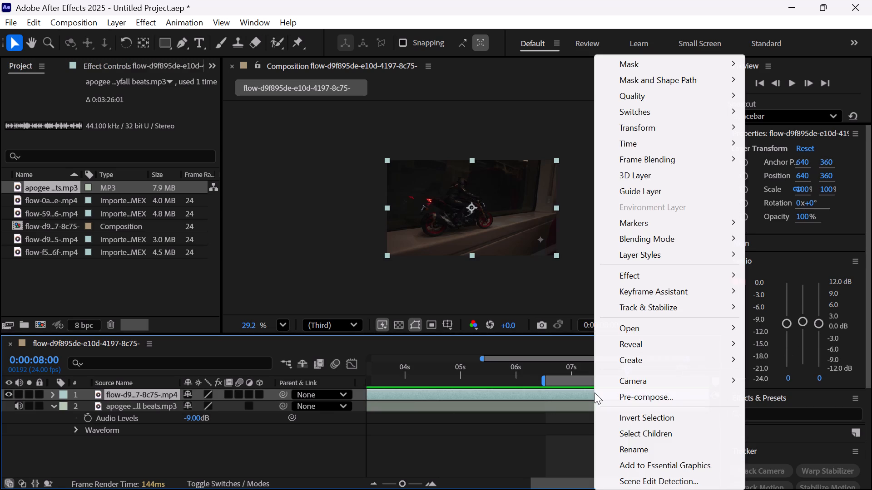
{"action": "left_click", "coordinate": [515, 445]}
Examine the motorcycle shot at 0:00:08:00 up close, from the rider to the lower corner of the frame.
{"action": "scroll", "coordinate": [515, 273], "scroll_direction": "up", "scroll_amount": 4, "text": "ctrl"}
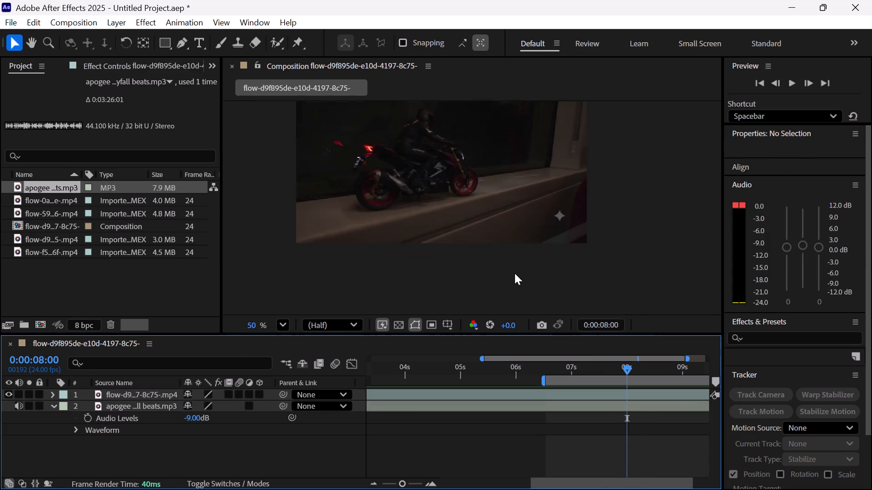
{"action": "scroll", "coordinate": [515, 273], "scroll_direction": "up", "scroll_amount": 3, "text": "ctrl"}
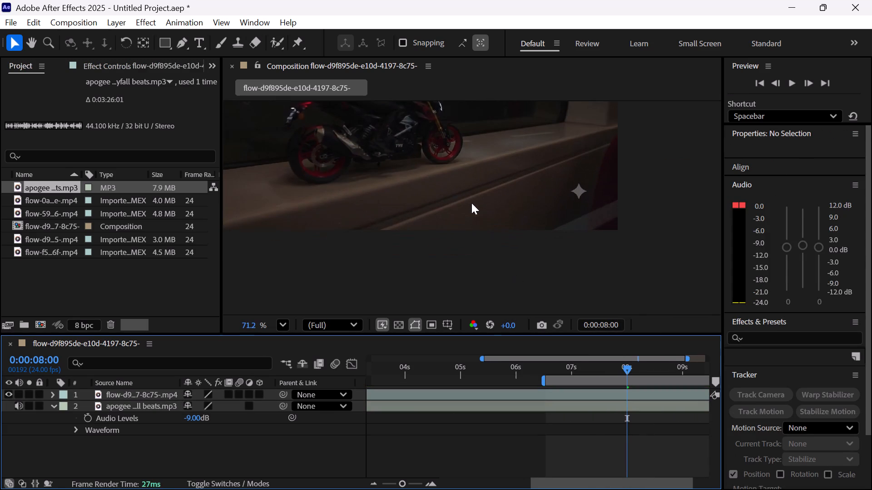
{"action": "scroll", "coordinate": [444, 182], "scroll_direction": "up", "scroll_amount": 1}
{"action": "scroll", "coordinate": [444, 182], "scroll_direction": "right", "scroll_amount": 1}
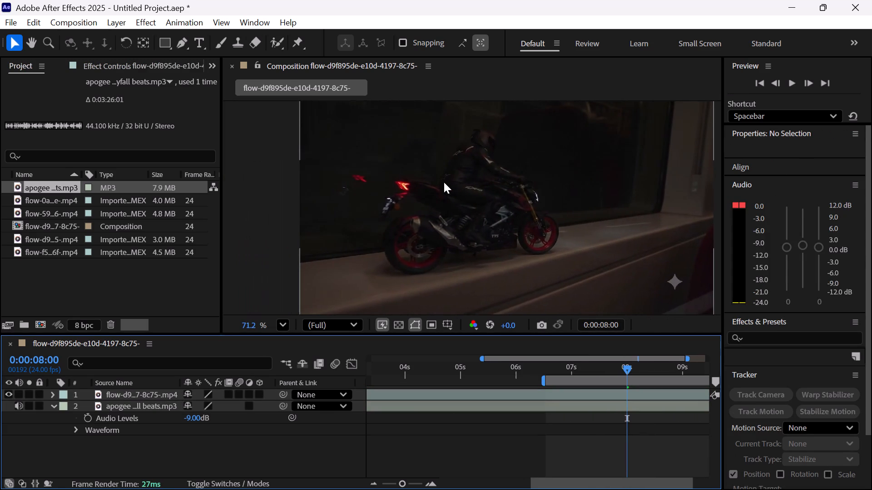
{"action": "scroll", "coordinate": [444, 182], "scroll_direction": "right", "scroll_amount": 1}
{"action": "scroll", "coordinate": [444, 182], "scroll_direction": "up", "scroll_amount": 6, "text": "ctrl"}
{"action": "scroll", "coordinate": [444, 182], "scroll_direction": "left", "scroll_amount": 1}
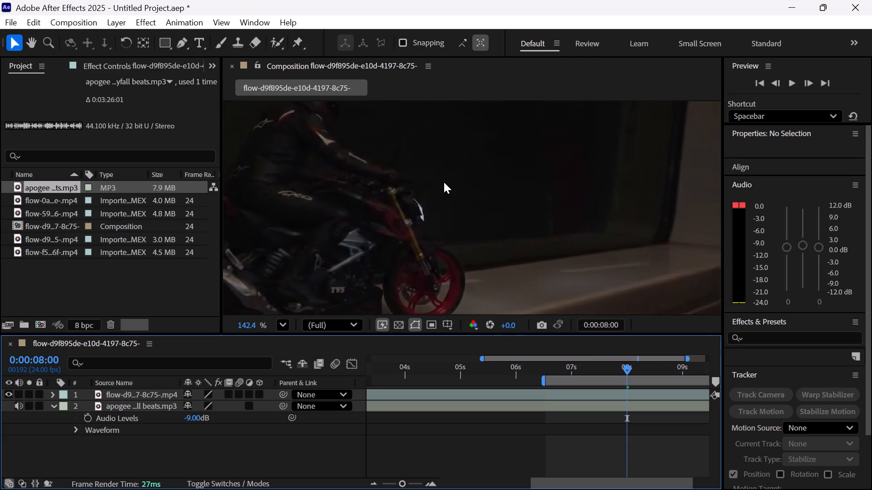
{"action": "scroll", "coordinate": [444, 182], "scroll_direction": "left", "scroll_amount": 1}
{"action": "scroll", "coordinate": [444, 182], "scroll_direction": "down", "scroll_amount": 1}
{"action": "scroll", "coordinate": [444, 182], "scroll_direction": "left", "scroll_amount": 1}
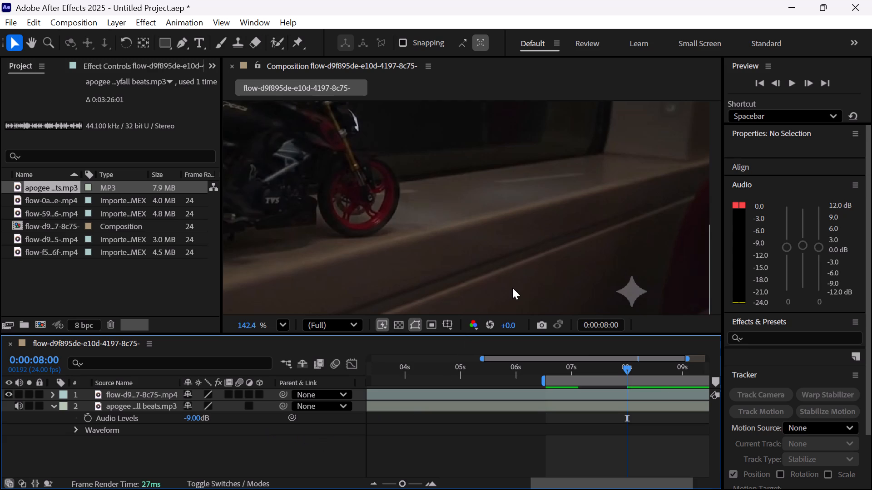
Preview from 0:00:08:00, and scrub back and forth between about 5 and 9 seconds, ending at 0:00:07:10.
{"action": "key", "text": "space"}
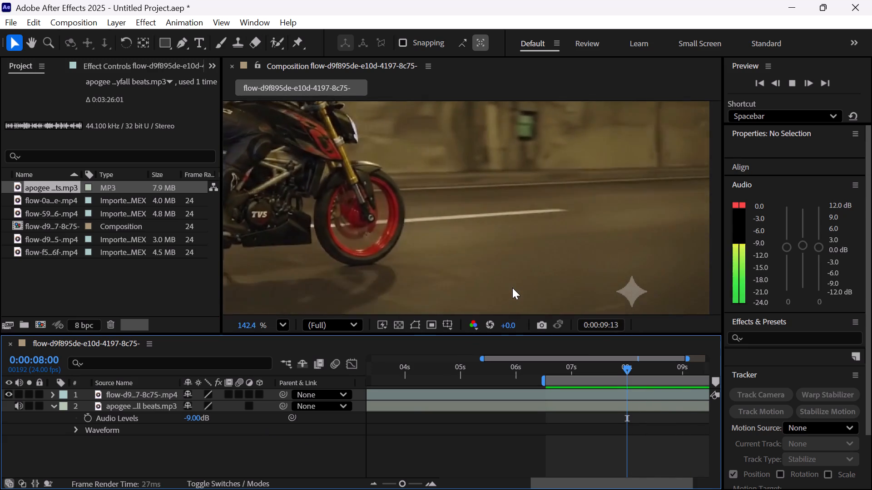
{"action": "key", "text": "space"}
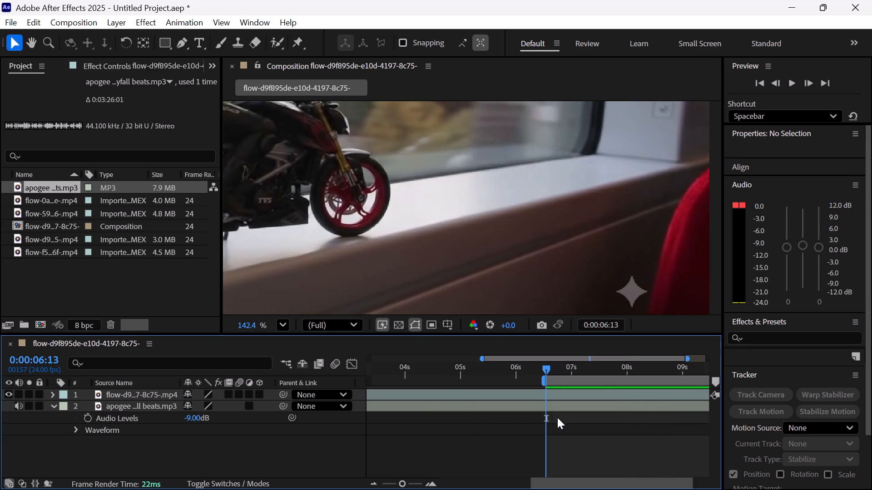
{"action": "left_click_drag", "start_coordinate": [546, 366], "coordinate": [461, 410]}
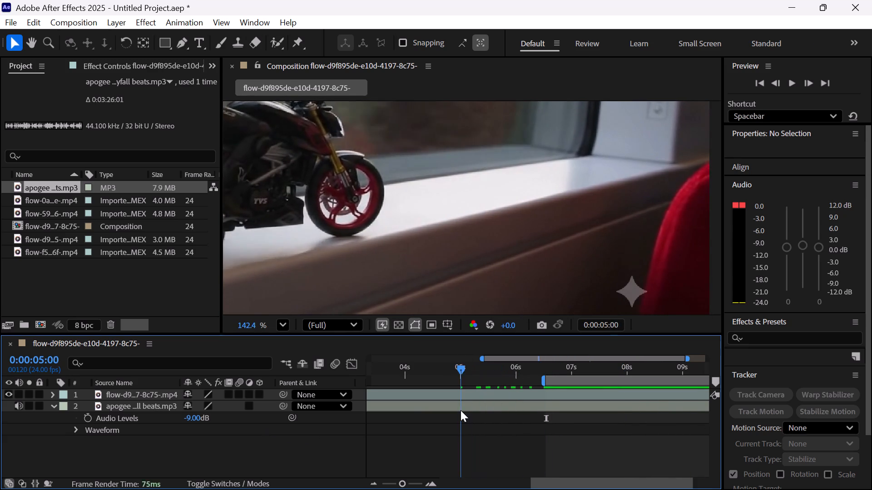
{"action": "left_click_drag", "start_coordinate": [461, 410], "coordinate": [560, 401]}
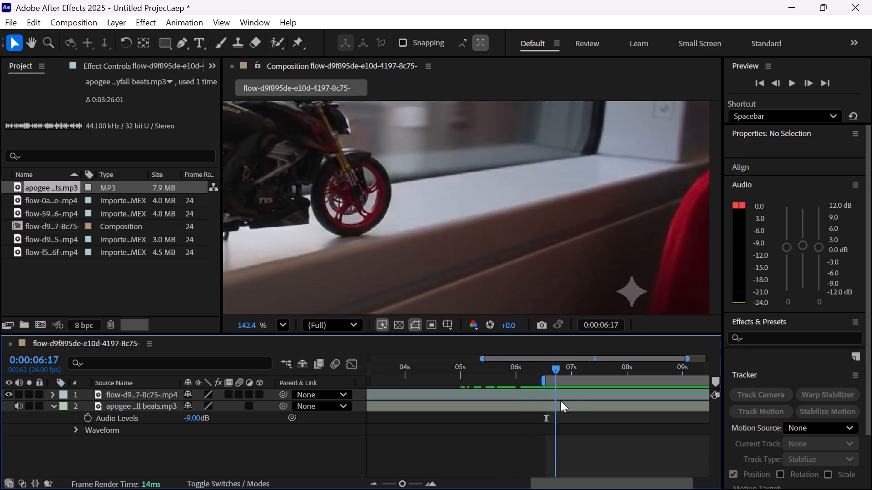
{"action": "left_click_drag", "start_coordinate": [560, 401], "coordinate": [674, 377]}
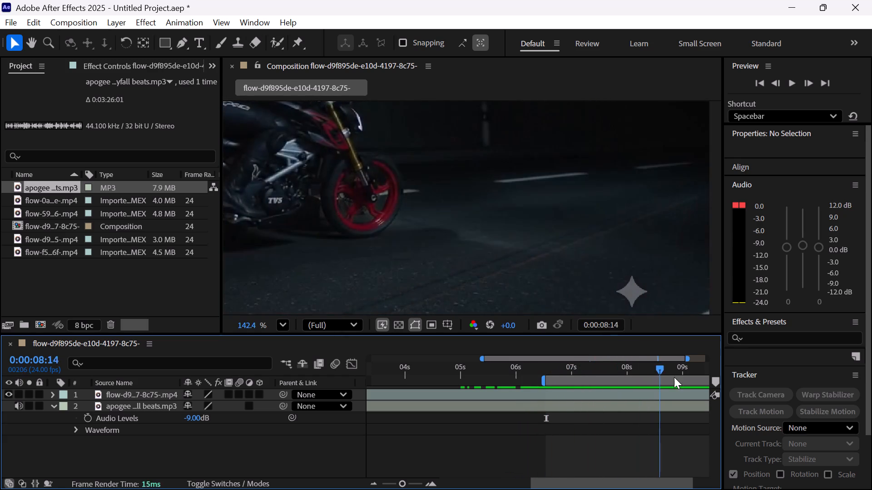
{"action": "left_click_drag", "start_coordinate": [674, 377], "coordinate": [577, 453]}
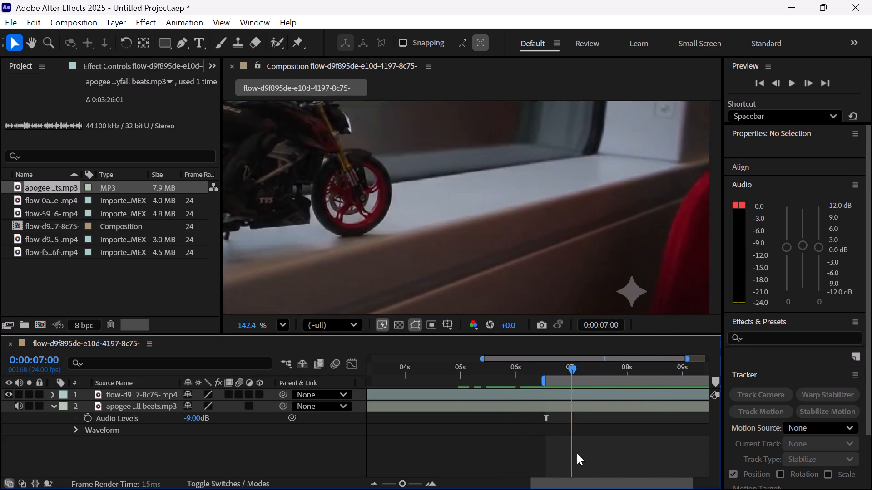
{"action": "left_click_drag", "start_coordinate": [577, 453], "coordinate": [595, 452]}
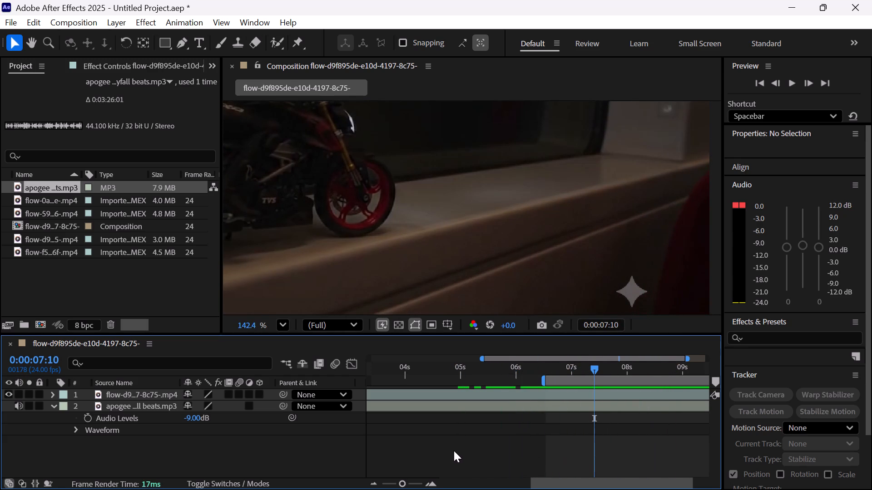
Show the whole frame again and preview in short bursts from 0:00:07:10 to judge where the music should be cut.
{"action": "scroll", "coordinate": [454, 451], "scroll_direction": "down", "scroll_amount": 3, "text": "ctrl"}
{"action": "scroll", "coordinate": [454, 451], "scroll_direction": "up", "scroll_amount": 6, "text": "ctrl"}
{"action": "scroll", "coordinate": [488, 245], "scroll_direction": "down", "scroll_amount": 8, "text": "ctrl"}
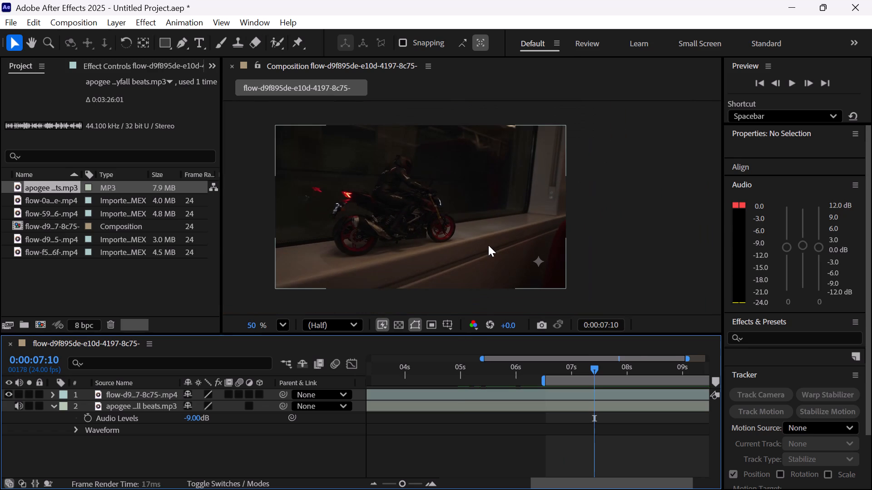
{"action": "key", "text": "space"}
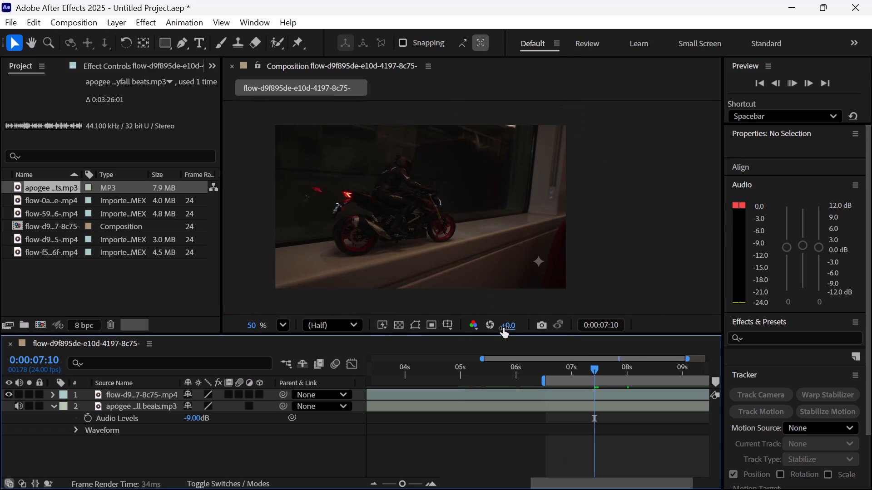
{"action": "key", "text": "space"}
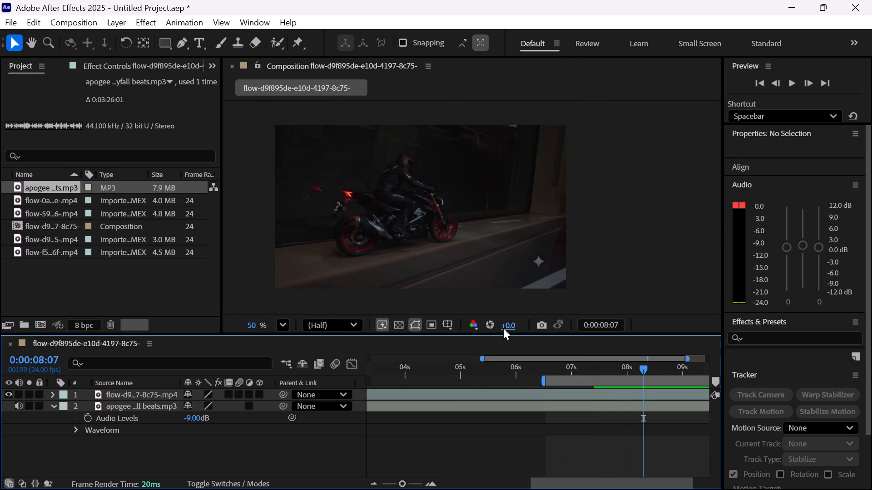
{"action": "key", "text": "space"}
{"action": "key", "text": "space"}
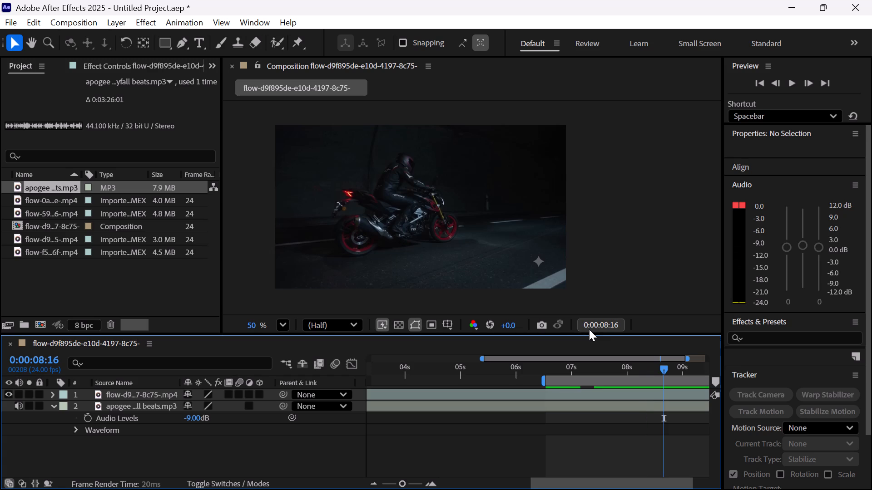
Move the playhead to 0:00:08:13 and split the apogee music layer at that point.
{"action": "left_click", "coordinate": [665, 367]}
{"action": "left_click_drag", "start_coordinate": [665, 367], "coordinate": [651, 384]}
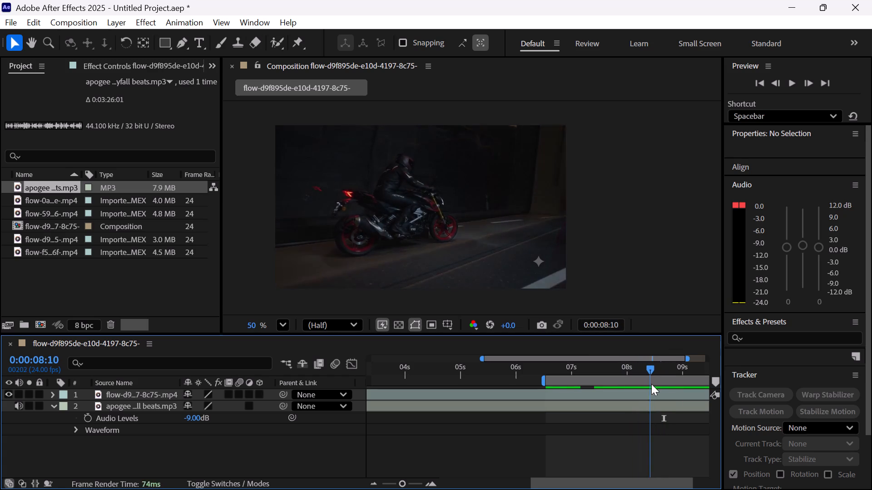
{"action": "left_click_drag", "start_coordinate": [651, 384], "coordinate": [654, 402]}
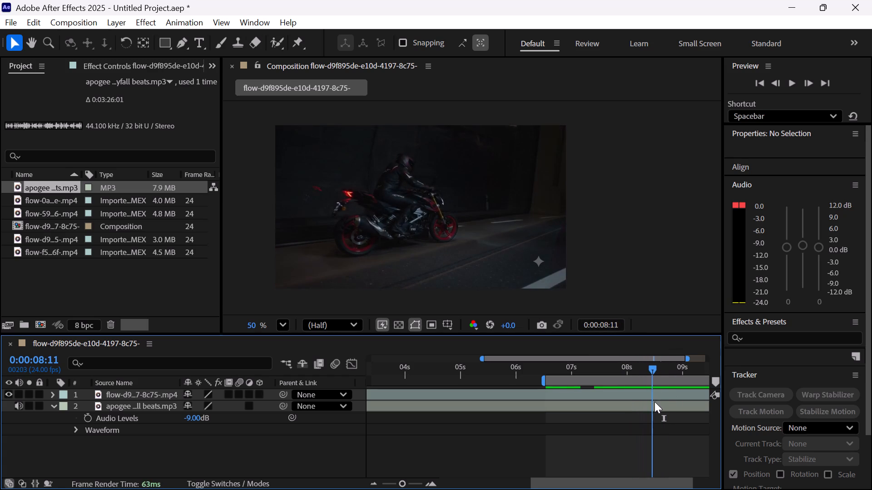
{"action": "left_click_drag", "start_coordinate": [654, 402], "coordinate": [658, 415]}
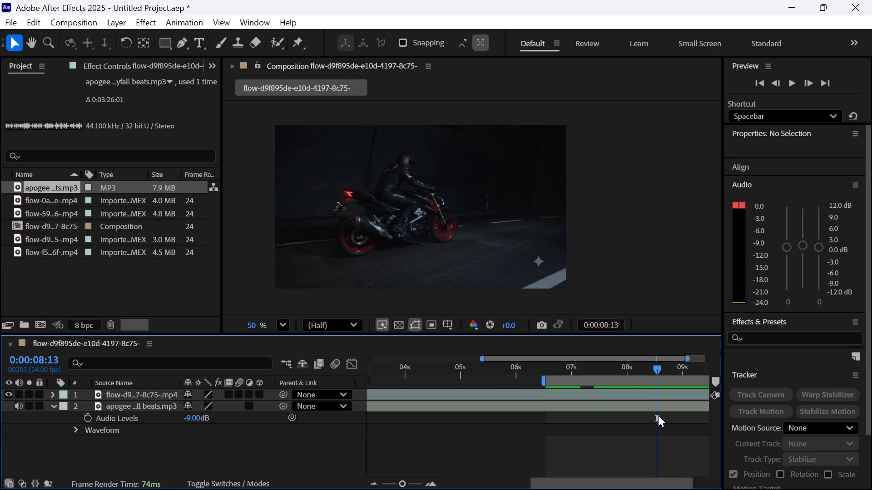
{"action": "left_click", "coordinate": [649, 408]}
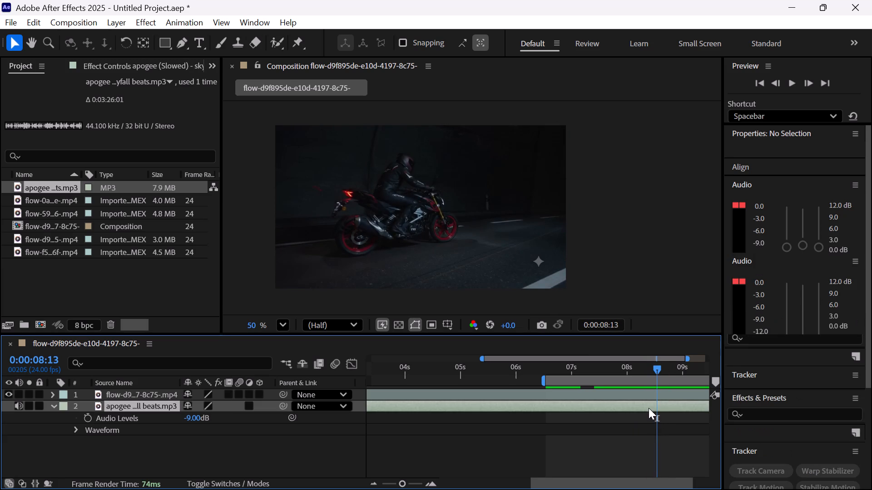
{"action": "key", "text": "ctrl+shift+s"}
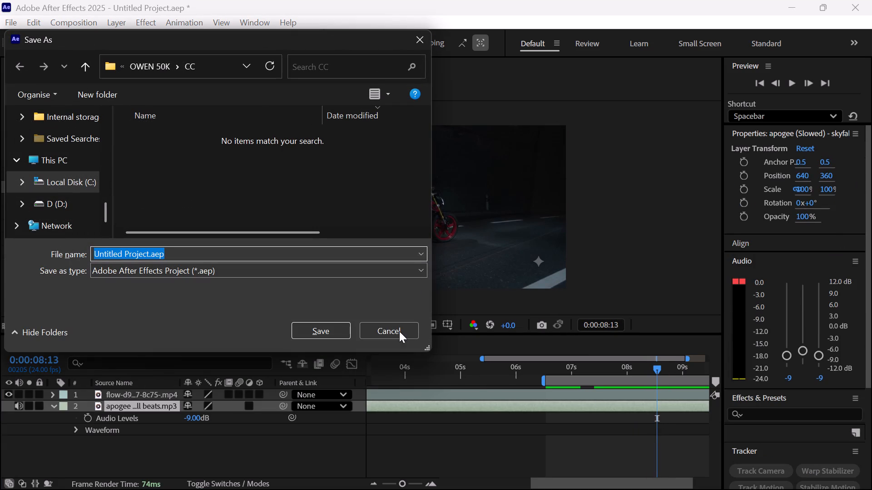
{"action": "left_click", "coordinate": [398, 331]}
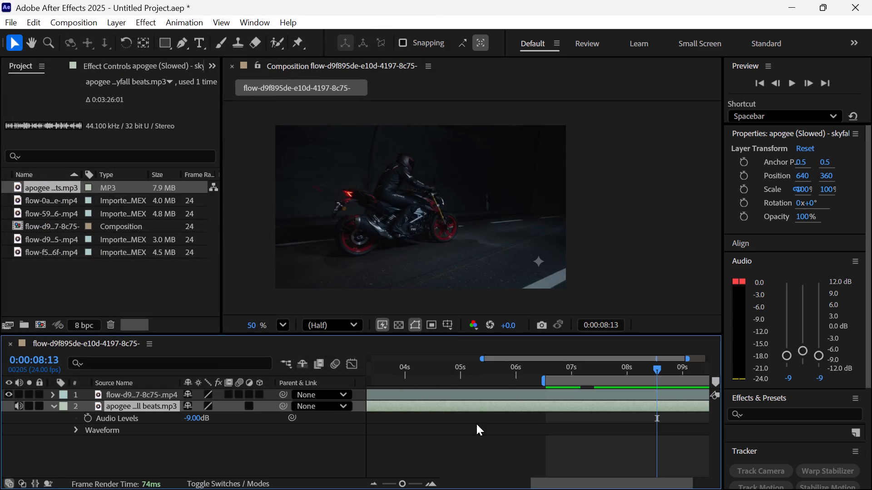
{"action": "key", "text": "ctrl+shift+d"}
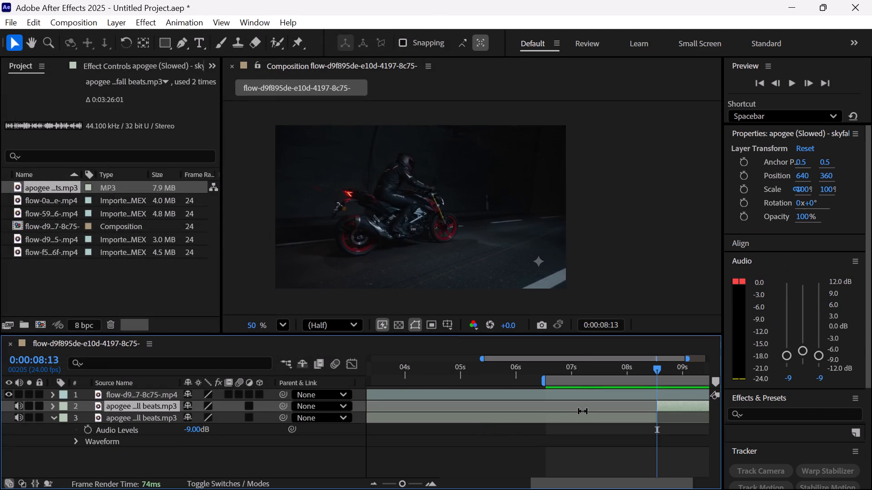
Preview past the cut, then split the second part of the music layer at 0:00:09:00.
{"action": "key", "text": "space"}
{"action": "key", "text": "space"}
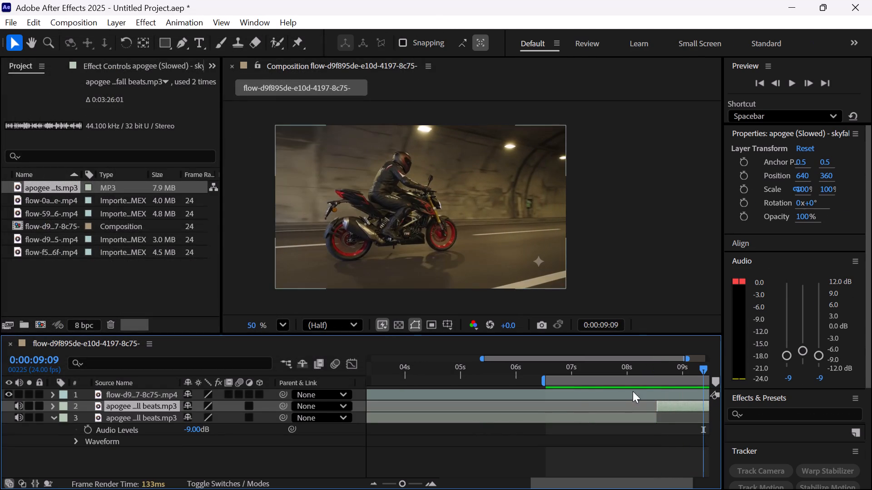
{"action": "left_click_drag", "start_coordinate": [707, 367], "coordinate": [664, 397]}
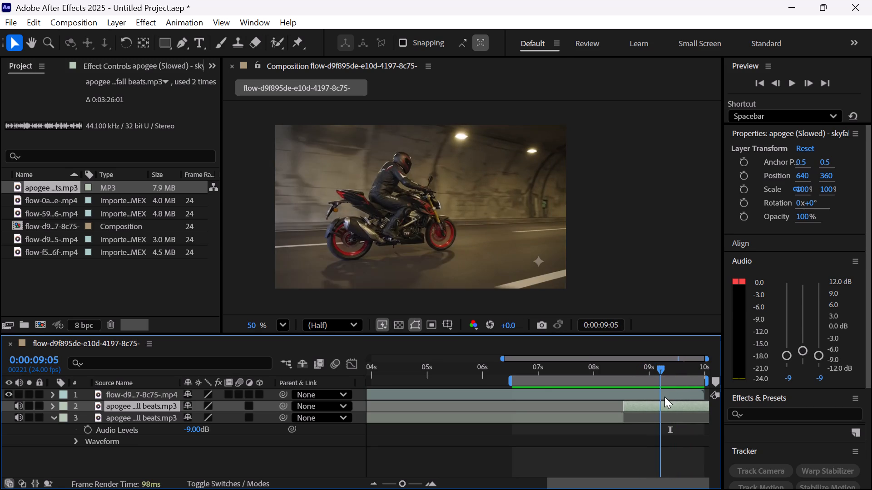
{"action": "left_click_drag", "start_coordinate": [664, 397], "coordinate": [653, 403]}
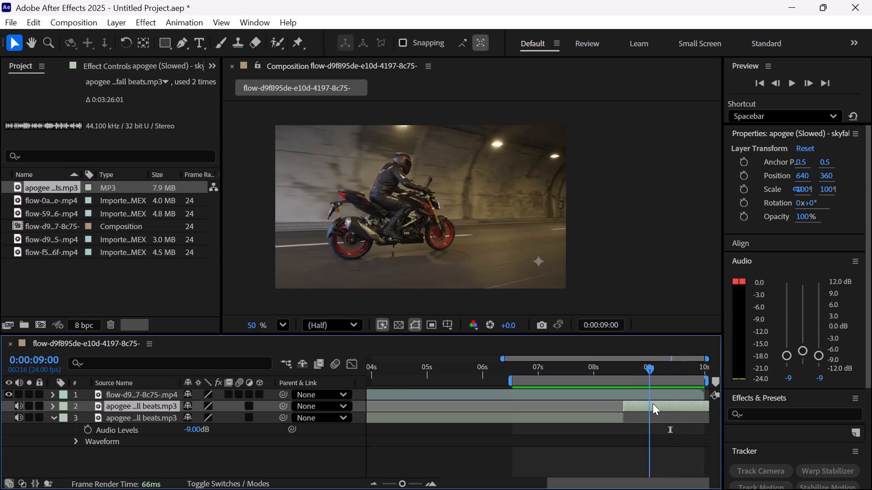
{"action": "left_click_drag", "start_coordinate": [653, 403], "coordinate": [653, 403]}
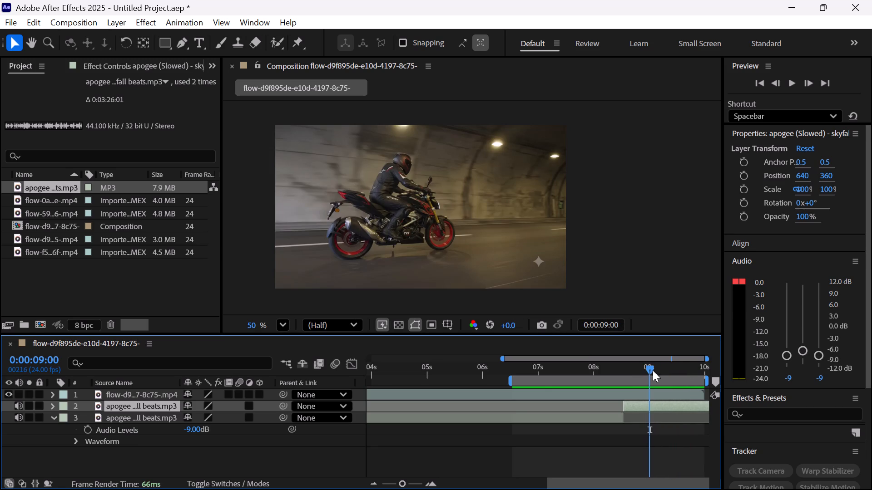
{"action": "left_click", "coordinate": [649, 367]}
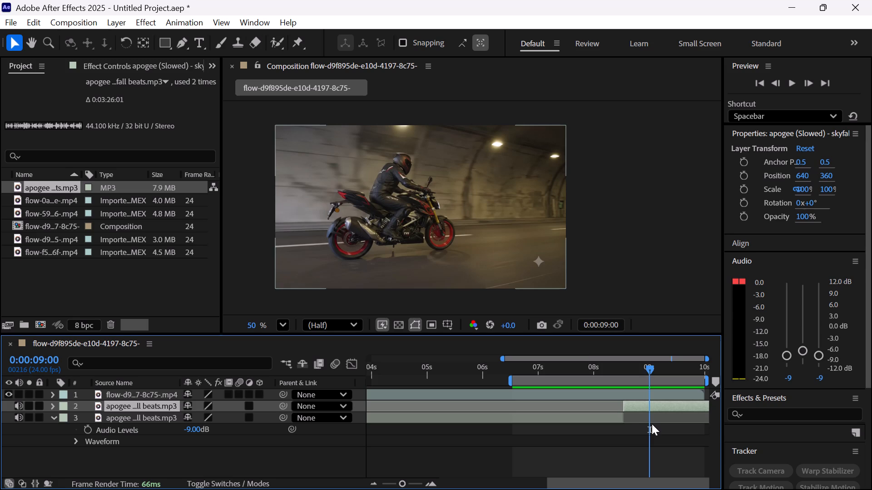
{"action": "key", "text": "ctrl+shift+d"}
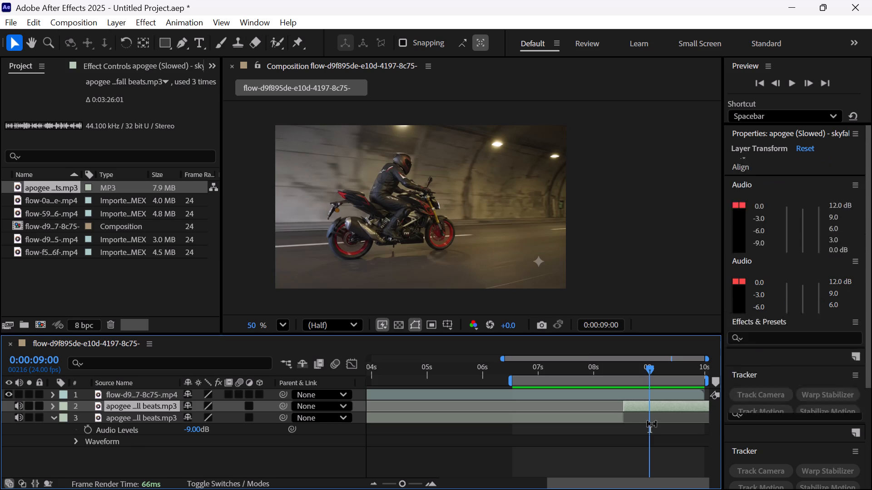
Delete the short music piece between 0:00:08:13 and 0:00:09:00 and slide the last piece earlier to close the gap.
{"action": "left_click", "coordinate": [636, 418]}
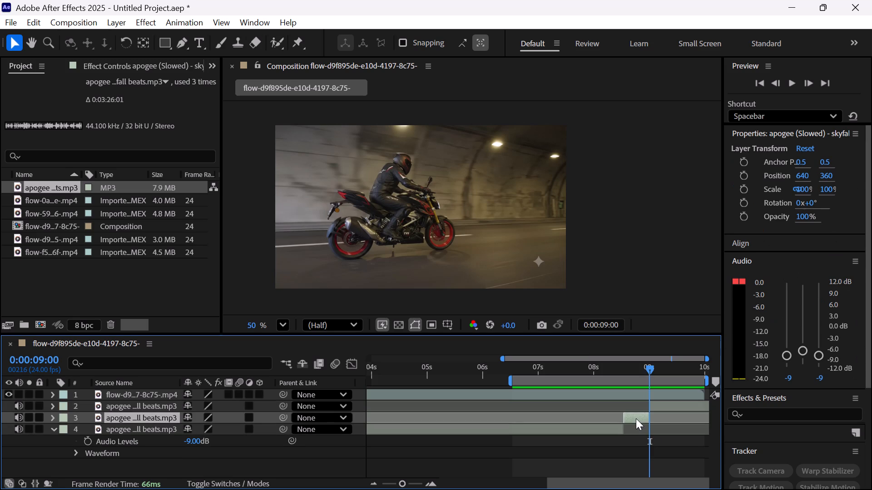
{"action": "key", "text": "Delete"}
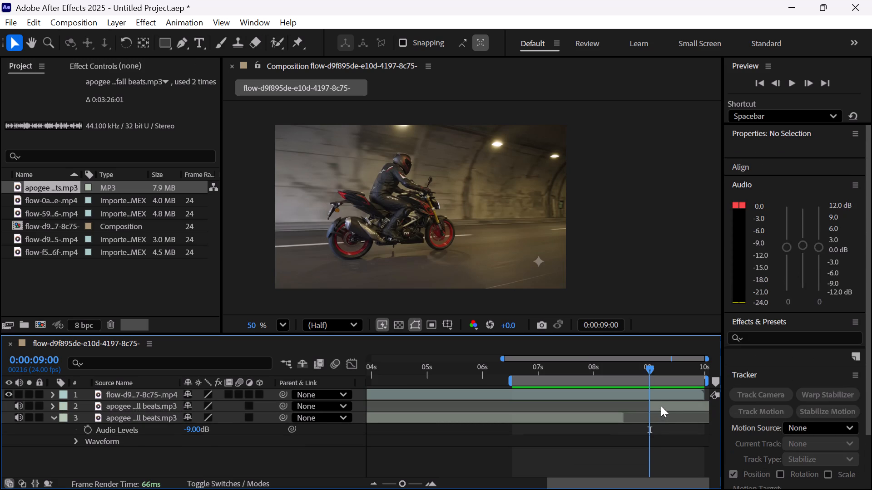
{"action": "left_click_drag", "start_coordinate": [661, 406], "coordinate": [636, 408]}
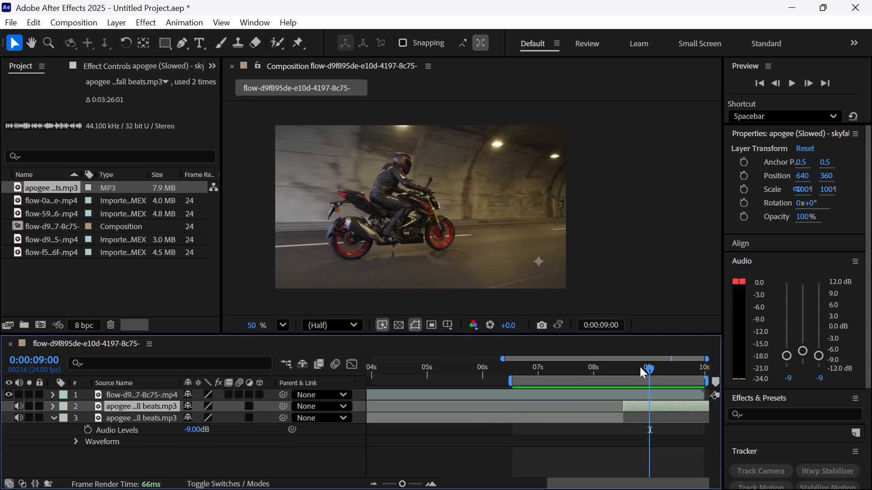
Preview the recut music from 0:00:06:11.
{"action": "left_click_drag", "start_coordinate": [650, 366], "coordinate": [507, 374]}
{"action": "key", "text": "space"}
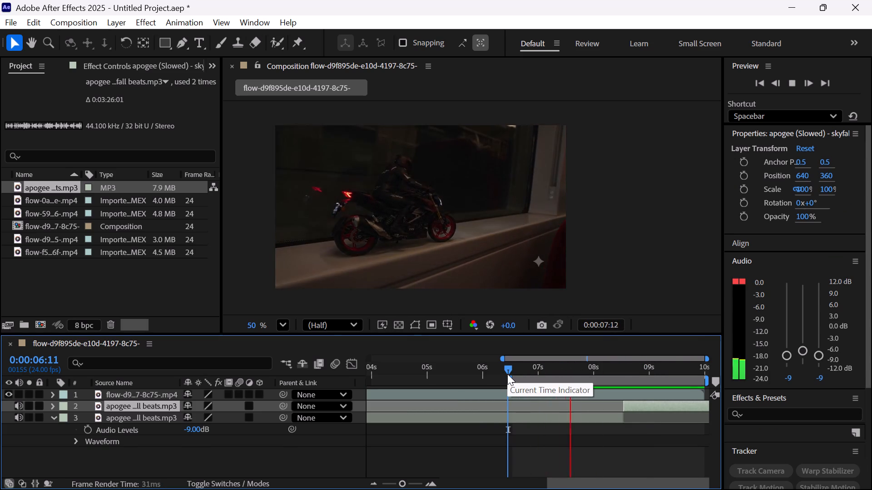
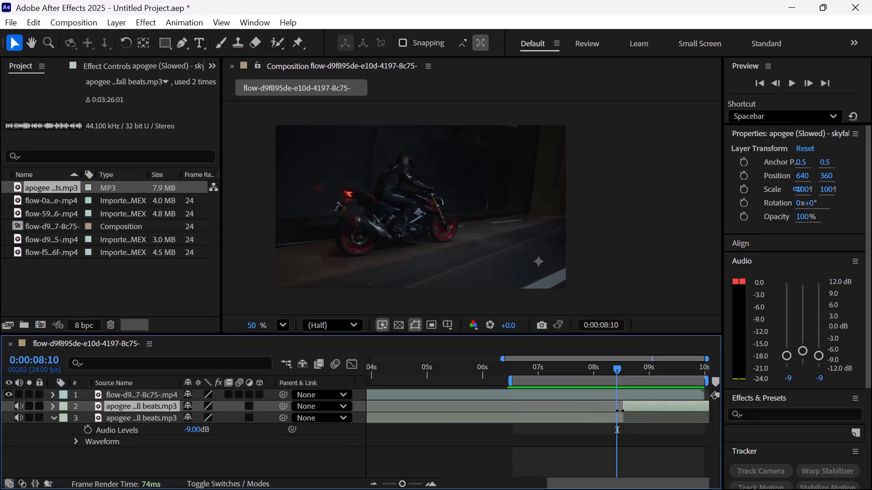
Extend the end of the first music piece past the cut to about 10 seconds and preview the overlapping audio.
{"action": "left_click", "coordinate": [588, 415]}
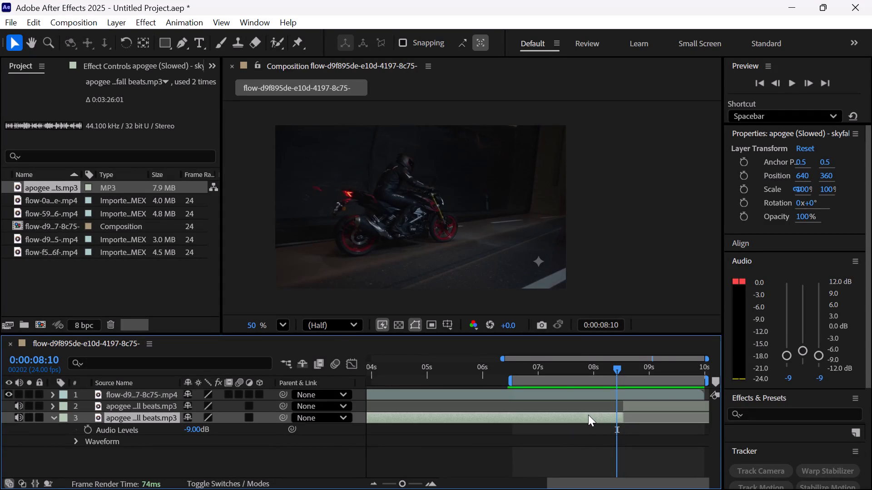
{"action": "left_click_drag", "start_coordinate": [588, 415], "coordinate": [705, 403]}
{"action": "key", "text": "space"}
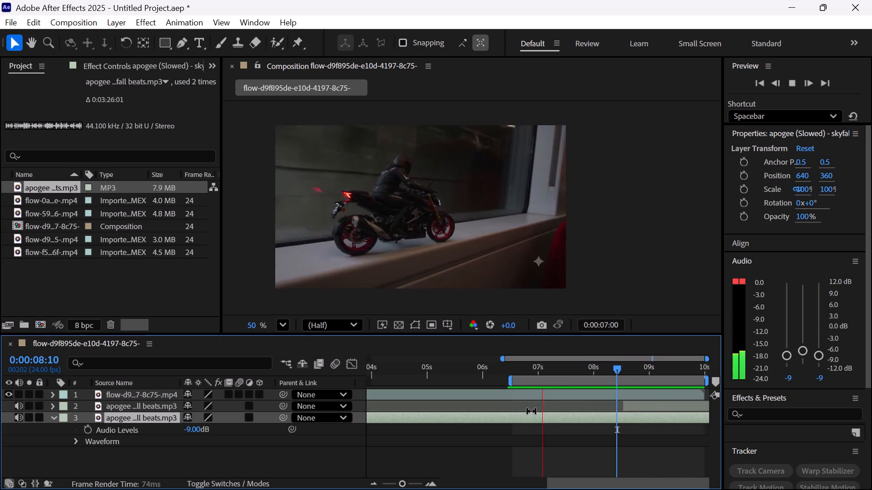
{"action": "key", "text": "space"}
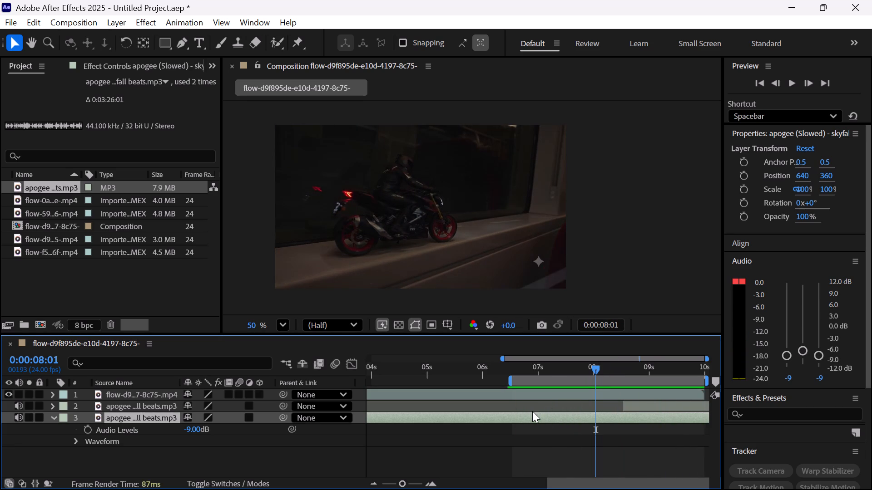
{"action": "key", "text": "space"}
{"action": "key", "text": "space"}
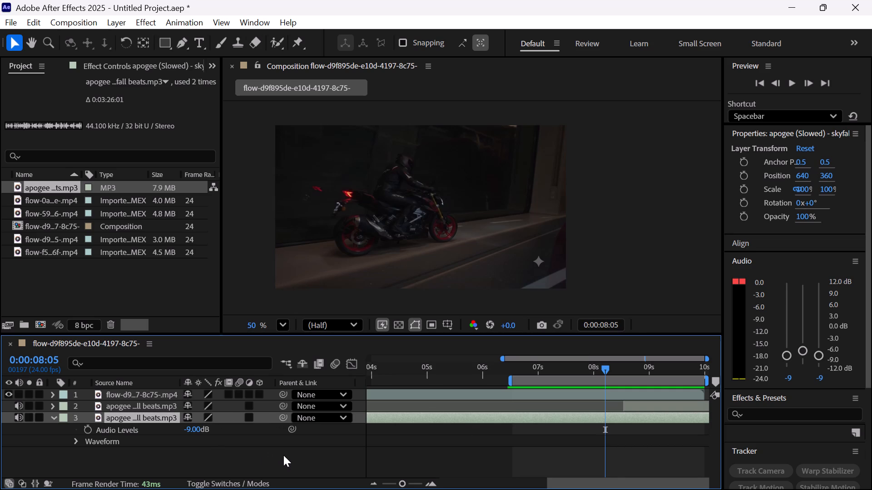
Undo the music trim, slide, deletion and both splits, back to a single uncut apogee layer.
{"action": "key", "text": "ctrl+z"}
{"action": "key", "text": "ctrl+z"}
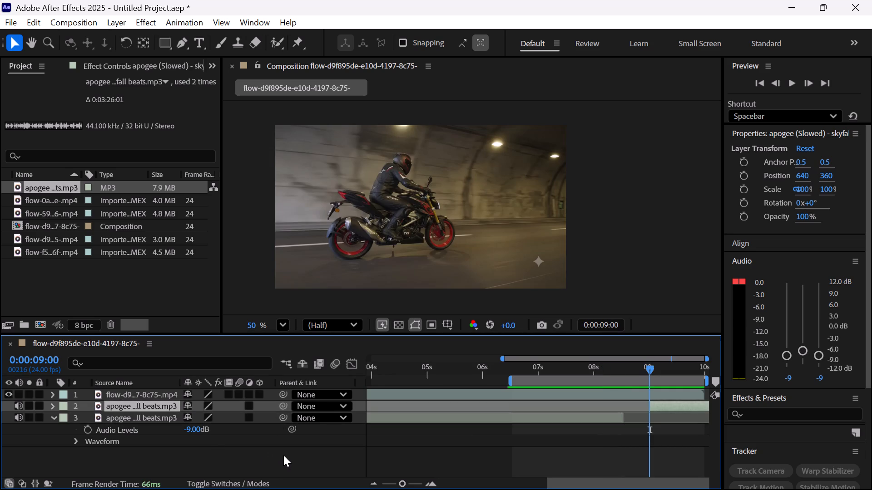
{"action": "key", "text": "ctrl+z"}
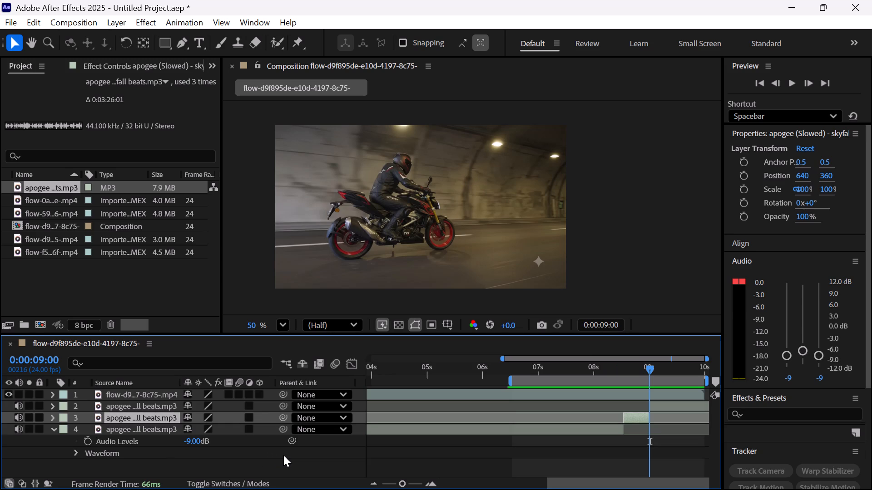
{"action": "key", "text": "ctrl+z"}
{"action": "key", "text": "ctrl+z"}
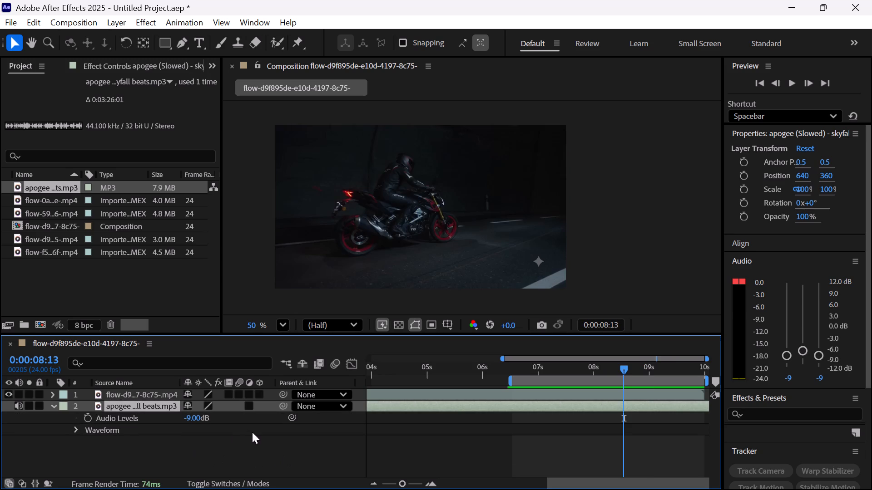
Scrub the dark shot before the tunnel scene and split the flow-d9 video layer at 0:00:08:02.
{"action": "left_click", "coordinate": [165, 395]}
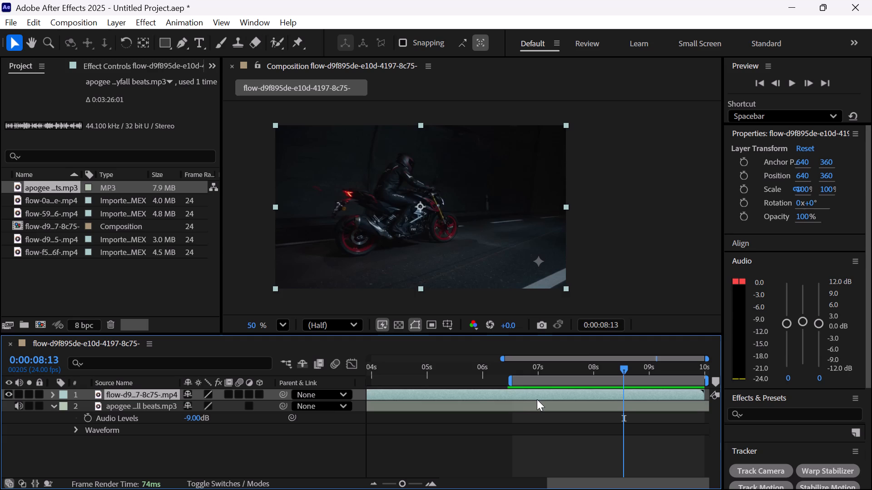
{"action": "left_click_drag", "start_coordinate": [624, 365], "coordinate": [562, 373]}
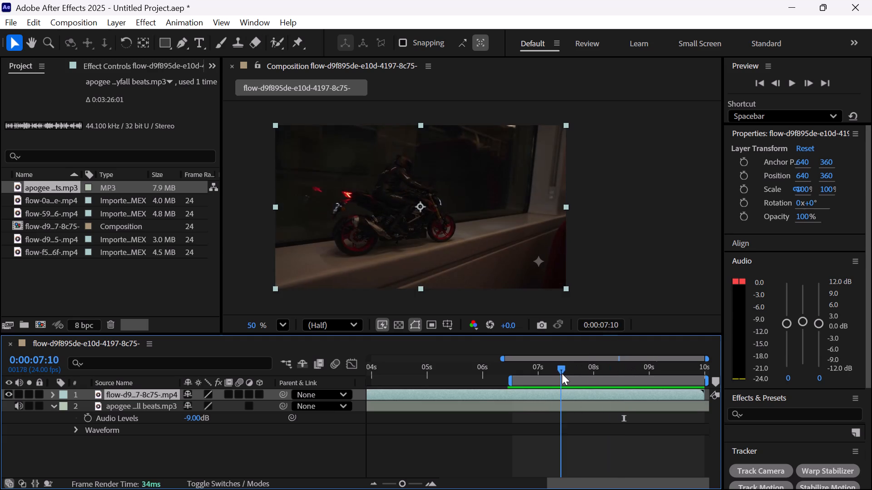
{"action": "left_click_drag", "start_coordinate": [562, 373], "coordinate": [599, 381]}
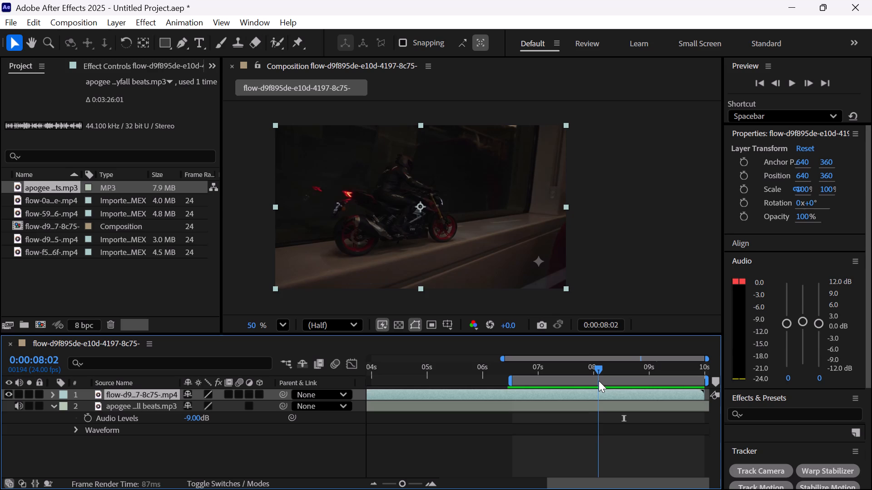
{"action": "left_click_drag", "start_coordinate": [599, 381], "coordinate": [615, 380]}
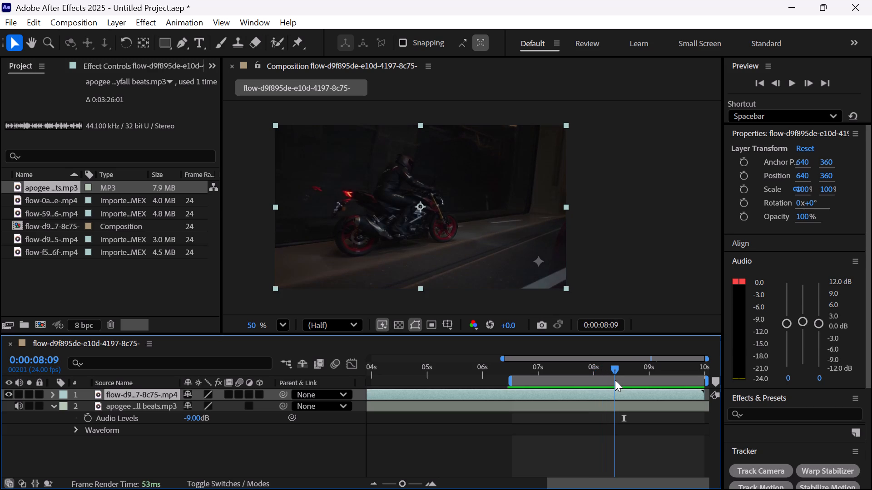
{"action": "left_click_drag", "start_coordinate": [615, 380], "coordinate": [630, 378]}
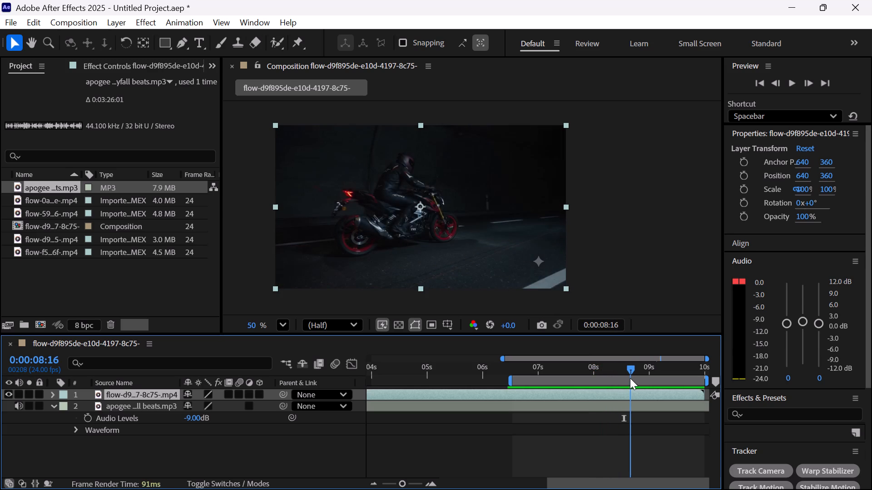
{"action": "left_click_drag", "start_coordinate": [630, 378], "coordinate": [575, 388]}
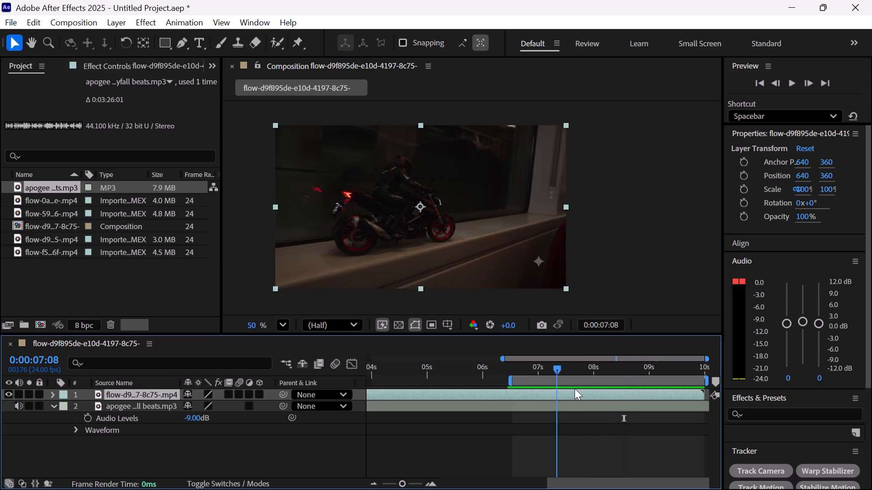
{"action": "left_click_drag", "start_coordinate": [575, 388], "coordinate": [594, 395]}
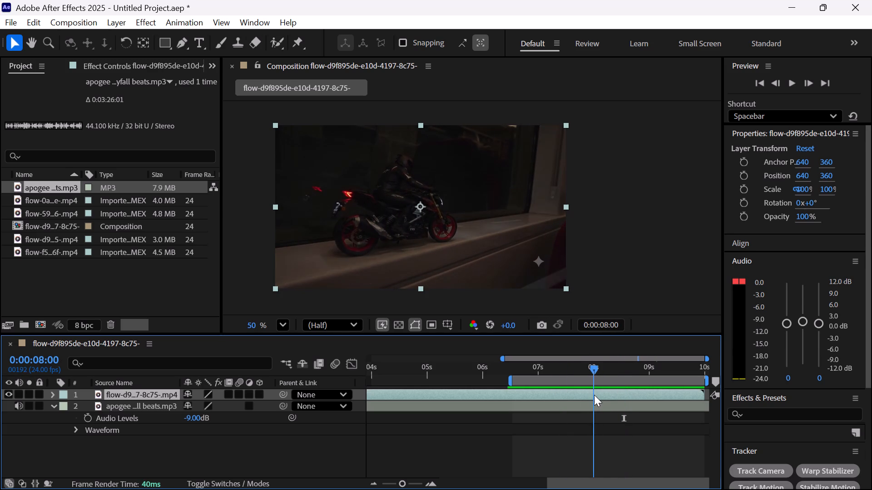
{"action": "left_click_drag", "start_coordinate": [594, 395], "coordinate": [598, 395]}
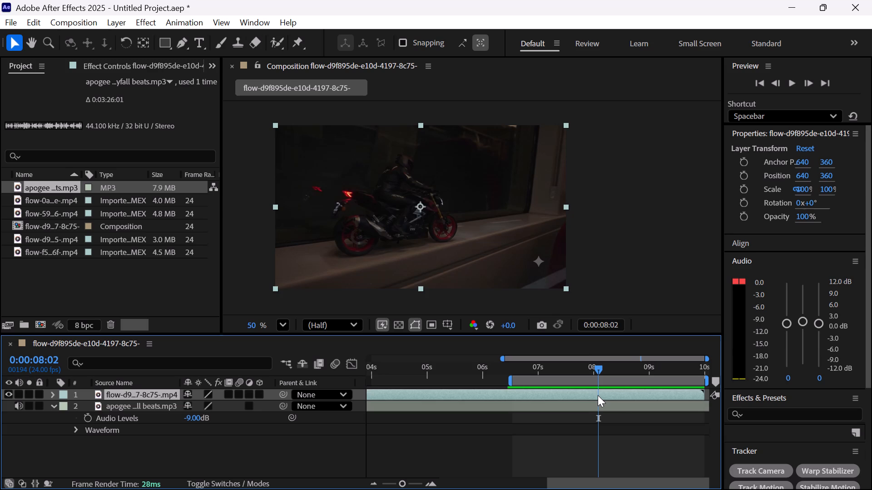
{"action": "key", "text": "ctrl+shift+d"}
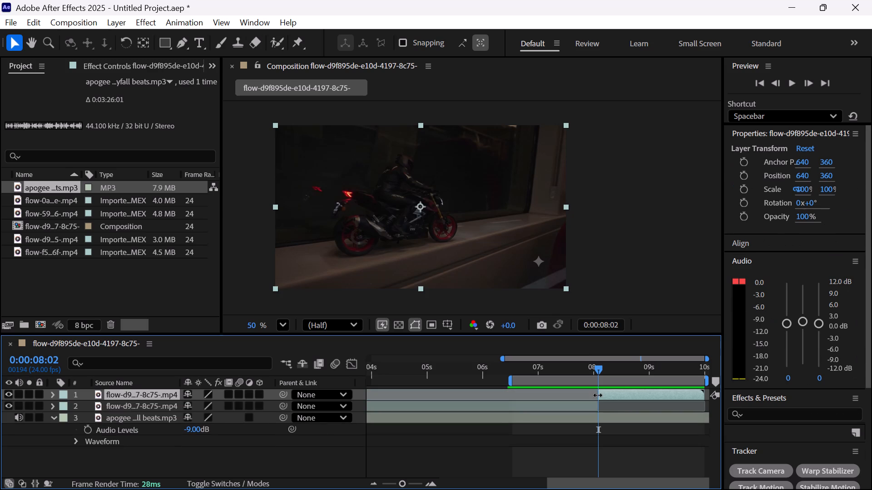
Find the start of the tunnel shot and split the second part of the video layer at 0:00:09:00.
{"action": "left_click_drag", "start_coordinate": [599, 368], "coordinate": [618, 372]}
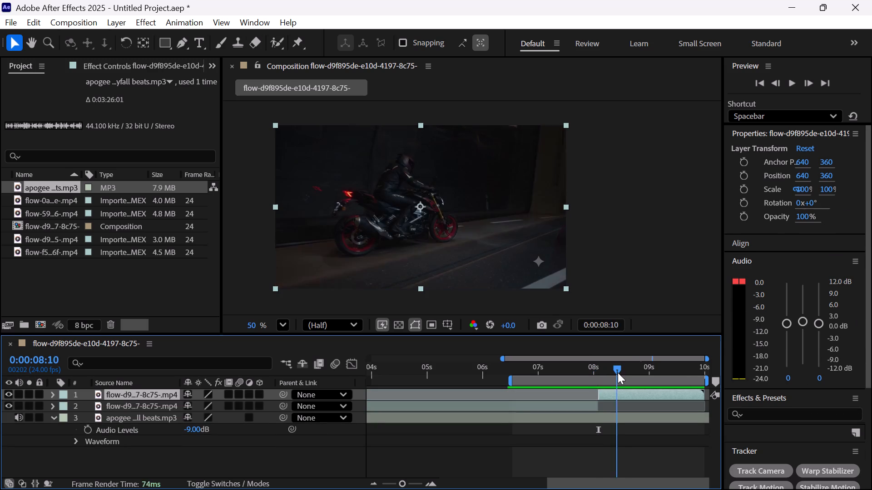
{"action": "left_click_drag", "start_coordinate": [618, 372], "coordinate": [646, 379]}
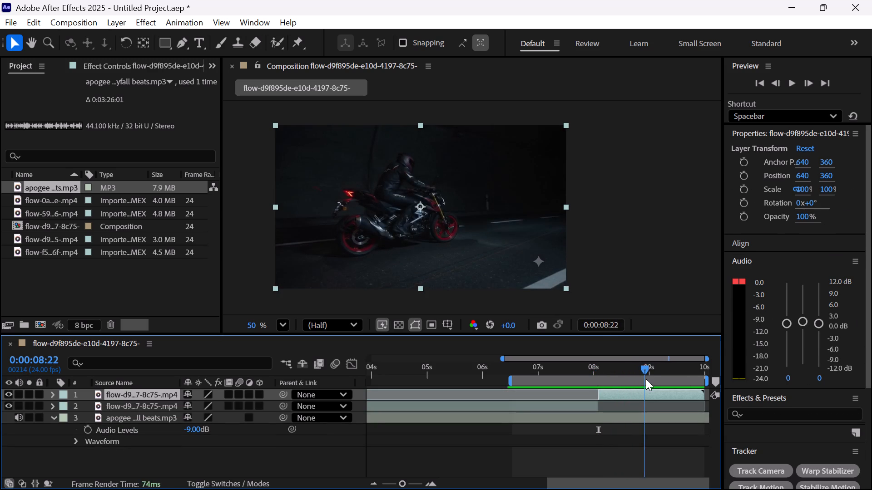
{"action": "left_click_drag", "start_coordinate": [646, 379], "coordinate": [648, 383]}
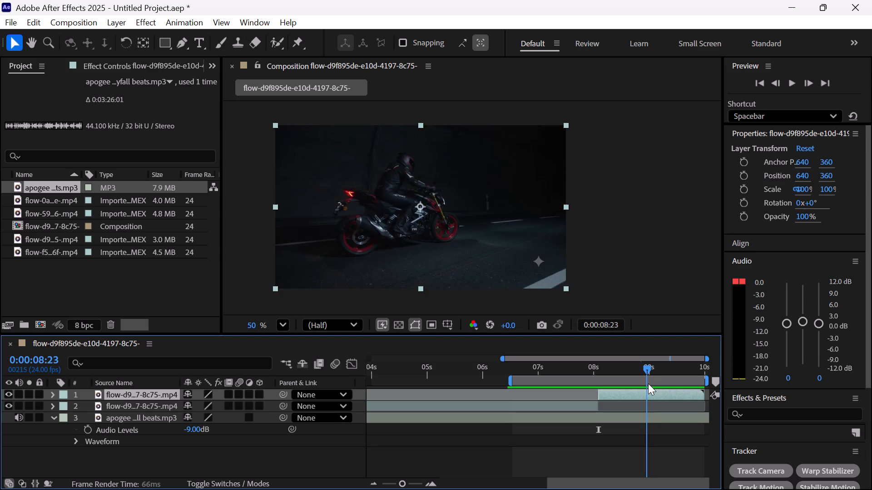
{"action": "left_click_drag", "start_coordinate": [648, 383], "coordinate": [650, 383]}
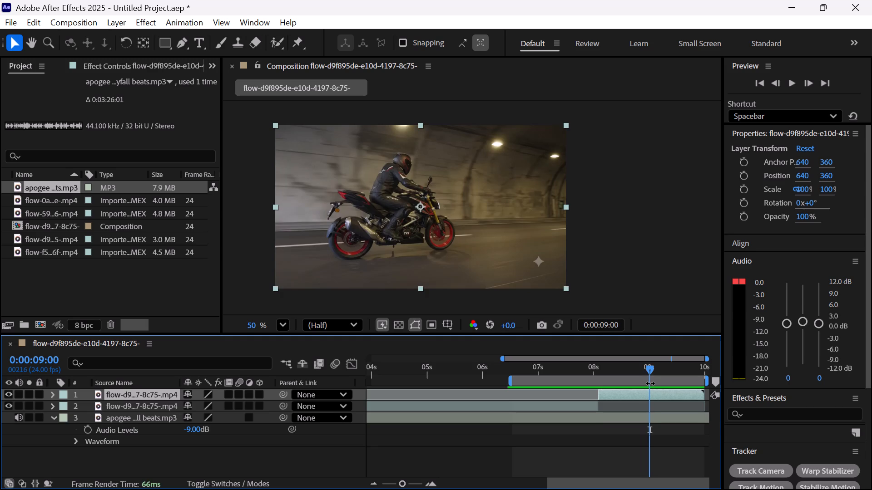
{"action": "key", "text": "ctrl+shift+d"}
Delete the video piece between 0:00:08:02 and 0:00:09:00 and slide the last piece earlier to close the gap.
{"action": "left_click", "coordinate": [625, 408]}
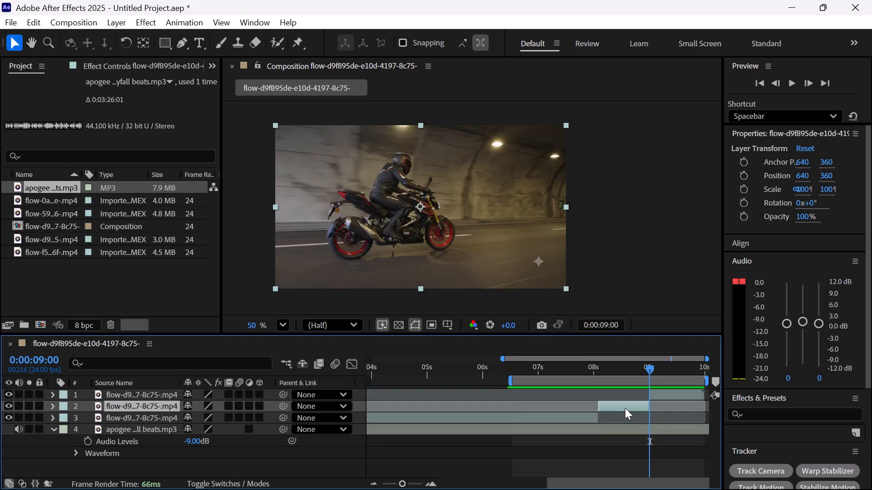
{"action": "key", "text": "Delete"}
{"action": "left_click_drag", "start_coordinate": [659, 397], "coordinate": [609, 403]}
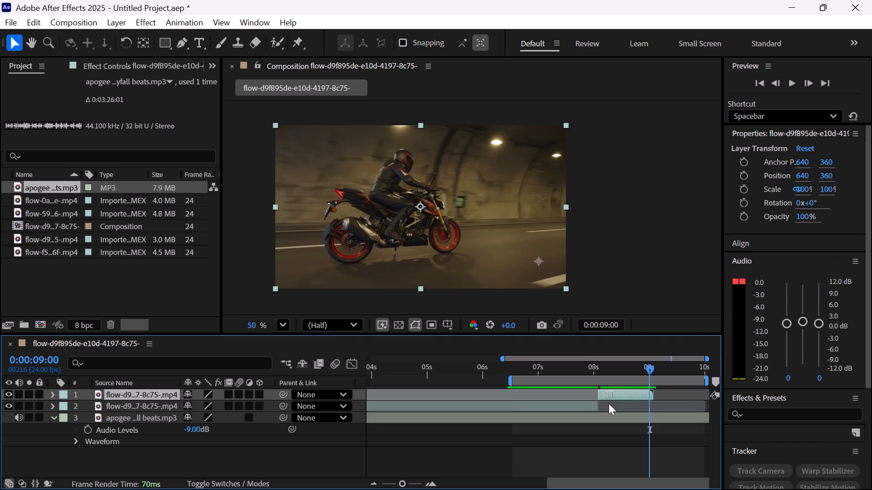
{"action": "left_click_drag", "start_coordinate": [609, 403], "coordinate": [608, 404]}
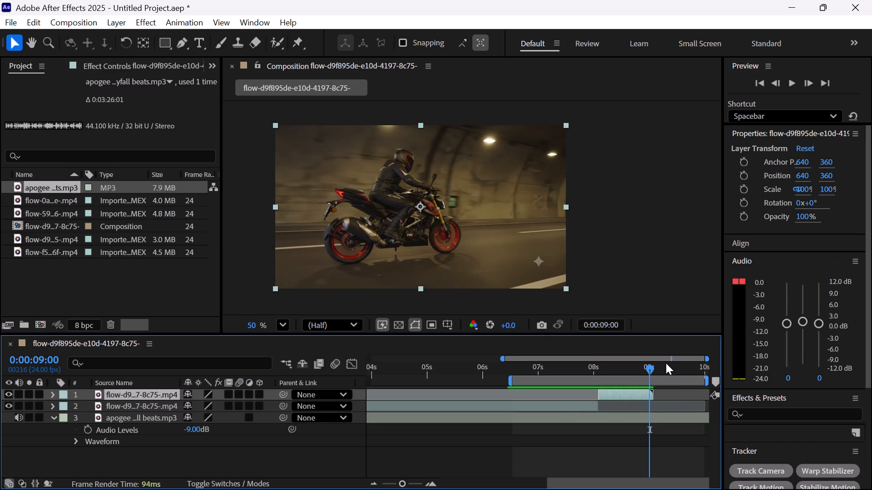
Preview the recut video against the music from 0:00:06:21, and again from 0:00:05:23.
{"action": "left_click_drag", "start_coordinate": [650, 368], "coordinate": [532, 388]}
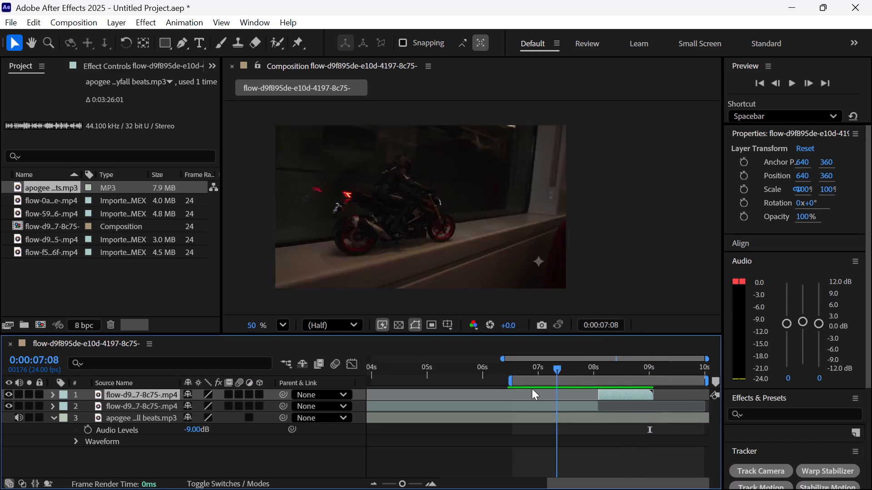
{"action": "left_click_drag", "start_coordinate": [532, 388], "coordinate": [533, 388]}
{"action": "key", "text": "space"}
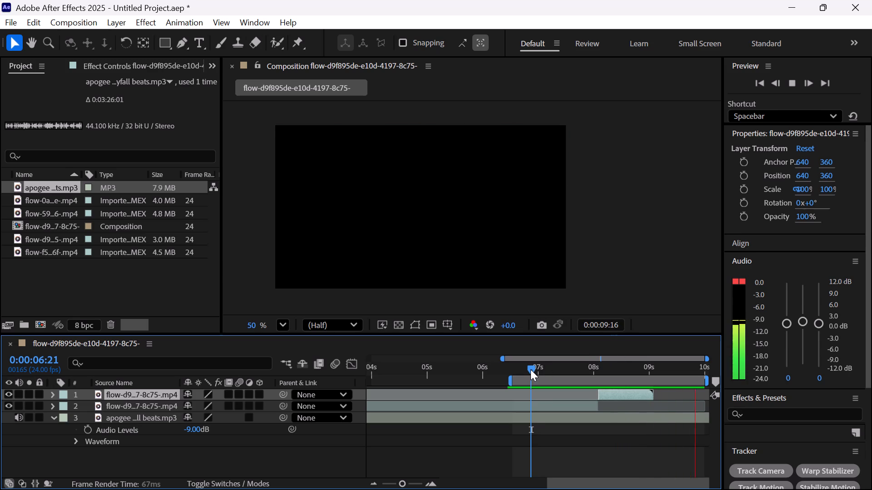
{"action": "left_click_drag", "start_coordinate": [530, 369], "coordinate": [481, 385]}
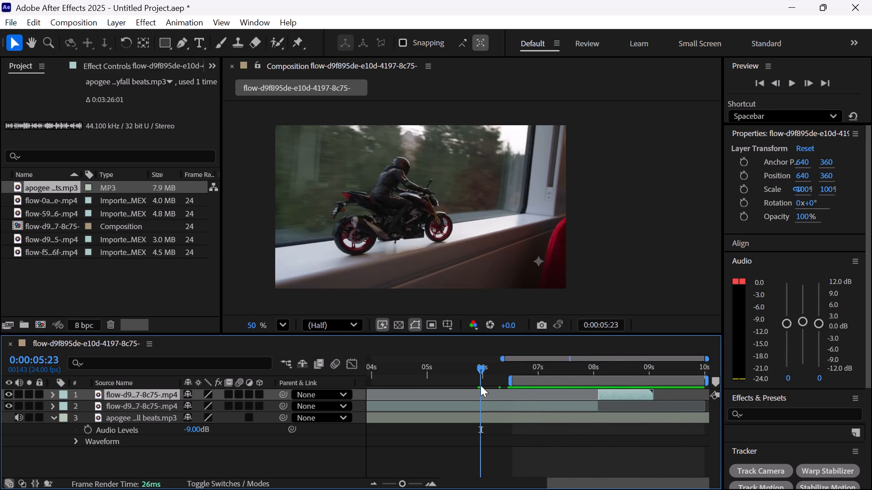
{"action": "key", "text": "space"}
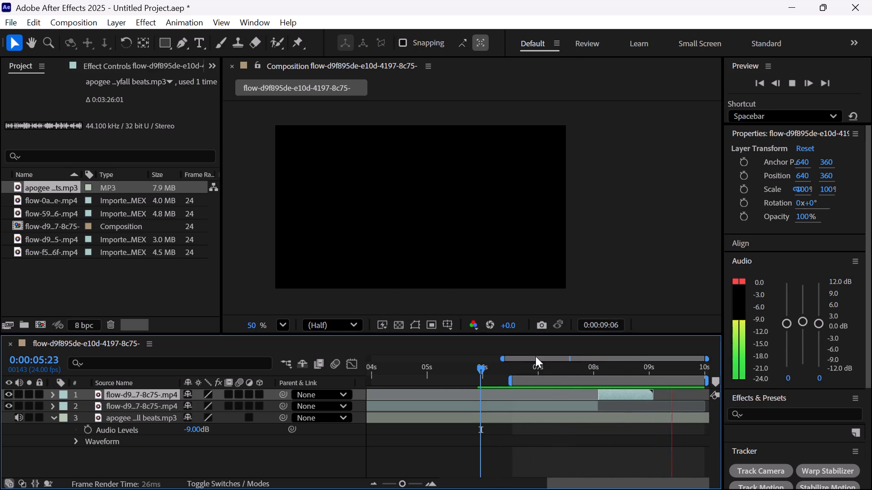
{"action": "key", "text": "space"}
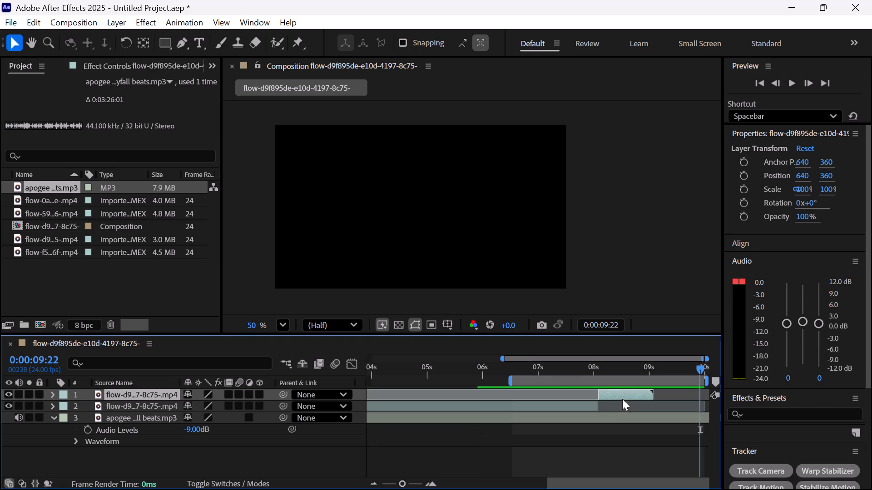
Slide the last video piece a few frames later, extend its start slightly earlier, and preview the transition.
{"action": "left_click_drag", "start_coordinate": [623, 398], "coordinate": [635, 398]}
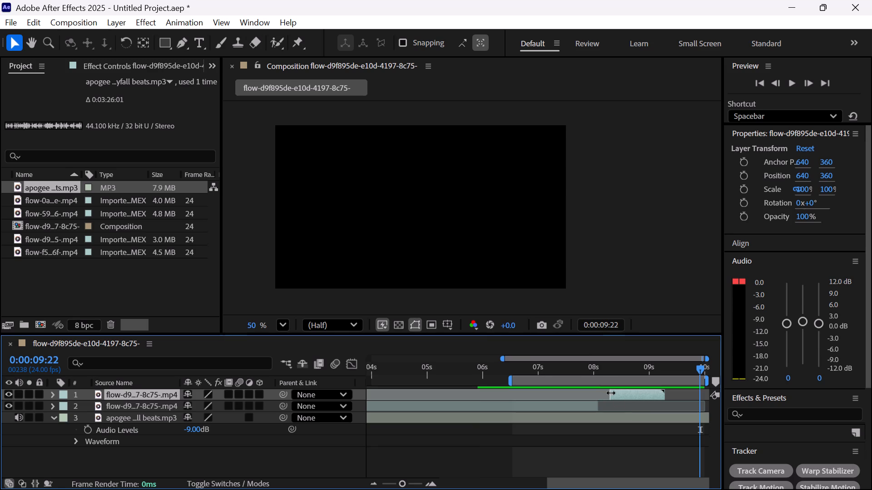
{"action": "left_click_drag", "start_coordinate": [608, 393], "coordinate": [601, 394]}
{"action": "key", "text": "space"}
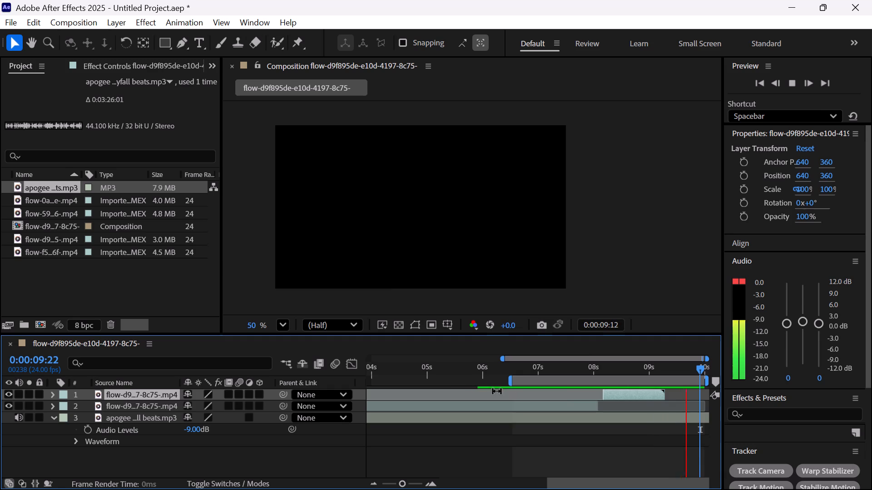
{"action": "key", "text": "space"}
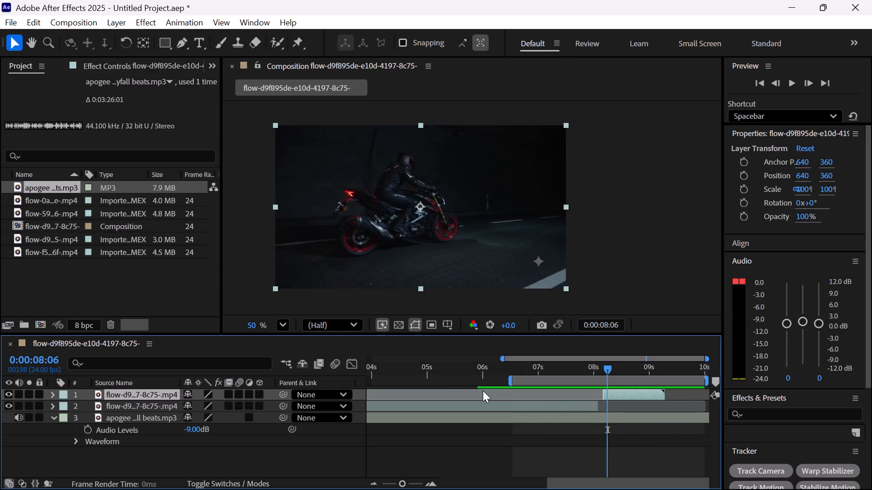
Slide the last video piece earlier so it starts where the first piece ends, at 0:00:08:02.
{"action": "left_click_drag", "start_coordinate": [612, 393], "coordinate": [606, 398]}
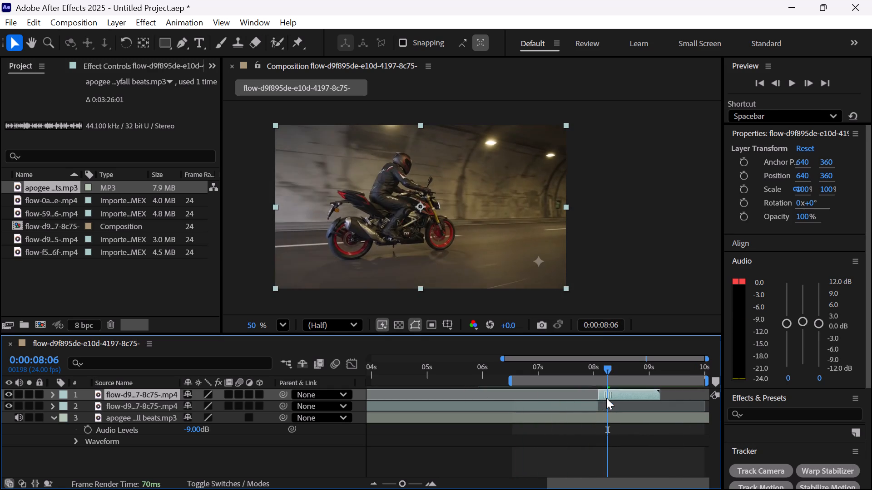
{"action": "left_click_drag", "start_coordinate": [606, 398], "coordinate": [608, 398]}
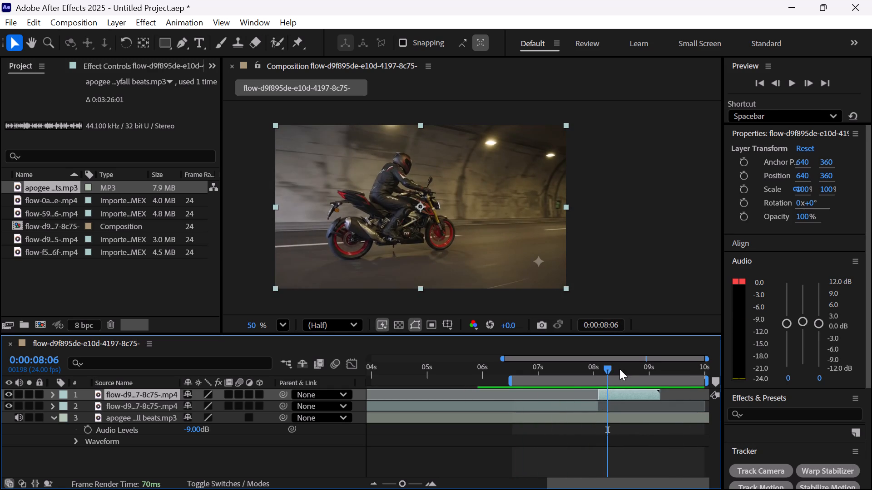
Preview the recut video against the music from 0:00:07:03, and again from 0:00:05:07.
{"action": "left_click_drag", "start_coordinate": [608, 371], "coordinate": [583, 375]}
{"action": "left_click_drag", "start_coordinate": [583, 375], "coordinate": [545, 396]}
{"action": "key", "text": "space"}
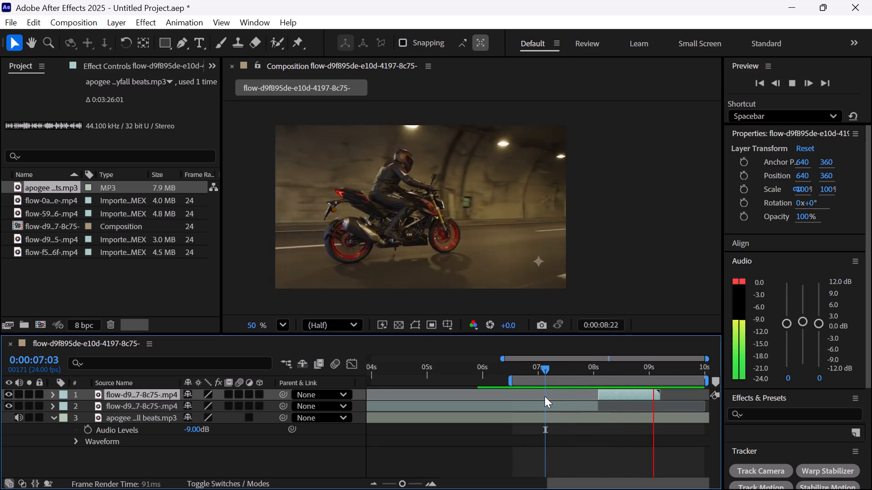
{"action": "key", "text": "space"}
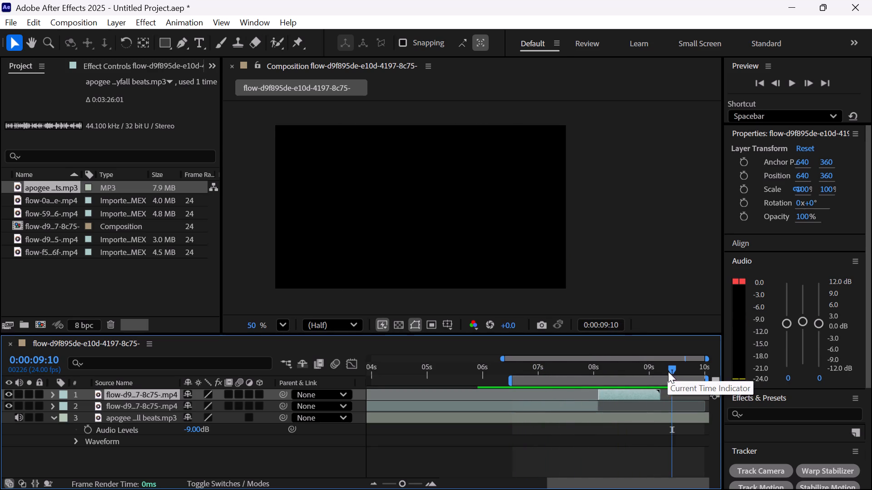
{"action": "left_click_drag", "start_coordinate": [675, 367], "coordinate": [446, 414]}
{"action": "key", "text": "space"}
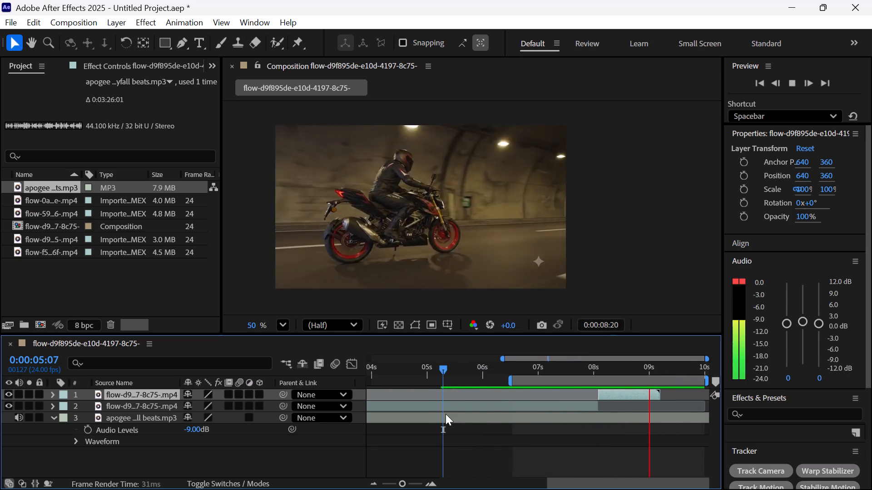
{"action": "key", "text": "space"}
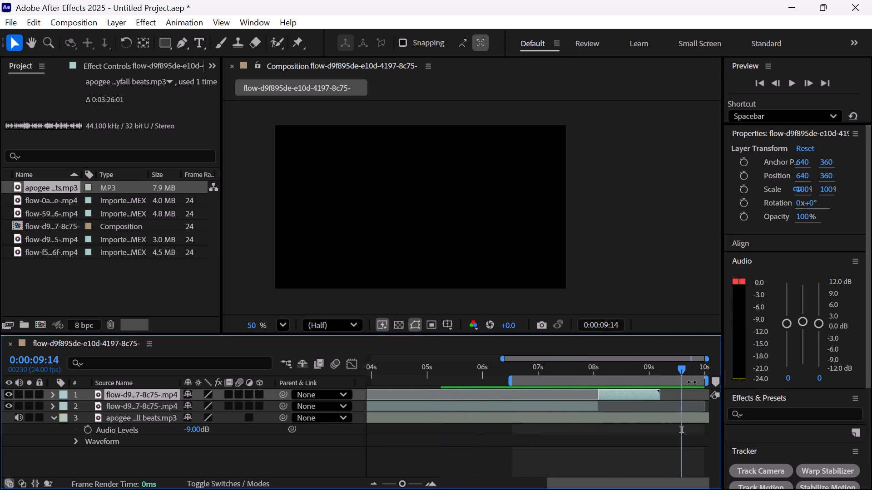
Check the frames around the cut, and extend the end of the first video piece to about 0:00:08:08.
{"action": "left_click_drag", "start_coordinate": [683, 373], "coordinate": [501, 393]}
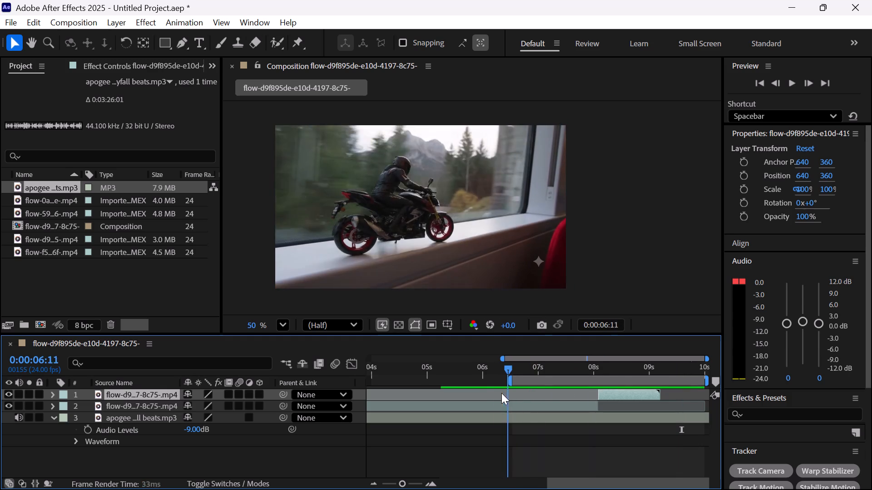
{"action": "left_click_drag", "start_coordinate": [501, 393], "coordinate": [619, 407]}
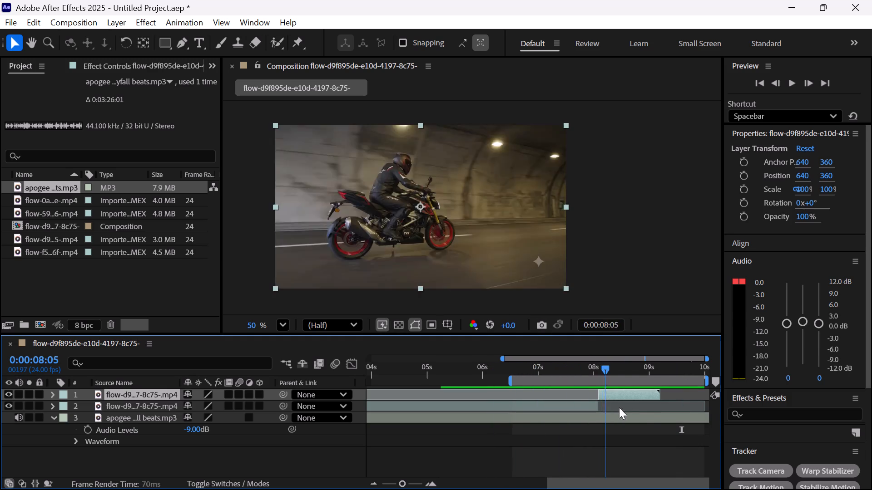
{"action": "left_click_drag", "start_coordinate": [619, 407], "coordinate": [500, 395]}
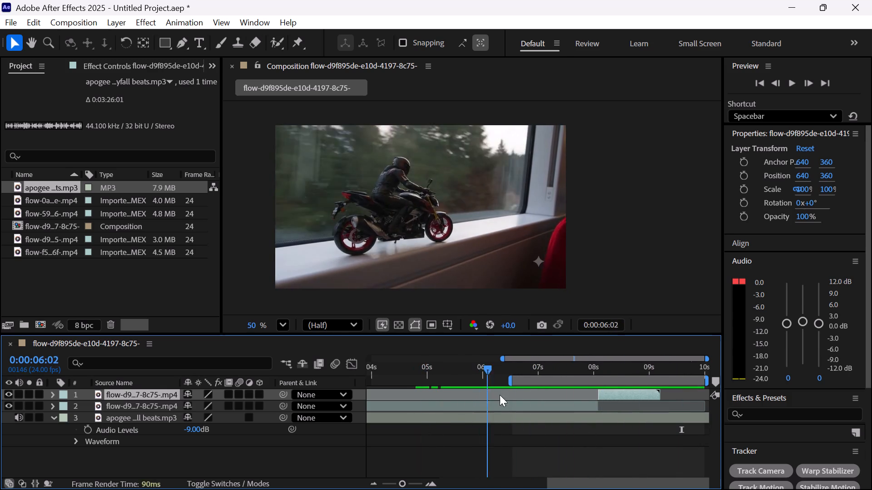
{"action": "left_click_drag", "start_coordinate": [500, 395], "coordinate": [576, 402]}
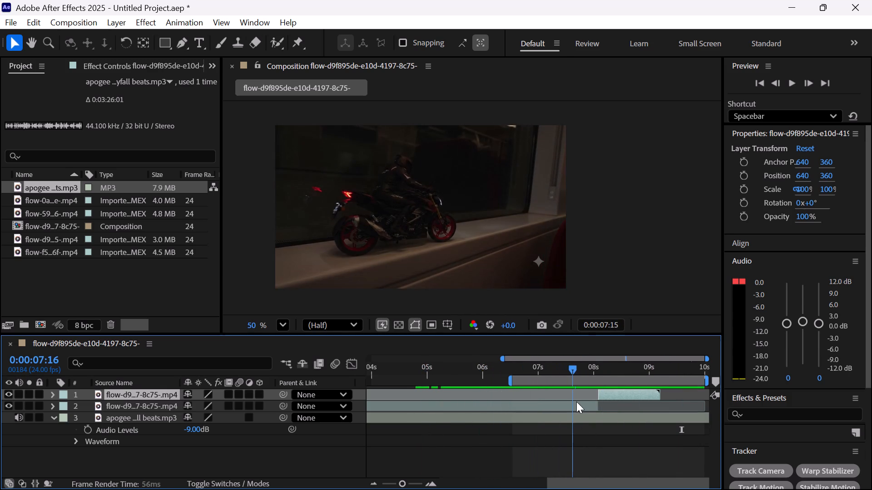
{"action": "left_click_drag", "start_coordinate": [576, 402], "coordinate": [558, 408]}
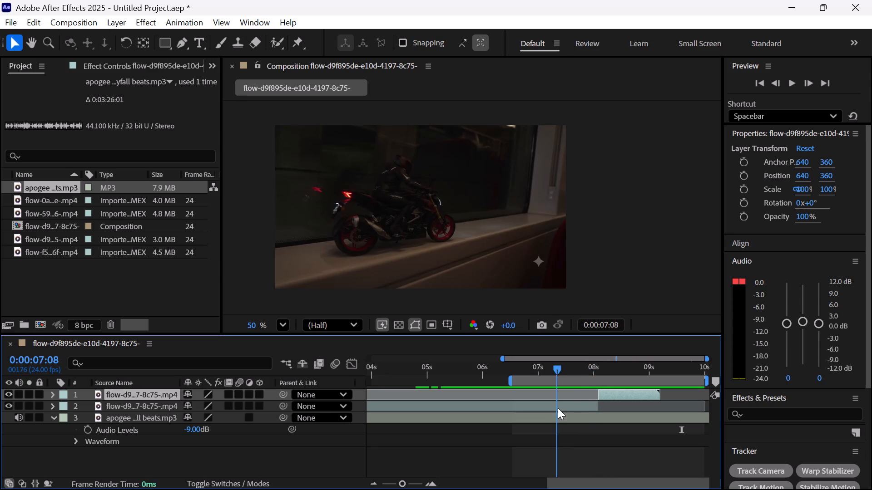
{"action": "left_click_drag", "start_coordinate": [558, 408], "coordinate": [599, 417]}
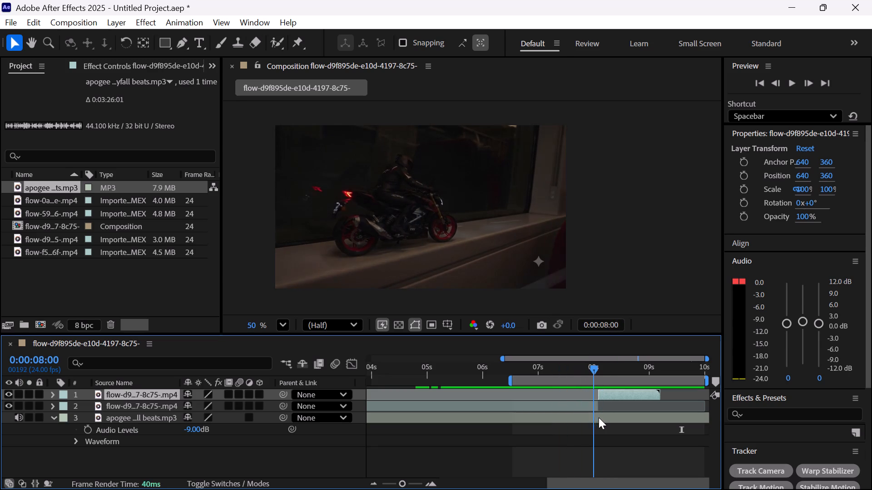
{"action": "left_click_drag", "start_coordinate": [599, 417], "coordinate": [598, 417]}
{"action": "left_click", "coordinate": [588, 403]}
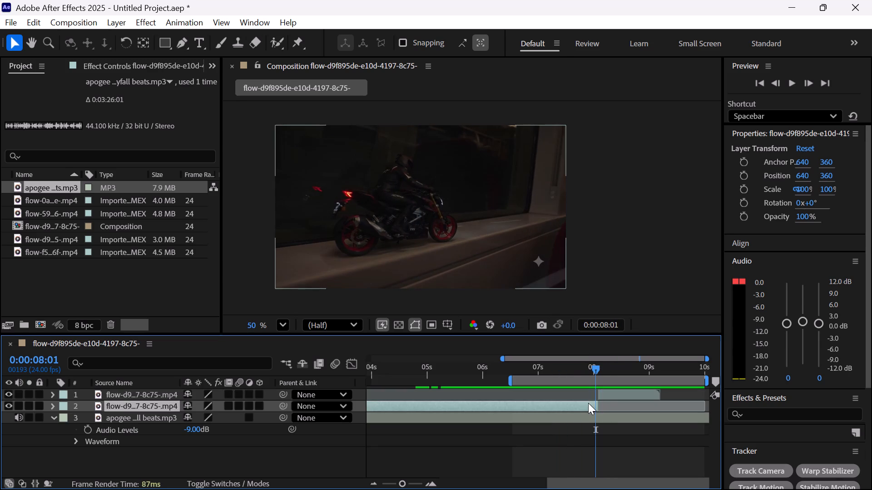
{"action": "left_click_drag", "start_coordinate": [601, 403], "coordinate": [615, 409]}
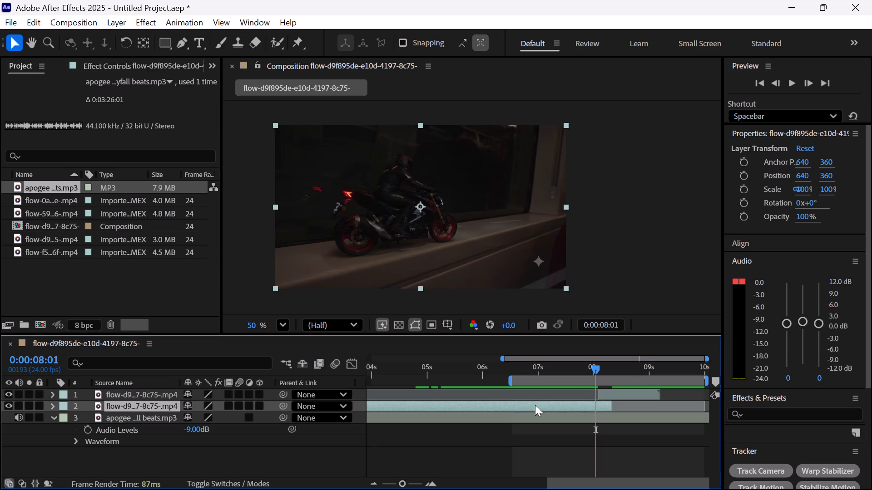
Slide the last video piece later so it starts at about 0:00:08:07, and preview the transition from 0:00:08:01.
{"action": "left_click_drag", "start_coordinate": [603, 393], "coordinate": [627, 393]}
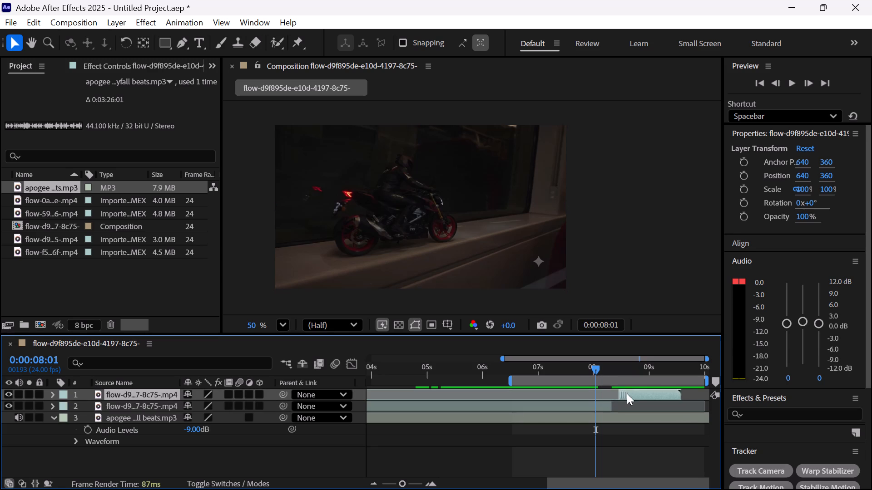
{"action": "left_click_drag", "start_coordinate": [627, 393], "coordinate": [614, 395]}
{"action": "key", "text": "space"}
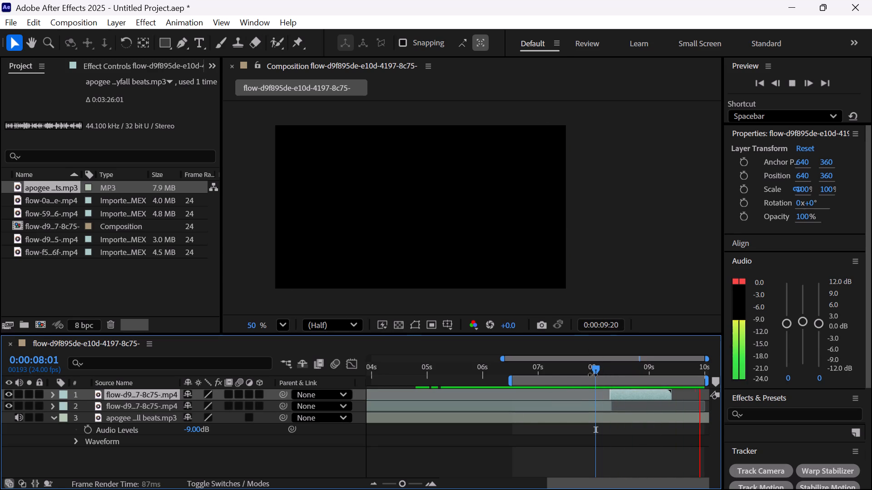
{"action": "key", "text": "space"}
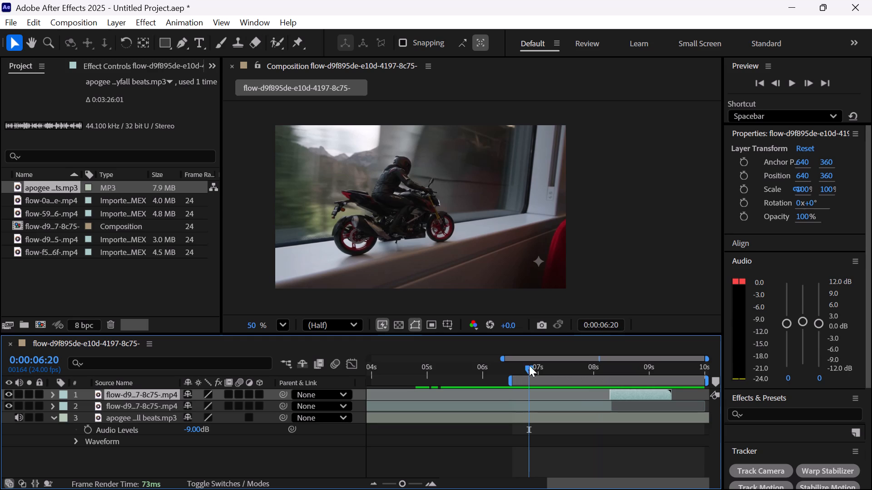
Search the effects and presets for "over" and apply the preset that adds a Wiggle Frequency slider to the last video piece.
{"action": "key", "text": "ctrl+space"}
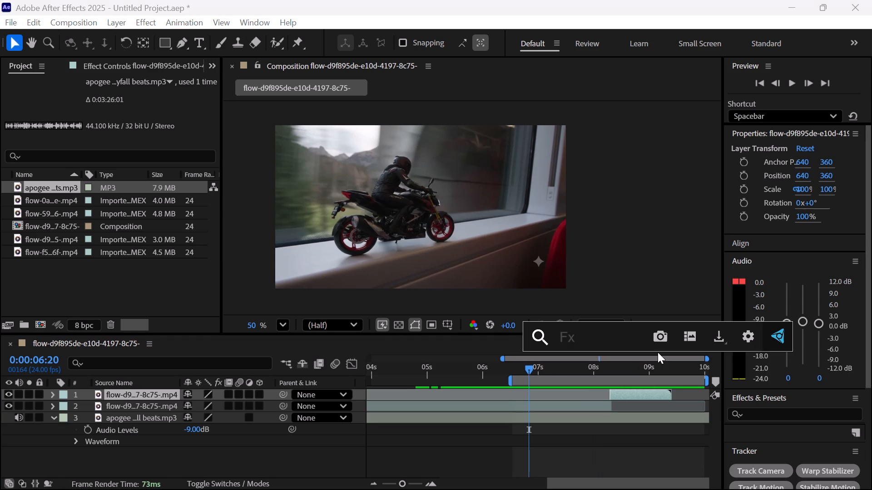
{"action": "type", "text": "over"}
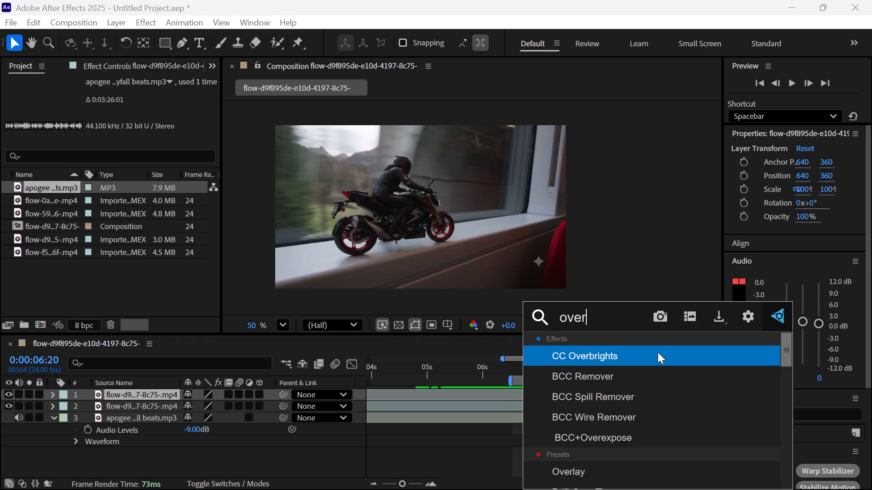
{"action": "scroll", "coordinate": [614, 398], "scroll_direction": "down", "scroll_amount": 1}
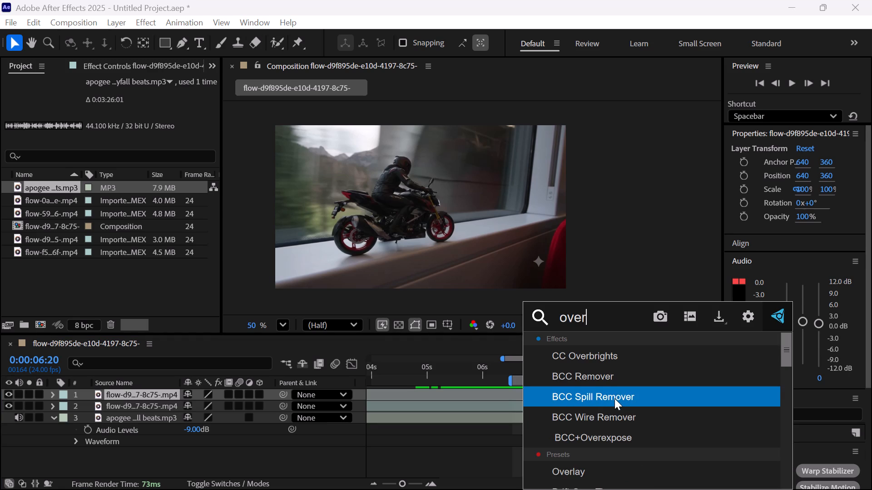
{"action": "scroll", "coordinate": [614, 398], "scroll_direction": "down", "scroll_amount": 2}
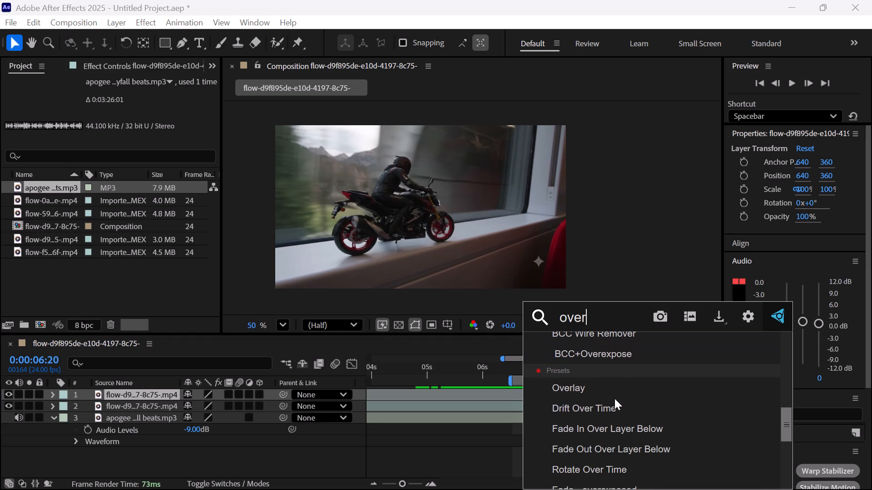
{"action": "left_click", "coordinate": [595, 385]}
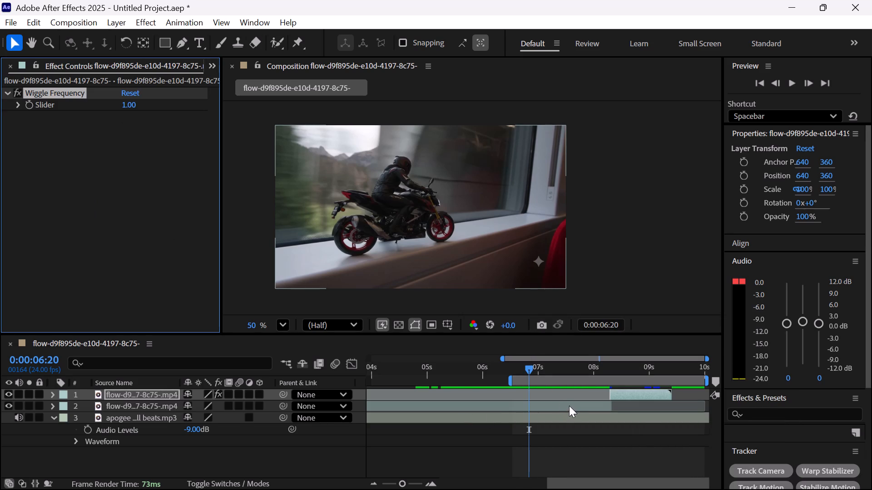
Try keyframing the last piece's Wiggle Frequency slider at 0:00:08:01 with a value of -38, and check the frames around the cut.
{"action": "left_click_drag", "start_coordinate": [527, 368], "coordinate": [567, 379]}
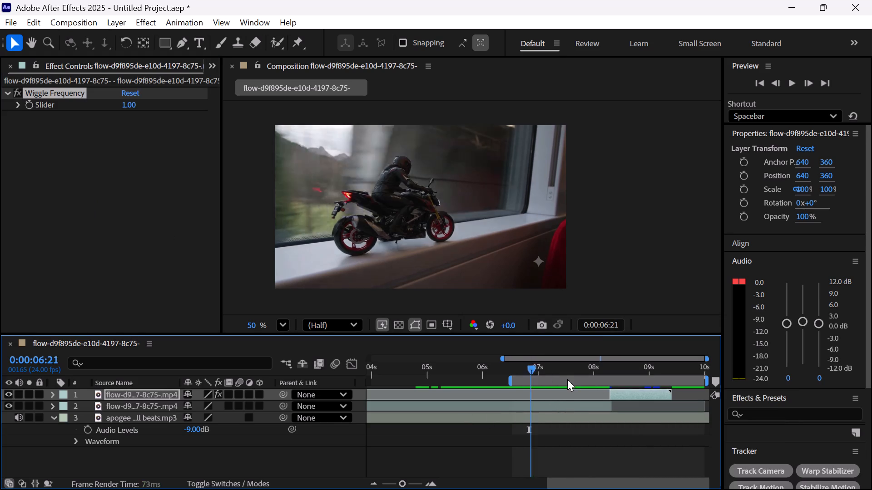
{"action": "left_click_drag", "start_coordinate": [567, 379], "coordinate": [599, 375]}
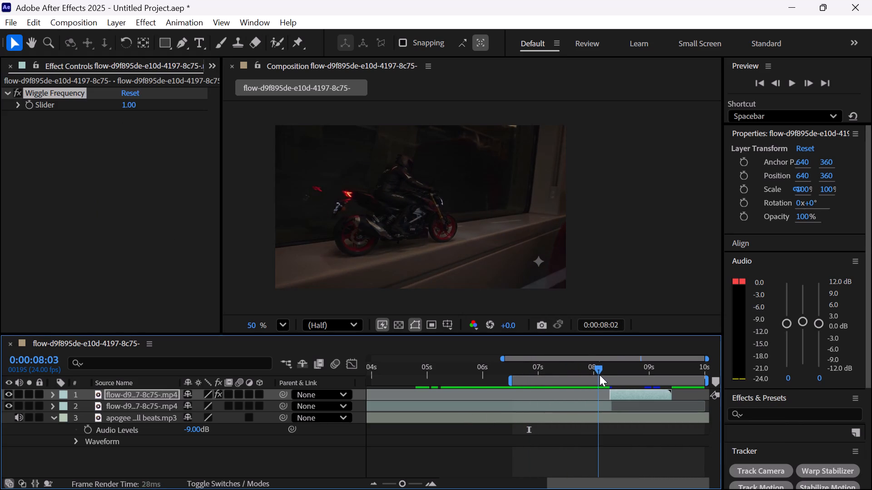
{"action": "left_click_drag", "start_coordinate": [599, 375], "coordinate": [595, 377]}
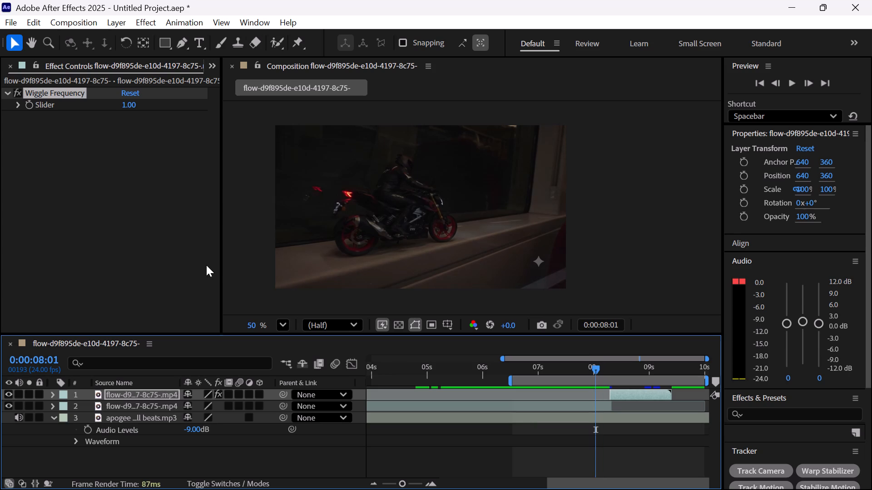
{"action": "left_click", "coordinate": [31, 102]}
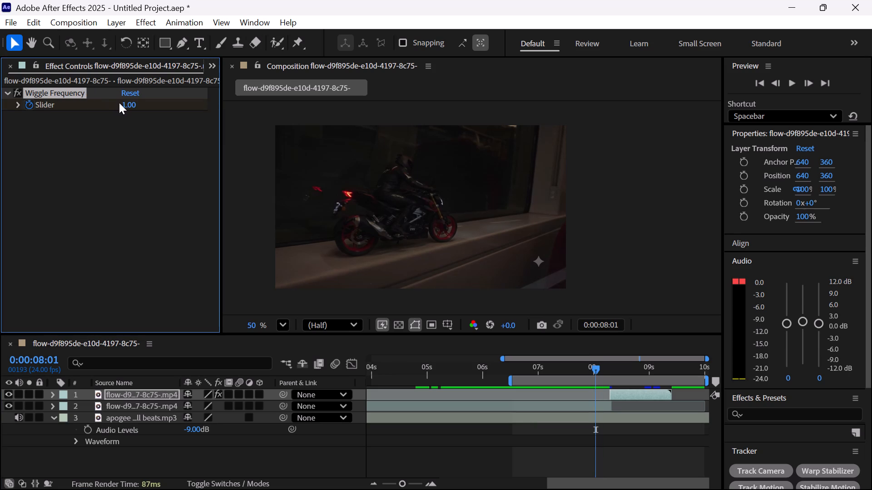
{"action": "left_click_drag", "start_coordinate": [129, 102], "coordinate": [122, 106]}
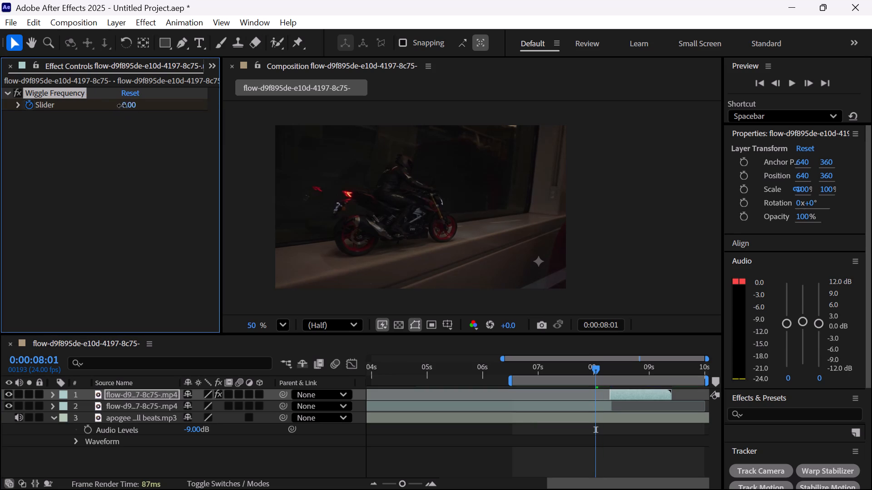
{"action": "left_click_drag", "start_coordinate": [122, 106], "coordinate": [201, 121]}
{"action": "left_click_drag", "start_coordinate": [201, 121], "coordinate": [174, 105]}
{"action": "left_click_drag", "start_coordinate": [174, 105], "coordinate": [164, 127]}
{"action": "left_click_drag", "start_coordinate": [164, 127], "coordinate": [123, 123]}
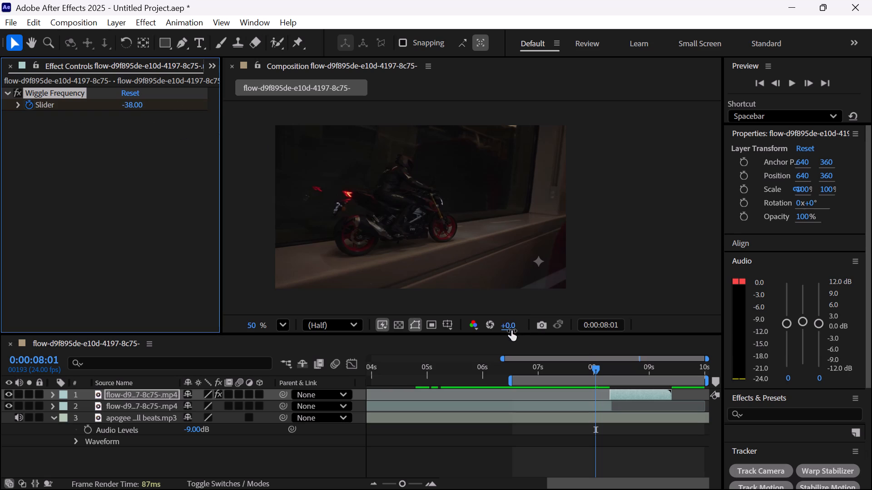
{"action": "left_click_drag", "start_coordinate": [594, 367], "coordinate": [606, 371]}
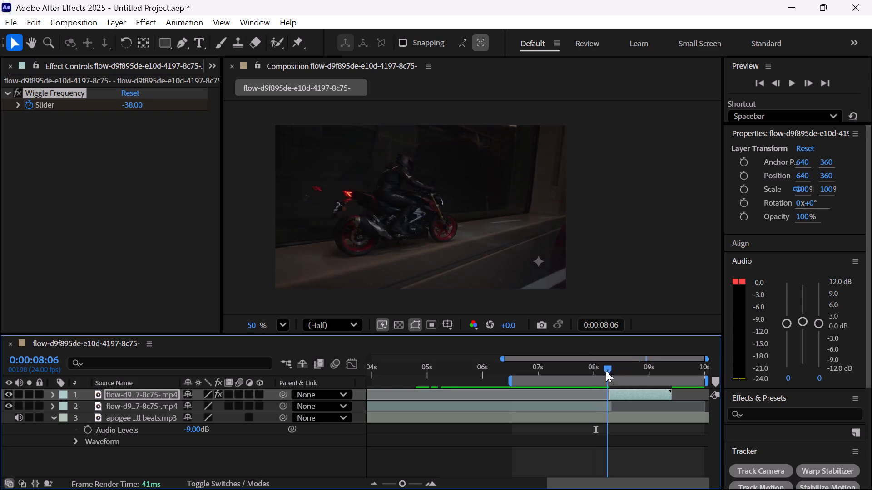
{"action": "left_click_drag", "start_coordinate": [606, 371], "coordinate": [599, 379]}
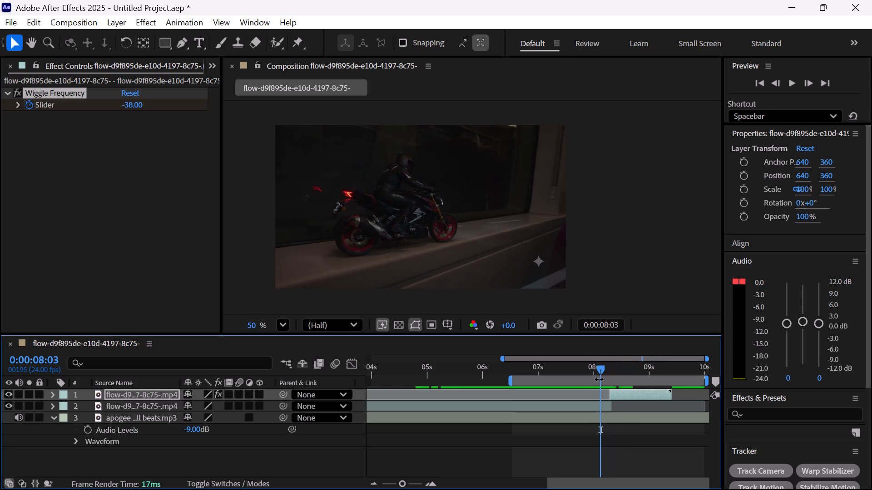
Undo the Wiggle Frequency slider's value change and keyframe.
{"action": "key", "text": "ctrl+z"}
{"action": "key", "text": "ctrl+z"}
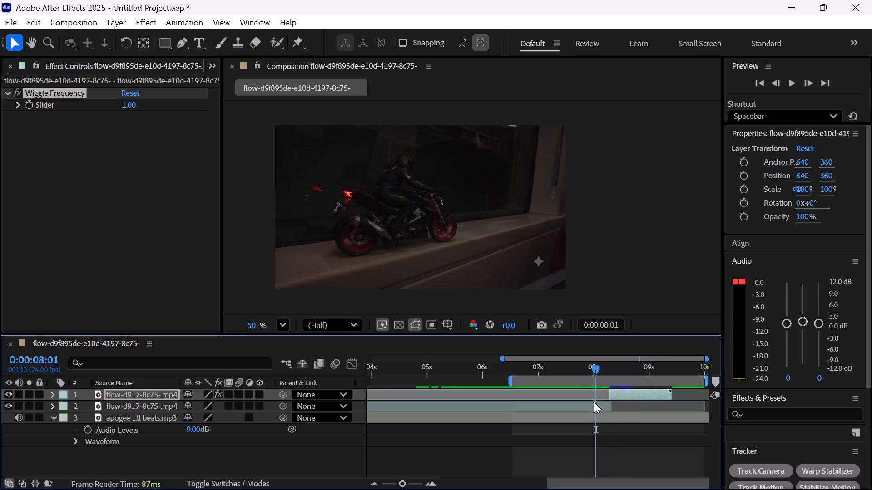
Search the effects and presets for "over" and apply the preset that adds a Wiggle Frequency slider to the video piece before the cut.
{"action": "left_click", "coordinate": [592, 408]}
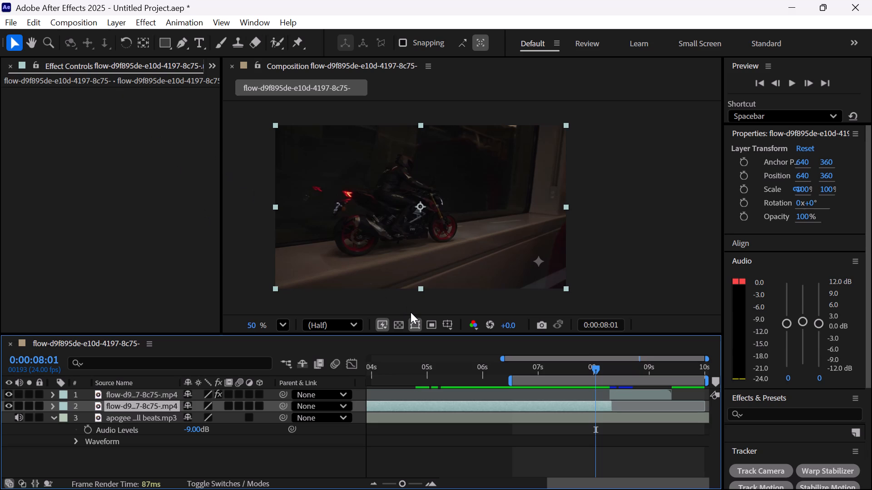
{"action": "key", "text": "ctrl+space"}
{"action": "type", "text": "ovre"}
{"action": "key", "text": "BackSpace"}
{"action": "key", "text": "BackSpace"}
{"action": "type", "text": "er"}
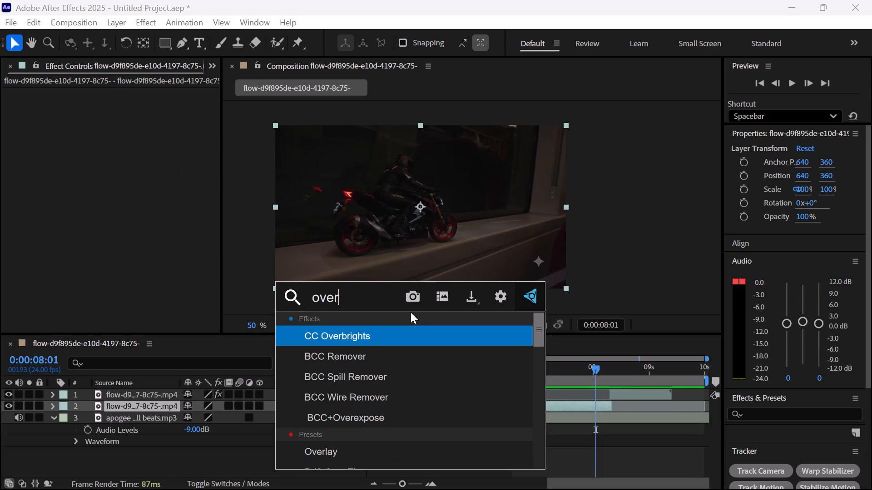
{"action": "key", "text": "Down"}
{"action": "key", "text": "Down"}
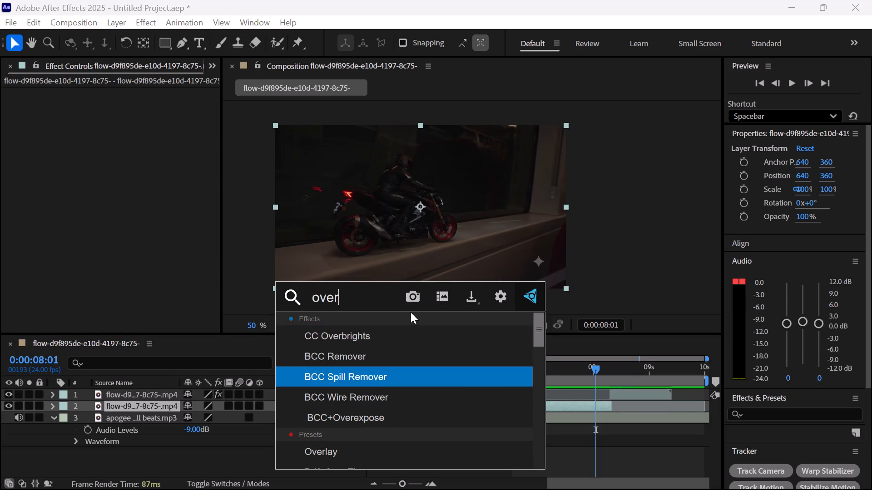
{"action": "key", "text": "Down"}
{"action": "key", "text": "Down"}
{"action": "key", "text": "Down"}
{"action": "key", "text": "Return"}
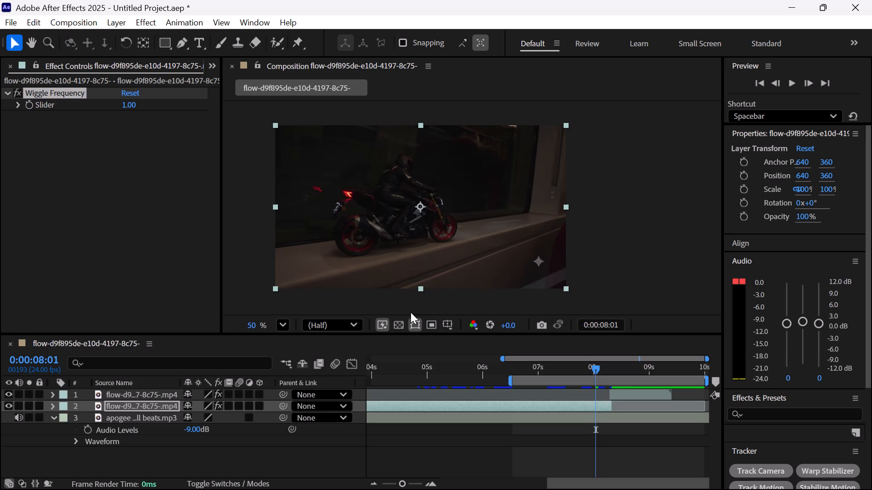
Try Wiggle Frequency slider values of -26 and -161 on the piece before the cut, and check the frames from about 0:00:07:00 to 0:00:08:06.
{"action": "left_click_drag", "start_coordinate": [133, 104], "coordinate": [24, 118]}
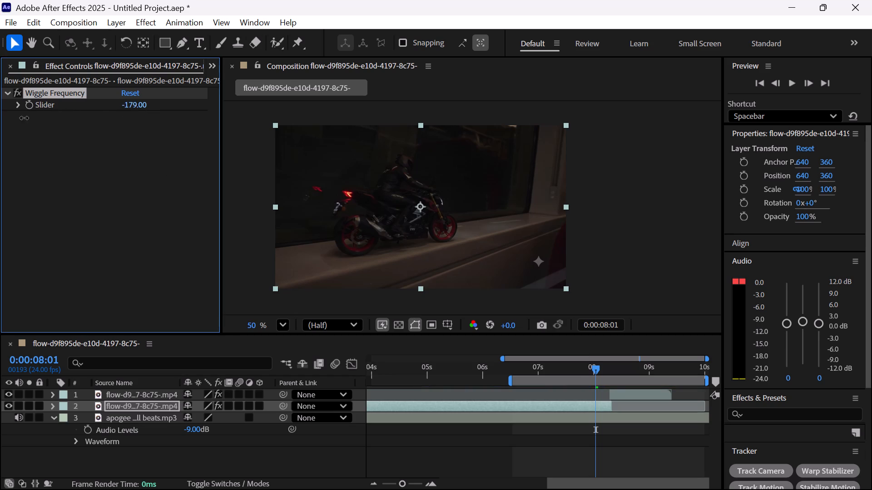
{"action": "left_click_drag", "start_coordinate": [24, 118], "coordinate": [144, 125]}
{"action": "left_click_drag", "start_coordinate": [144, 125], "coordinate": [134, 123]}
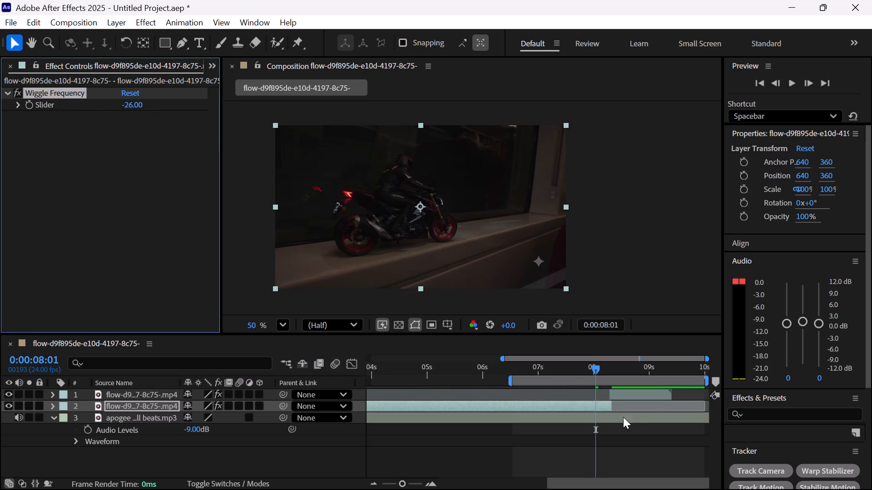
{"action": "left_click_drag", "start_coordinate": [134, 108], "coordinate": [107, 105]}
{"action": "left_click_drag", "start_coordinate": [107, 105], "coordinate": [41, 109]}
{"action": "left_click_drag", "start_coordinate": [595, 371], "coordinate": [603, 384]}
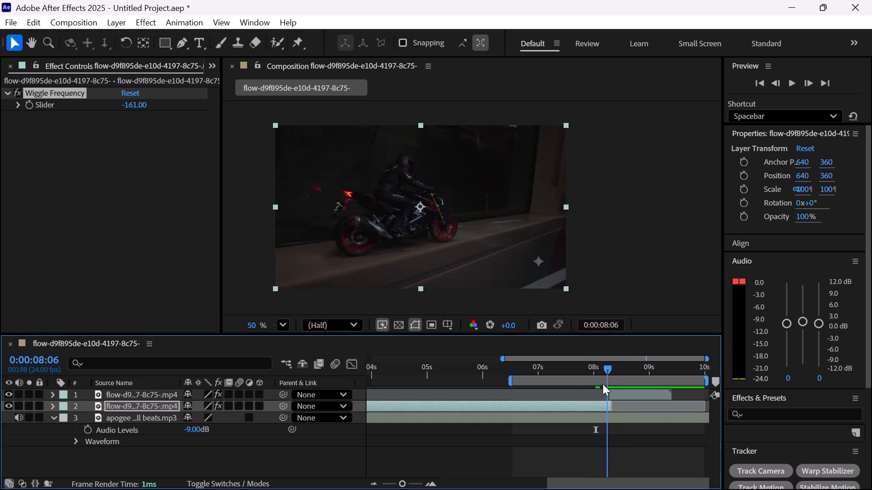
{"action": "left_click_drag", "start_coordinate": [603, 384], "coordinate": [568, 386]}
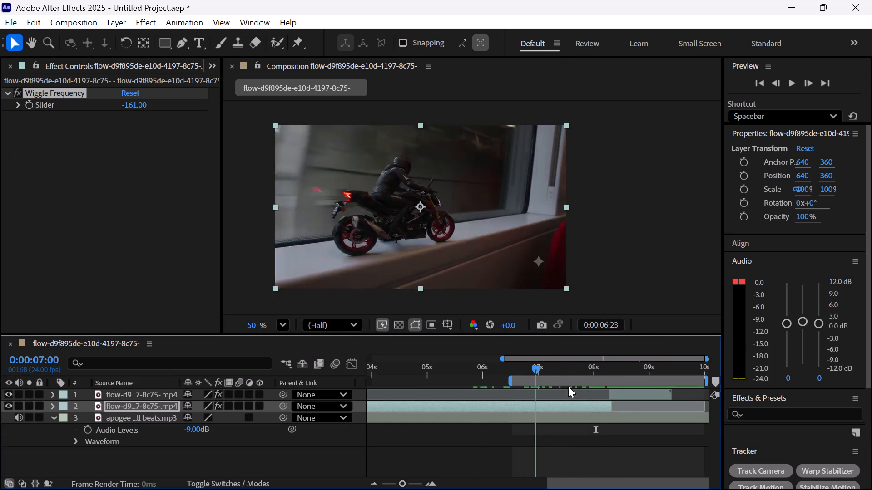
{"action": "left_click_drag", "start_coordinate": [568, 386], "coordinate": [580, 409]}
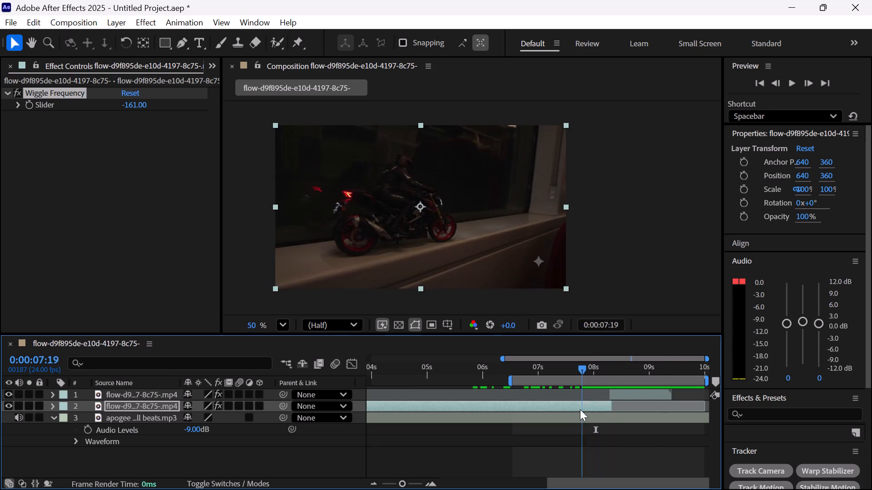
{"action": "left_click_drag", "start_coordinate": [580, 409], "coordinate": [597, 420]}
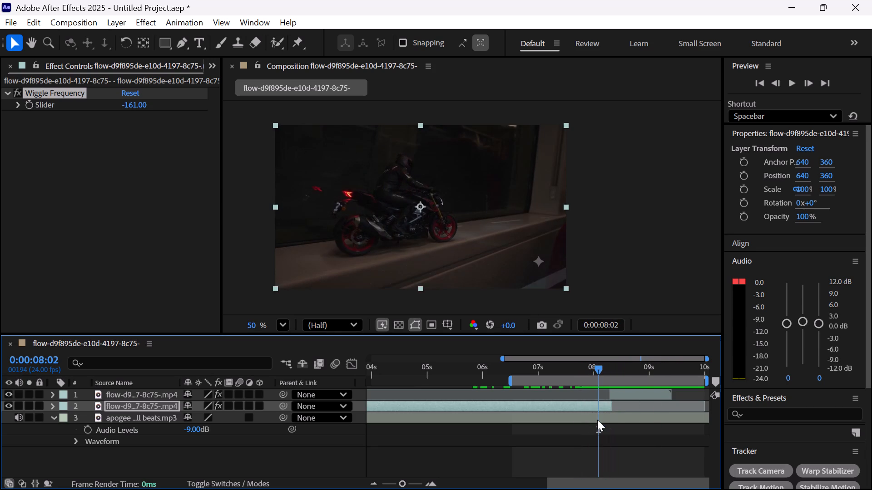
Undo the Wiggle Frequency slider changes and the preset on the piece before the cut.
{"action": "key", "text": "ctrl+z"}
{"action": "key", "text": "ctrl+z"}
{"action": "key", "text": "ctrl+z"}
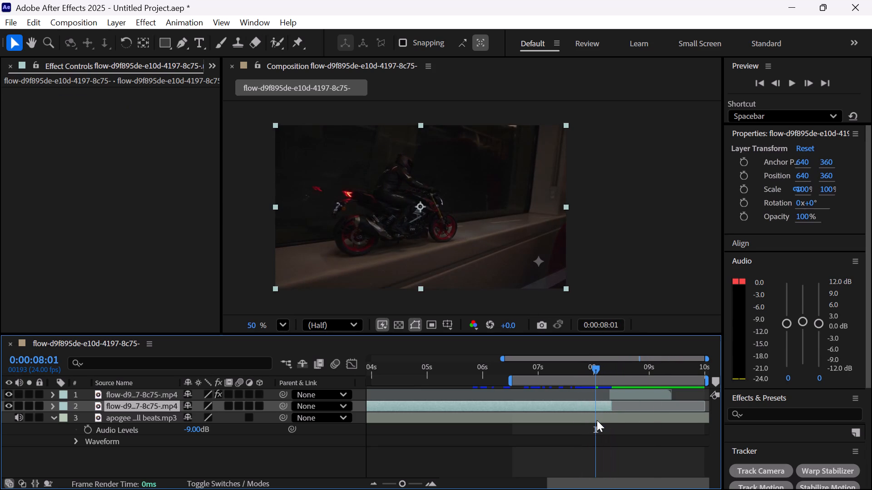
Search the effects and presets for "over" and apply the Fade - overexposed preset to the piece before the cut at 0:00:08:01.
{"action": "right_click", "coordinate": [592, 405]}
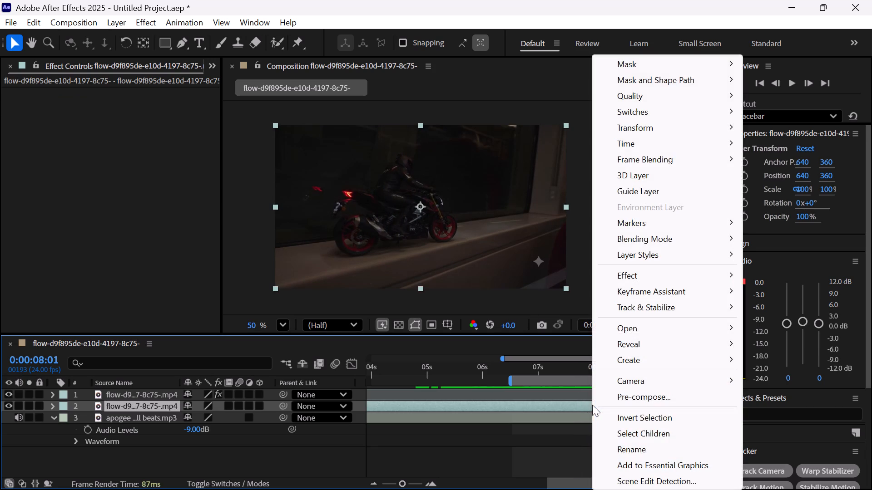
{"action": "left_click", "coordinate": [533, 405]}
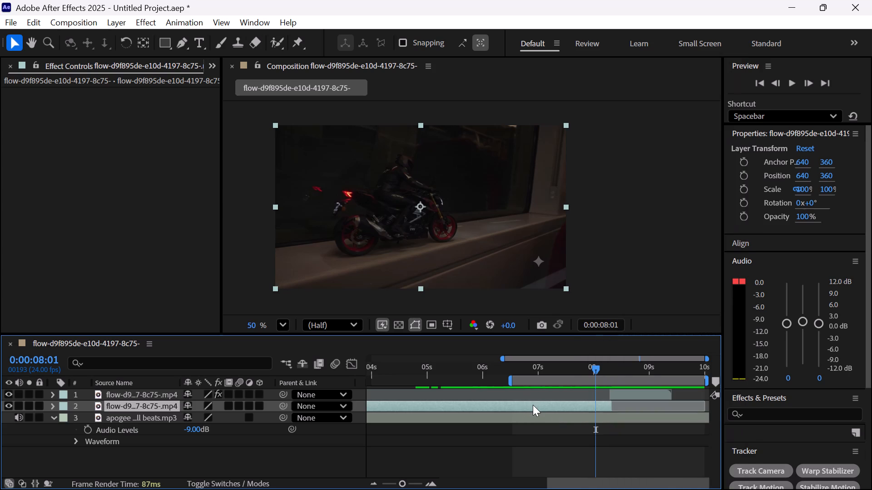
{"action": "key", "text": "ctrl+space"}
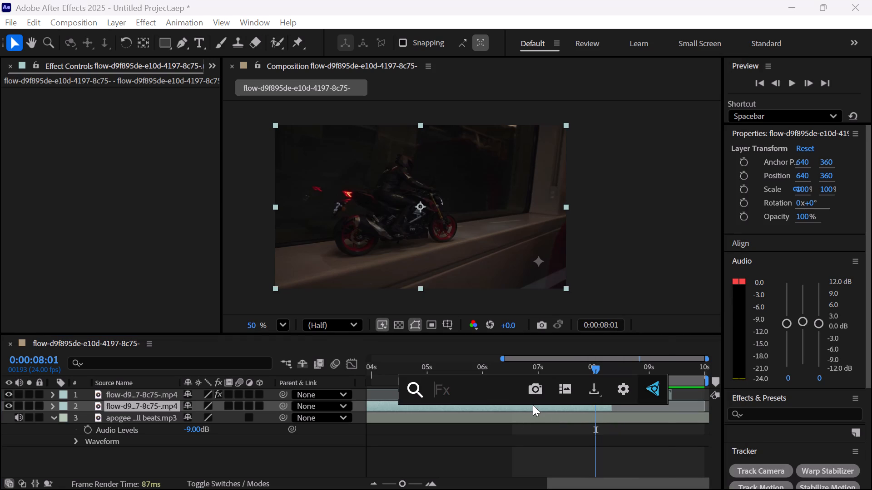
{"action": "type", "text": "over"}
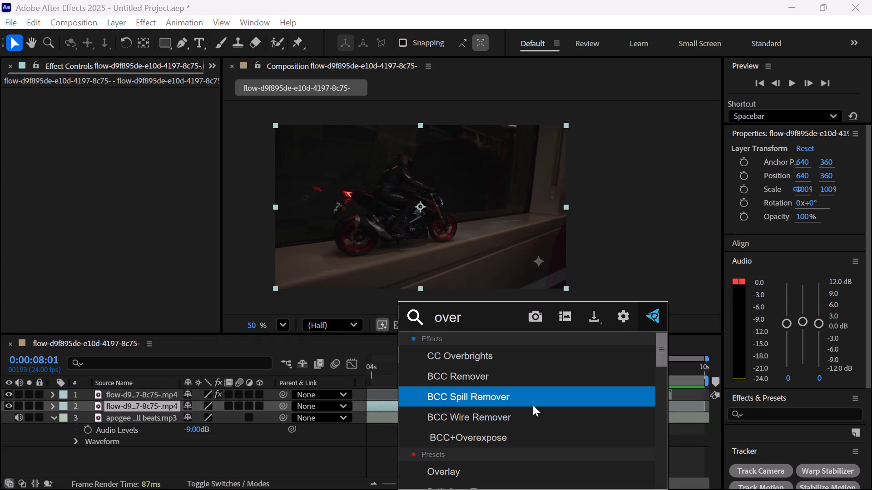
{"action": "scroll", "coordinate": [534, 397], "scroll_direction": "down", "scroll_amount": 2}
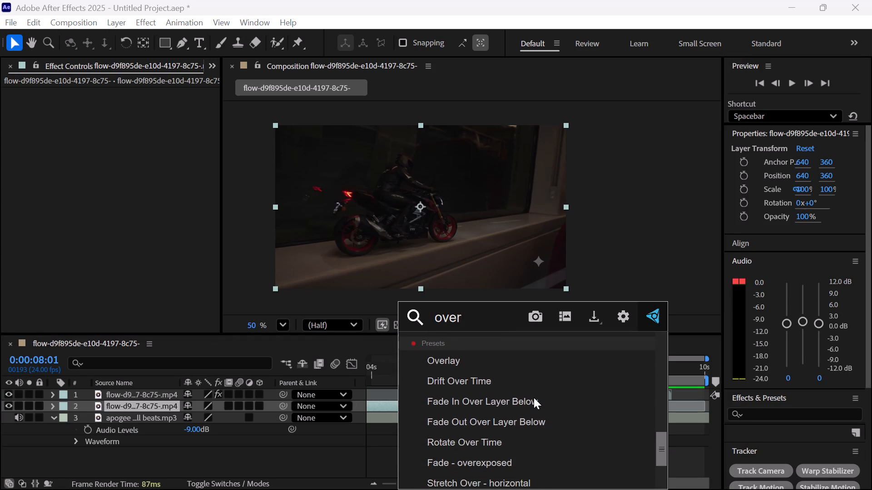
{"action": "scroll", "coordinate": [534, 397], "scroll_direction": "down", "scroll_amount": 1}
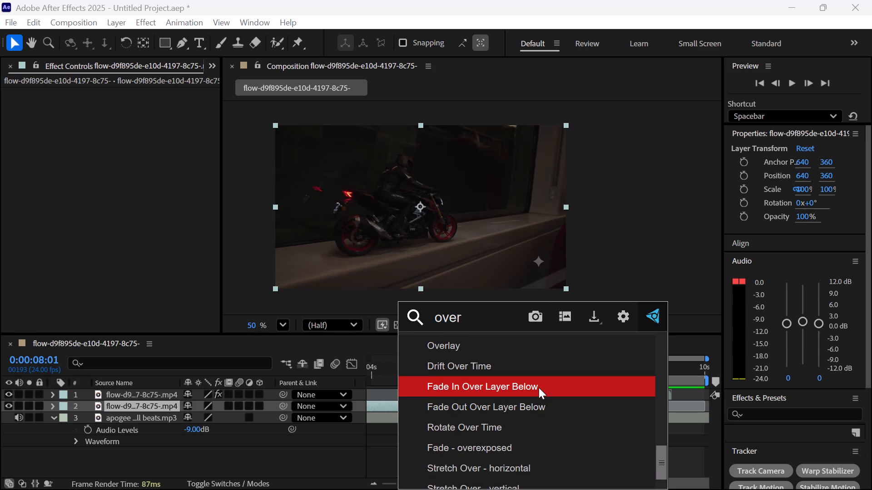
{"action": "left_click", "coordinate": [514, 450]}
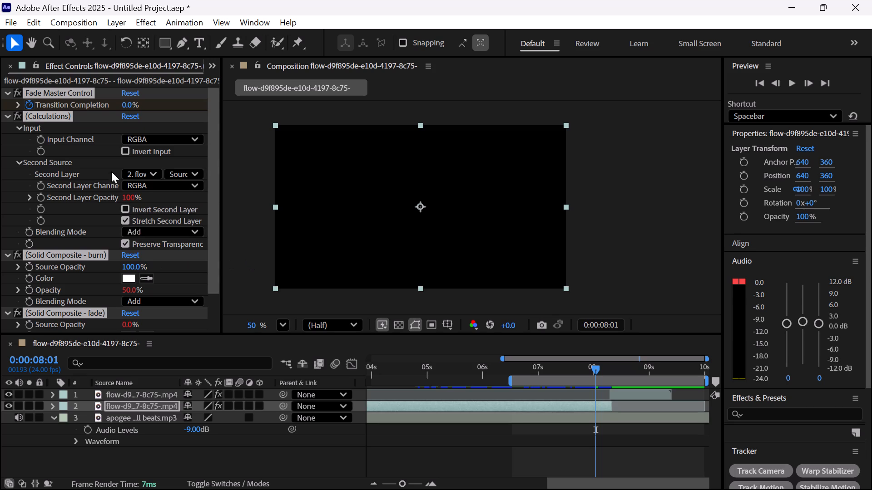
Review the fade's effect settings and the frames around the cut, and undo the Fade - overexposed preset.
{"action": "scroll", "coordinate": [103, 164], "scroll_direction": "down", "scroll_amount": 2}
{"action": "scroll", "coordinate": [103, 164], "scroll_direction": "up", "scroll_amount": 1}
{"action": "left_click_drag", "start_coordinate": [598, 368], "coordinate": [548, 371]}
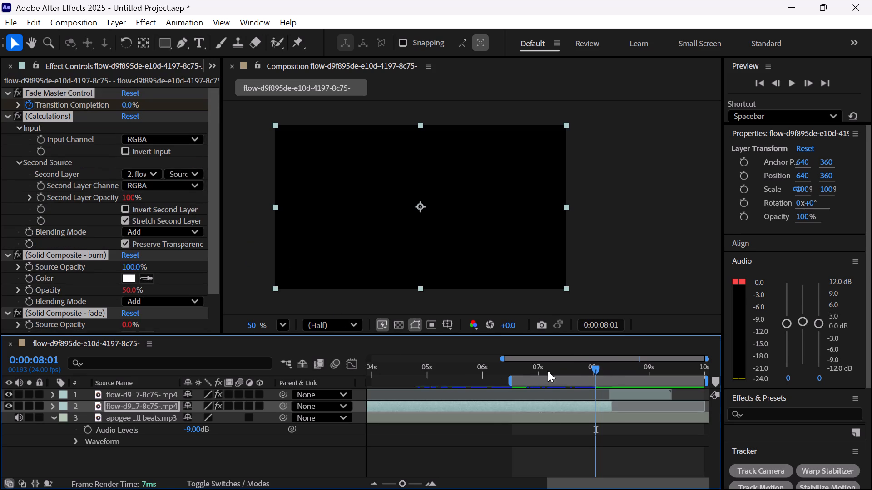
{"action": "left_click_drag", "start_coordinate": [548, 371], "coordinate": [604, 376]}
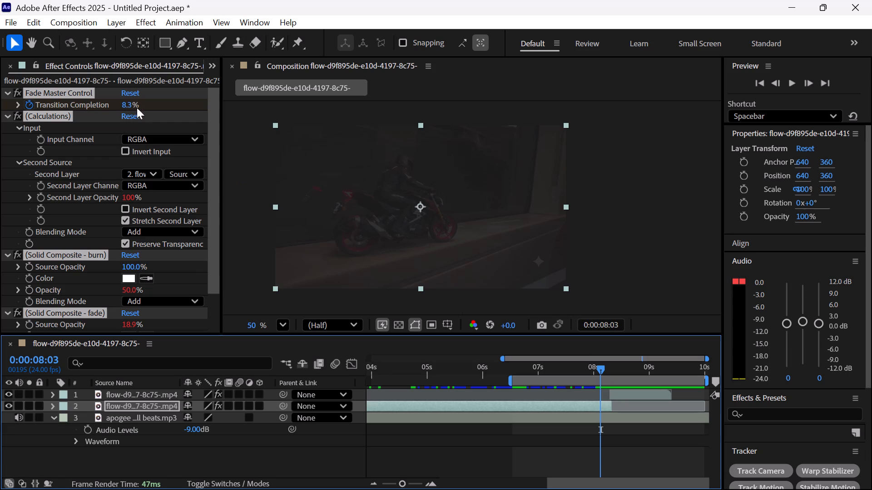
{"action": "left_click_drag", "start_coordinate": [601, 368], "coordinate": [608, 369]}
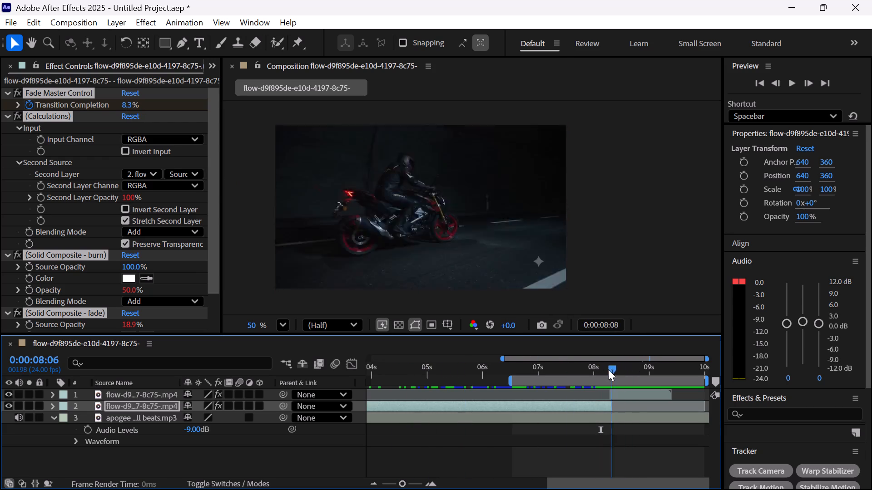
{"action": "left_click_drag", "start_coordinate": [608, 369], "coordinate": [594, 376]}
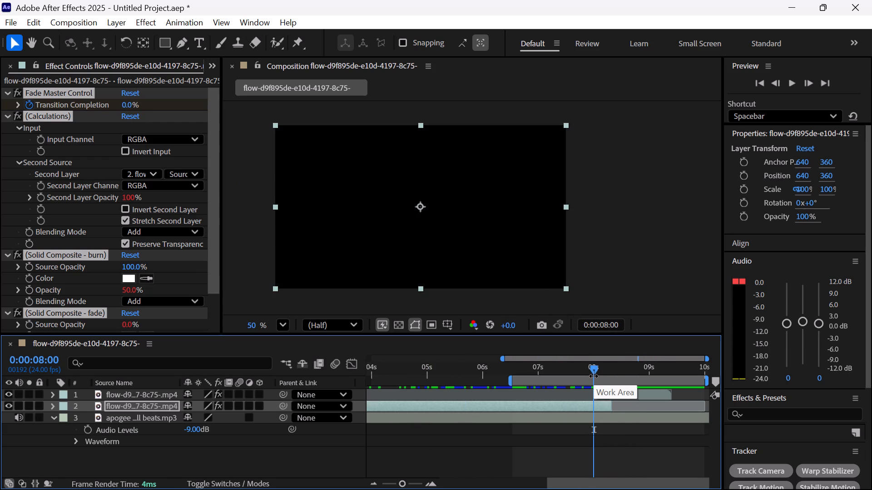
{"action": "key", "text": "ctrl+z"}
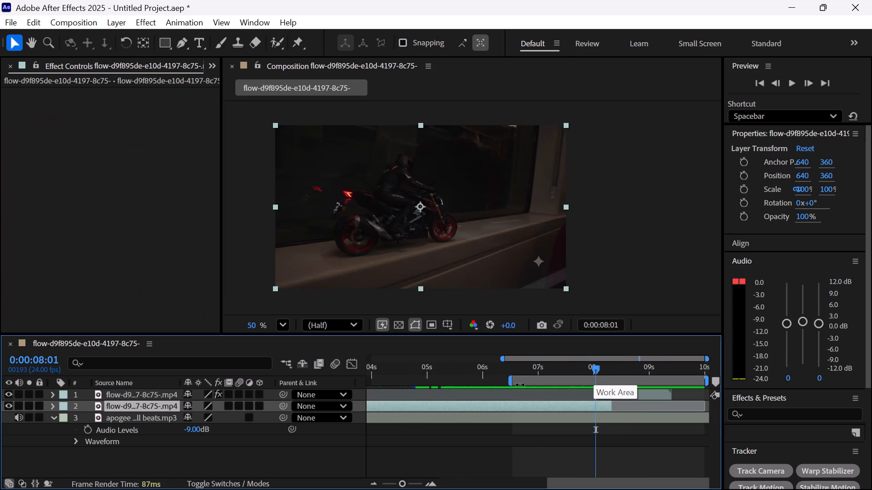
Preview the cut with the music from 0:00:06:09.
{"action": "left_click_drag", "start_coordinate": [597, 369], "coordinate": [506, 387]}
{"action": "key", "text": "space"}
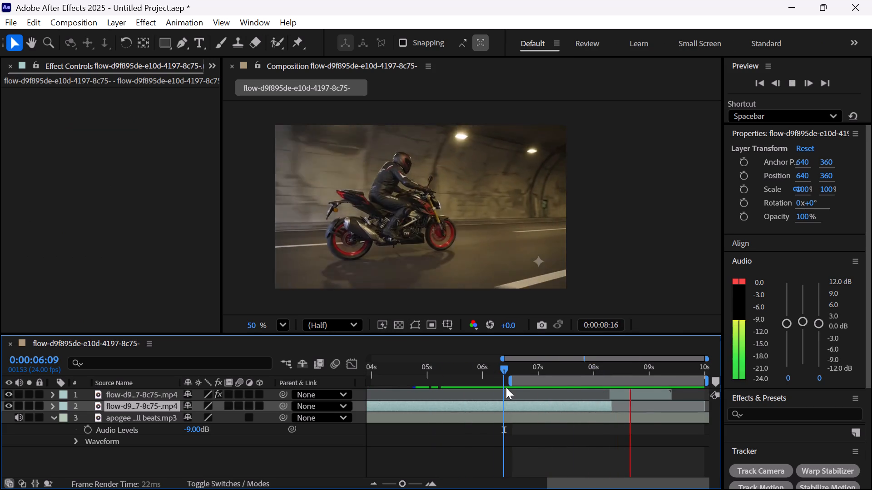
{"action": "key", "text": "space"}
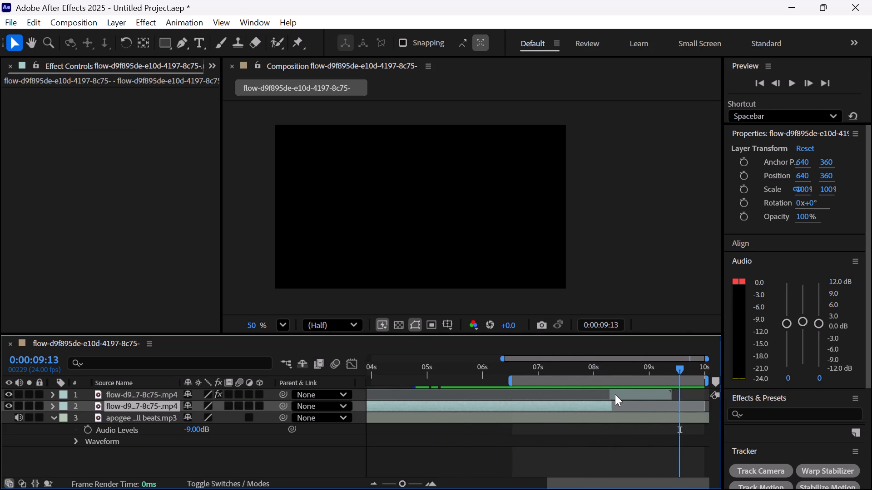
Slide the last video piece about two frames later, and extend its start back to about 0:00:08:07.
{"action": "left_click_drag", "start_coordinate": [615, 395], "coordinate": [620, 395]}
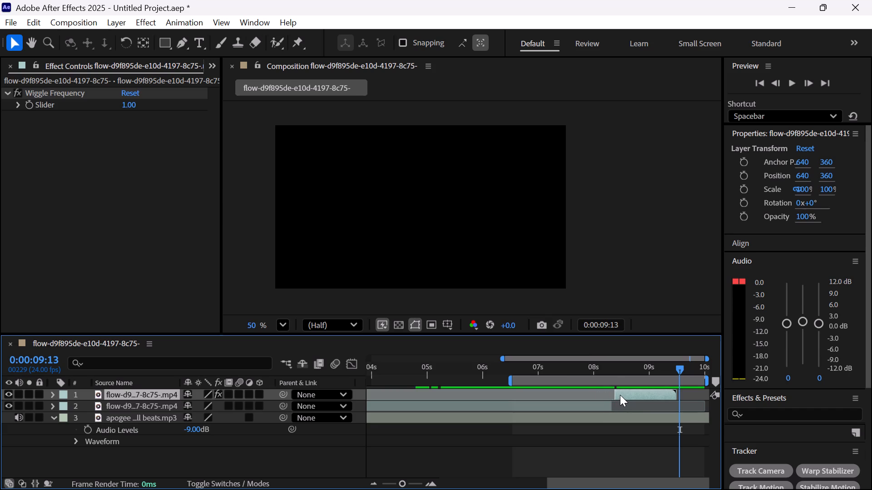
{"action": "left_click_drag", "start_coordinate": [614, 394], "coordinate": [610, 396]}
Play back the edit from about 0:00:06:23 through the last piece to check the adjusted cut against the music.
{"action": "left_click_drag", "start_coordinate": [682, 366], "coordinate": [614, 378]}
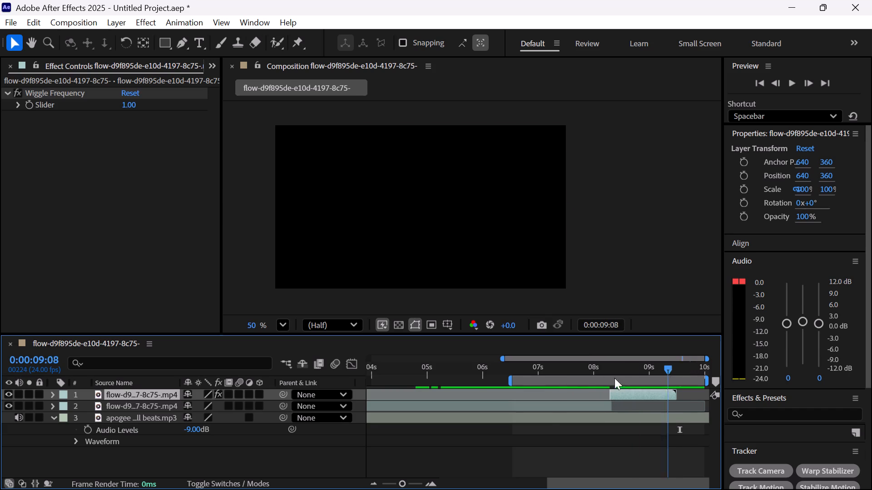
{"action": "left_click_drag", "start_coordinate": [614, 378], "coordinate": [548, 382]}
{"action": "key", "text": "space"}
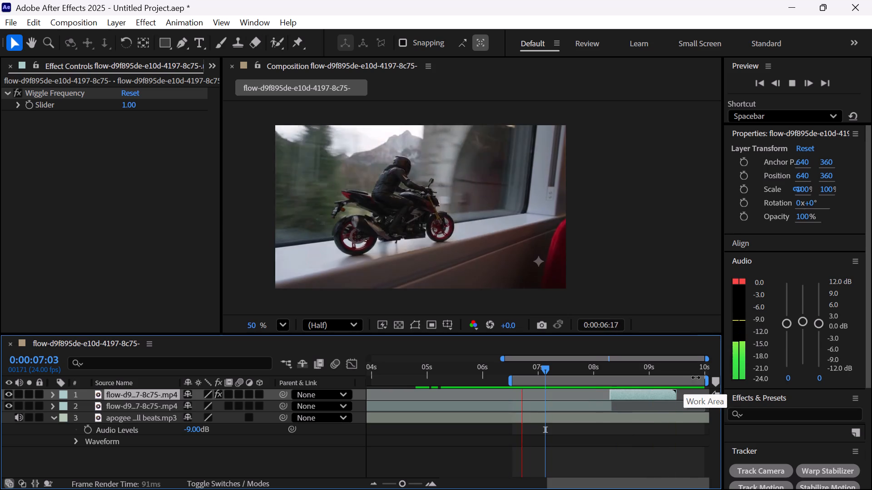
{"action": "key", "text": "space"}
{"action": "key", "text": "space"}
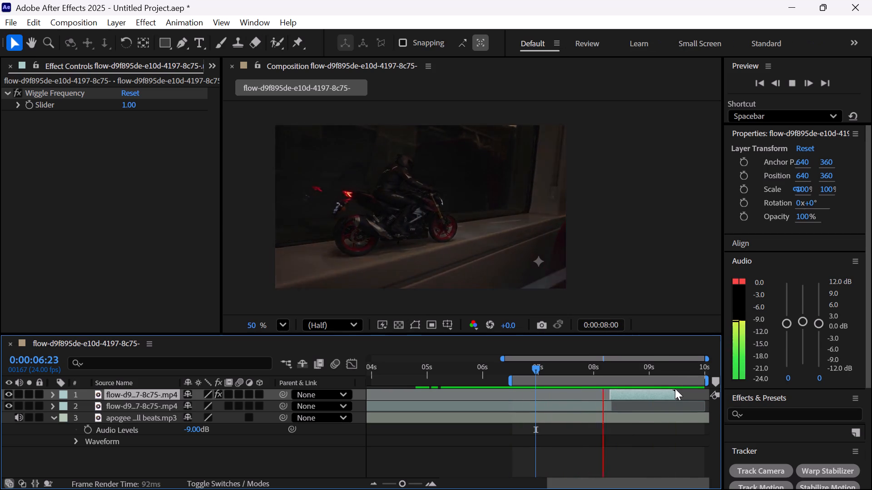
{"action": "key", "text": "space"}
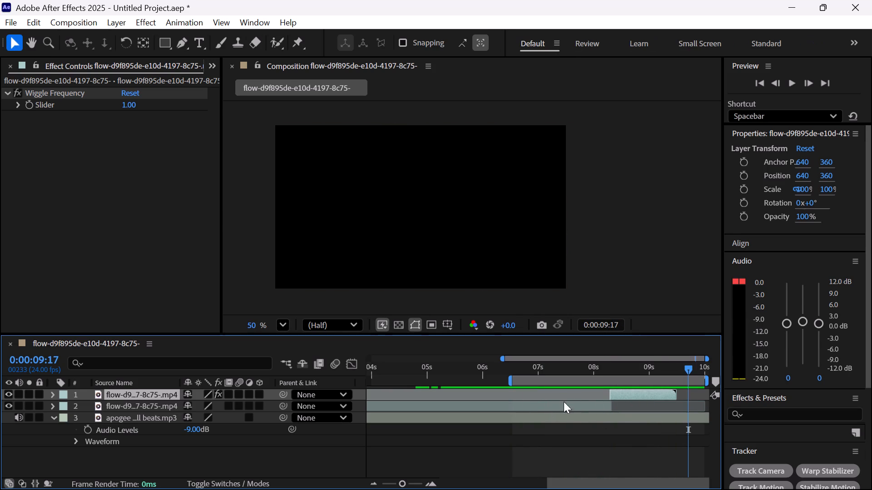
Play back the edit from 0:00:05:21 through the last video piece to check the cut against the music.
{"action": "left_click_drag", "start_coordinate": [687, 368], "coordinate": [506, 380]}
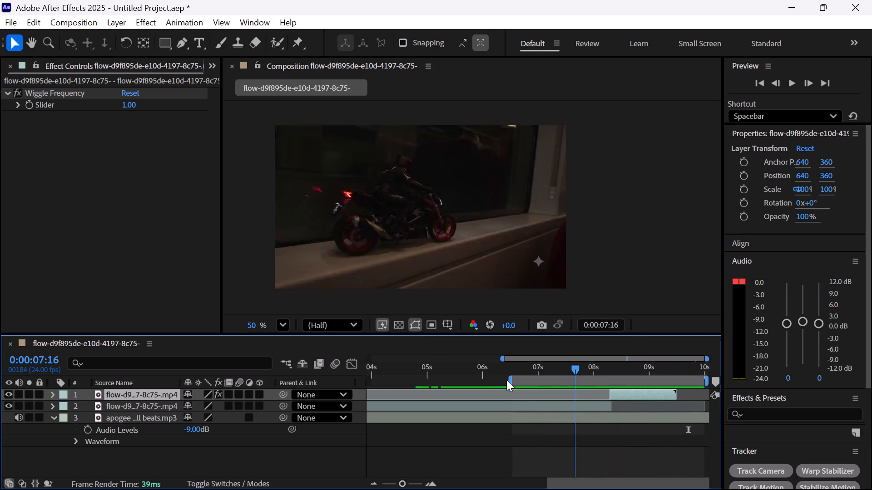
{"action": "left_click_drag", "start_coordinate": [506, 380], "coordinate": [474, 377]}
{"action": "key", "text": "space"}
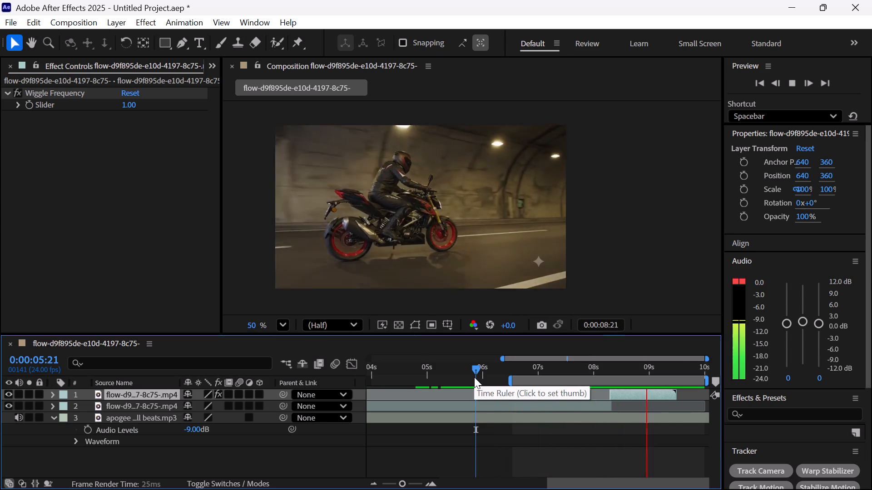
{"action": "key", "text": "space"}
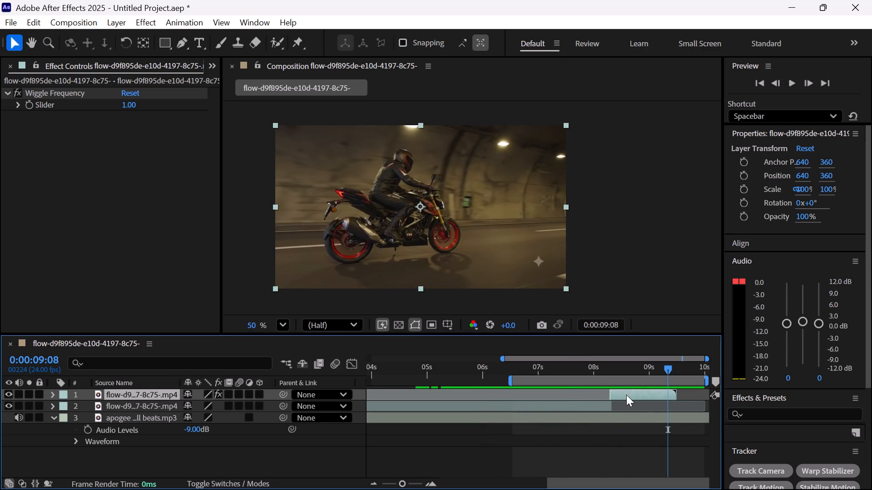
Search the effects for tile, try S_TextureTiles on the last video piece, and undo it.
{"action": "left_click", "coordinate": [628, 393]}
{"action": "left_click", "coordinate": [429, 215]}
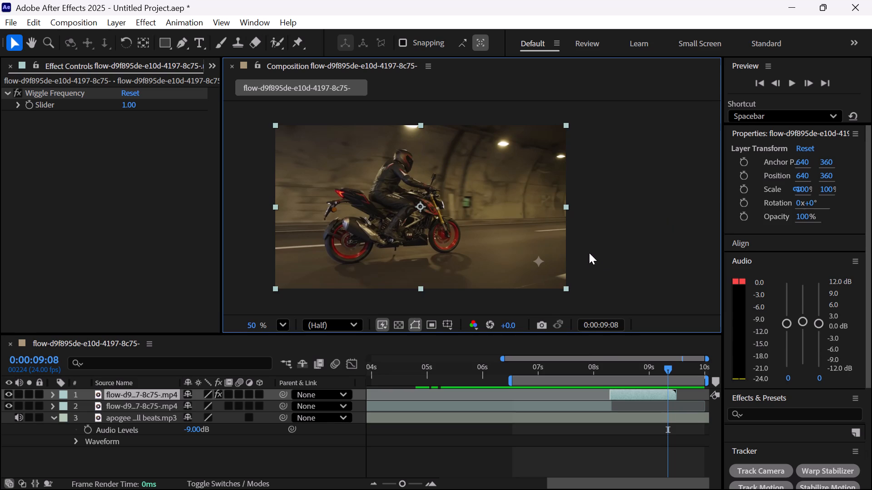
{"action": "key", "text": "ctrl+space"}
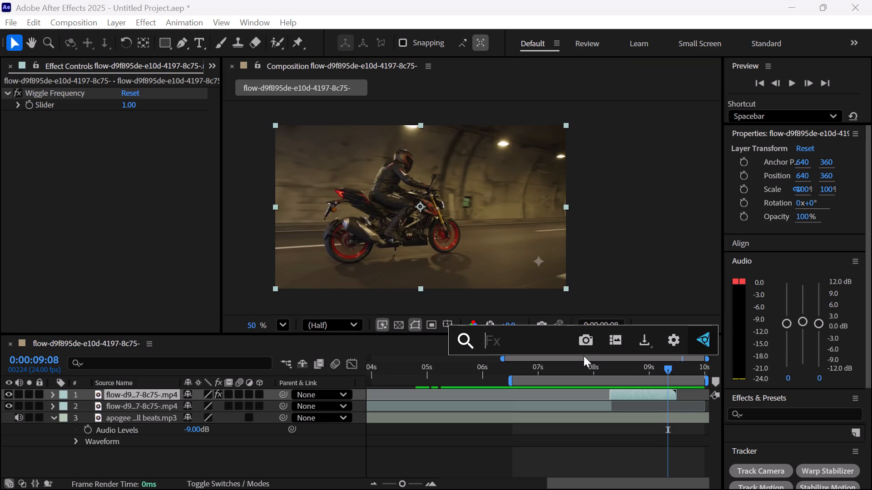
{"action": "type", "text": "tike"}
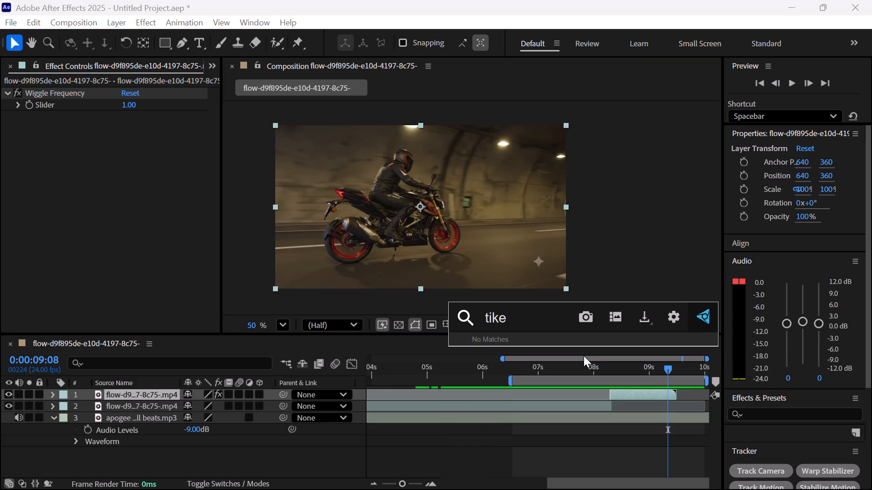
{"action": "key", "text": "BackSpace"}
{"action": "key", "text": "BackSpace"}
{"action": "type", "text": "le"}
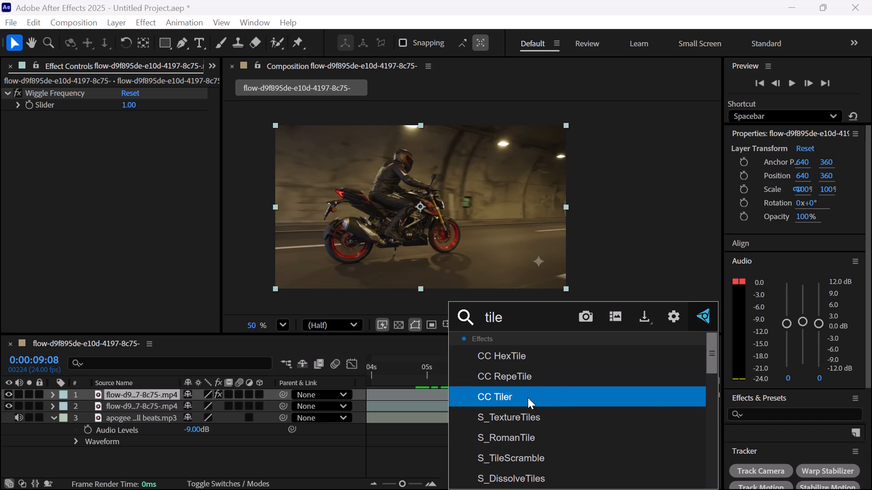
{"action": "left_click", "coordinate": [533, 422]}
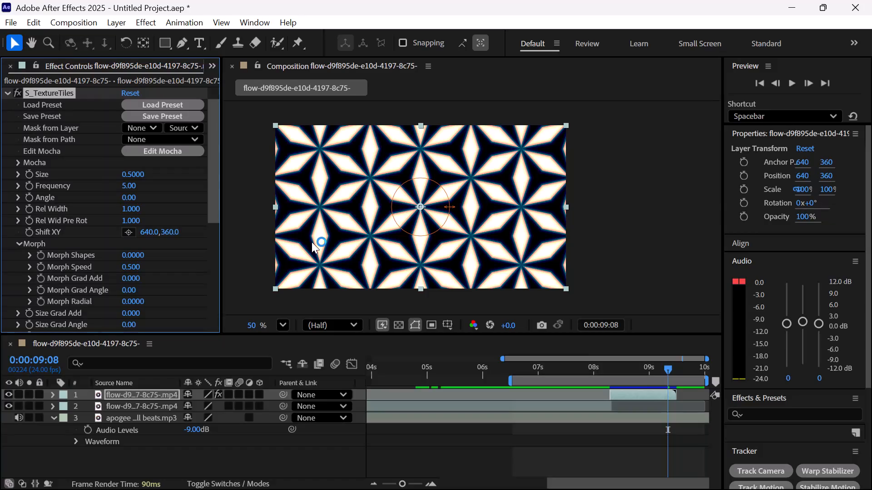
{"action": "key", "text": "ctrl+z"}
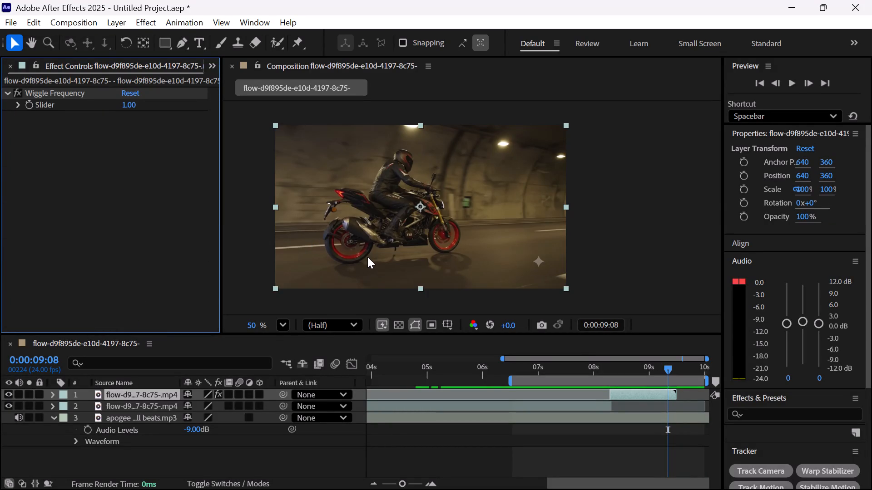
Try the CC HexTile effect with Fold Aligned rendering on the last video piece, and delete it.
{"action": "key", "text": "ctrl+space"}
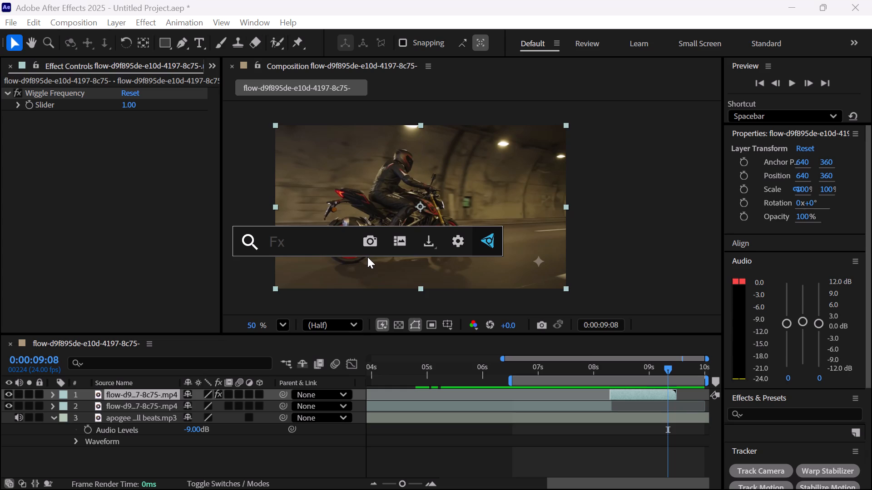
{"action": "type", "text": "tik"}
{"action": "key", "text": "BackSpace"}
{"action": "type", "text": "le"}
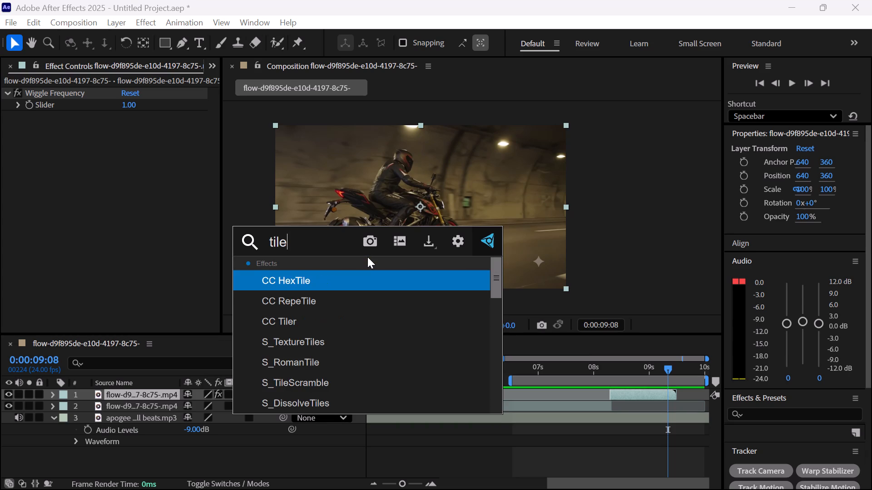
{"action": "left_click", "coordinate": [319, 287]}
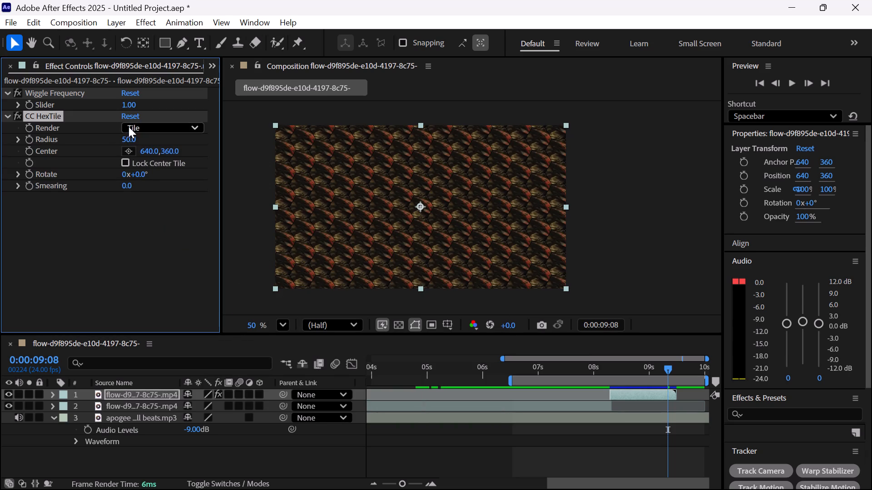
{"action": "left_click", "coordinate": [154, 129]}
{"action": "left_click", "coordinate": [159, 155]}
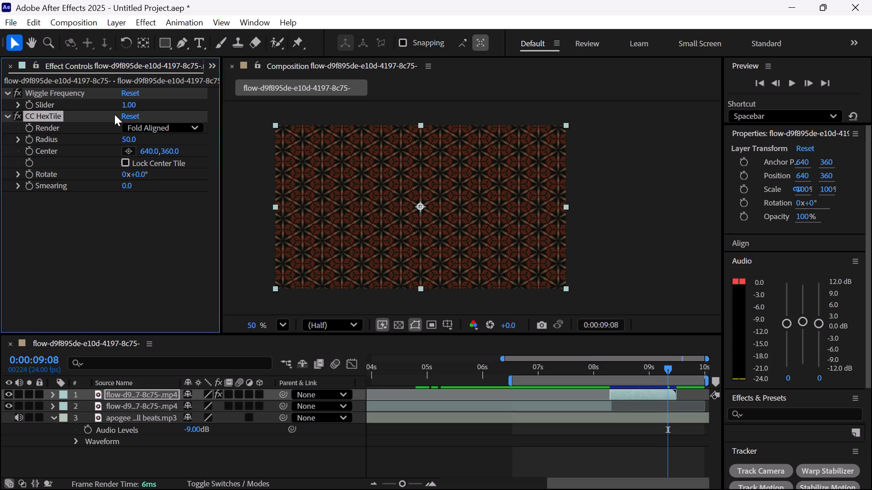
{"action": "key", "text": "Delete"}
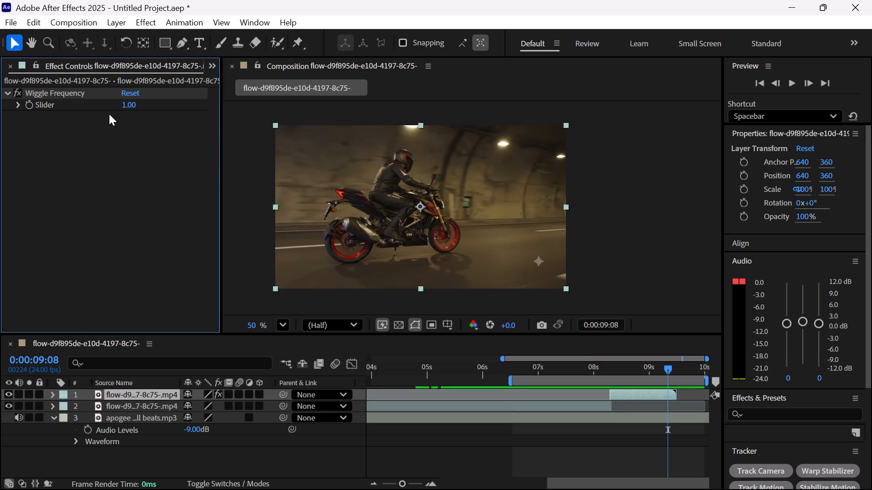
Move the last video piece within the frame to position about 698, 382.
{"action": "left_click_drag", "start_coordinate": [322, 194], "coordinate": [338, 201]}
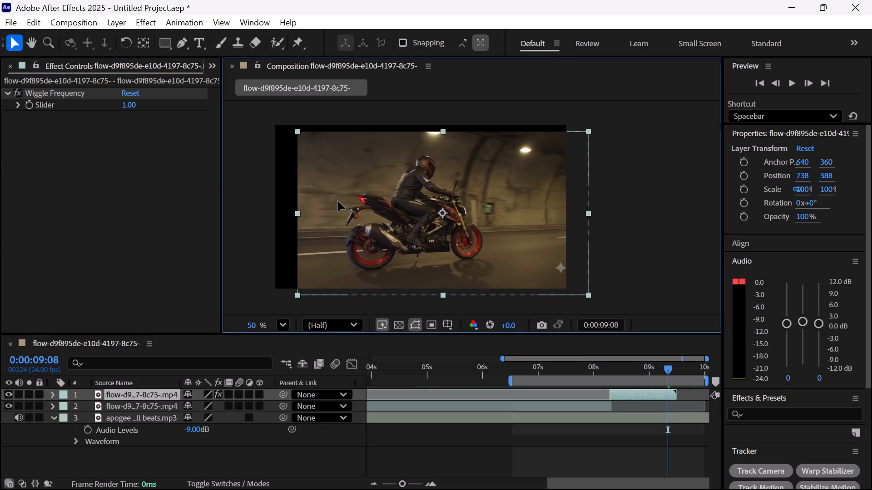
{"action": "left_click_drag", "start_coordinate": [338, 201], "coordinate": [335, 199]}
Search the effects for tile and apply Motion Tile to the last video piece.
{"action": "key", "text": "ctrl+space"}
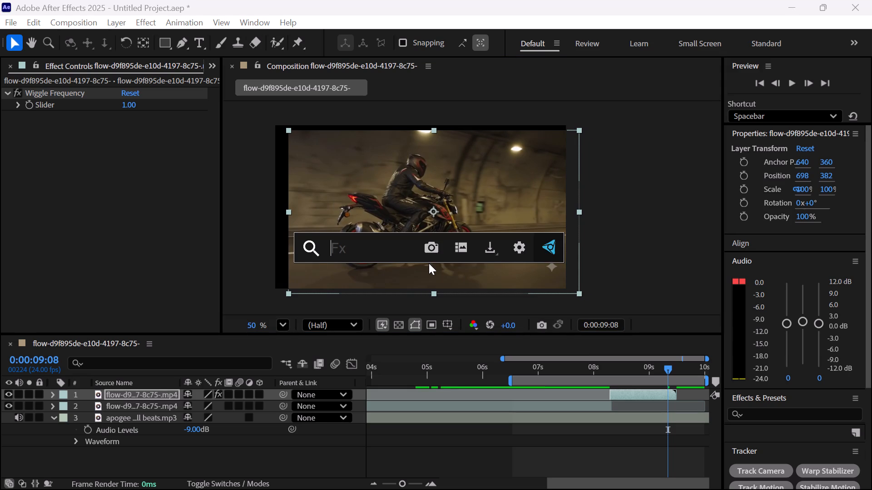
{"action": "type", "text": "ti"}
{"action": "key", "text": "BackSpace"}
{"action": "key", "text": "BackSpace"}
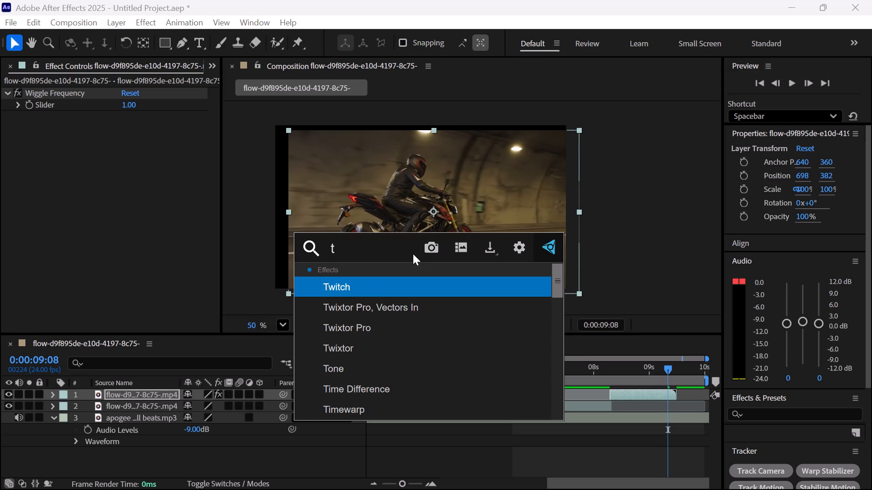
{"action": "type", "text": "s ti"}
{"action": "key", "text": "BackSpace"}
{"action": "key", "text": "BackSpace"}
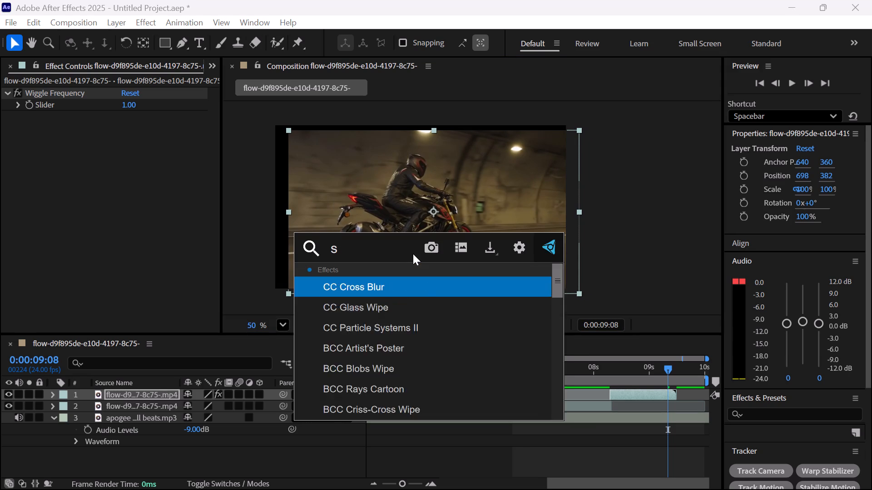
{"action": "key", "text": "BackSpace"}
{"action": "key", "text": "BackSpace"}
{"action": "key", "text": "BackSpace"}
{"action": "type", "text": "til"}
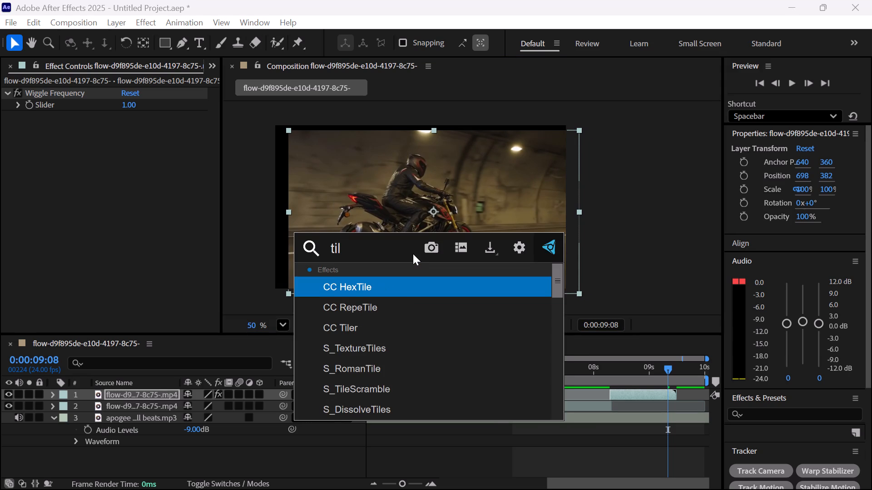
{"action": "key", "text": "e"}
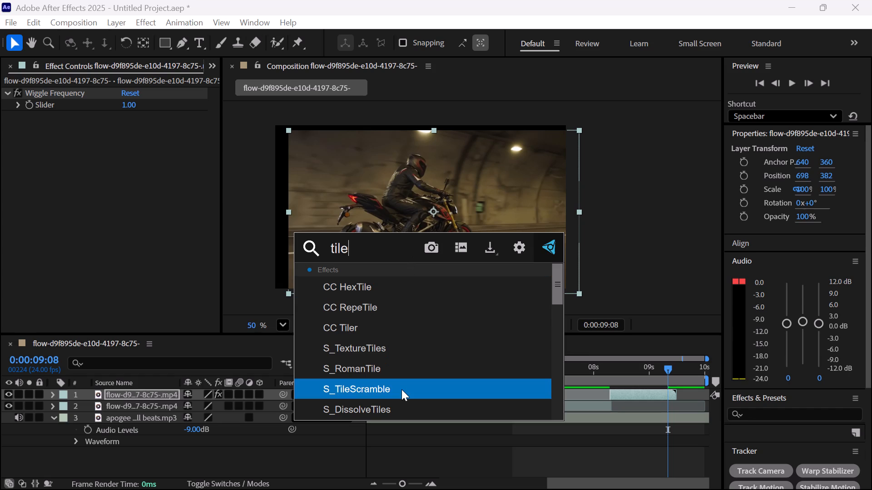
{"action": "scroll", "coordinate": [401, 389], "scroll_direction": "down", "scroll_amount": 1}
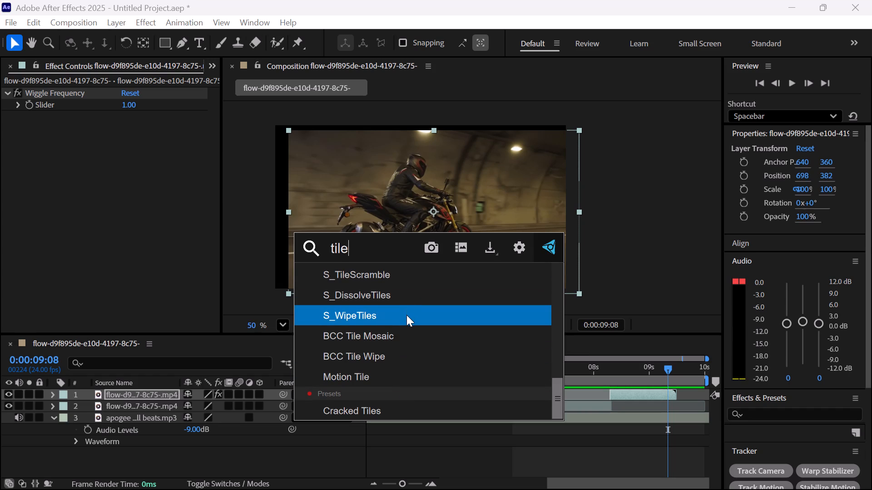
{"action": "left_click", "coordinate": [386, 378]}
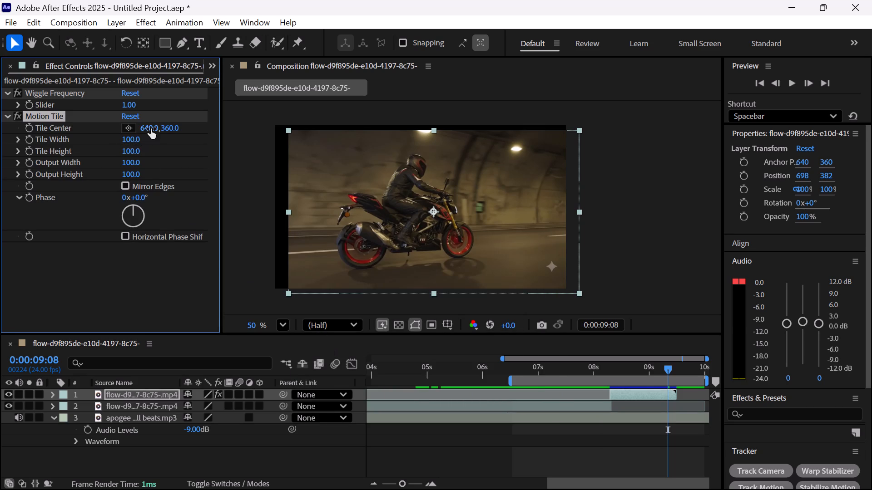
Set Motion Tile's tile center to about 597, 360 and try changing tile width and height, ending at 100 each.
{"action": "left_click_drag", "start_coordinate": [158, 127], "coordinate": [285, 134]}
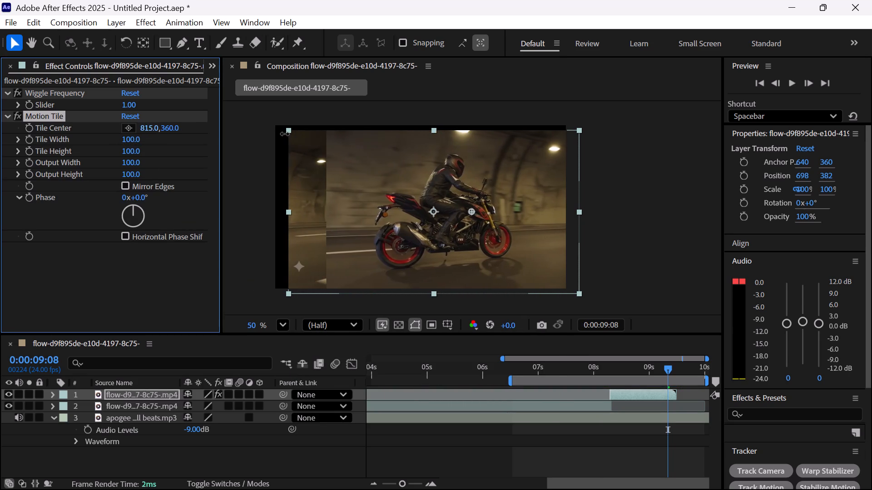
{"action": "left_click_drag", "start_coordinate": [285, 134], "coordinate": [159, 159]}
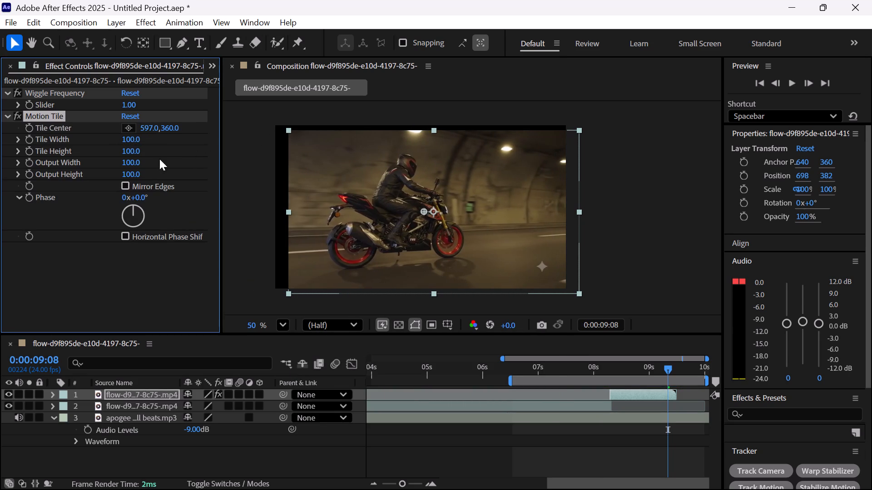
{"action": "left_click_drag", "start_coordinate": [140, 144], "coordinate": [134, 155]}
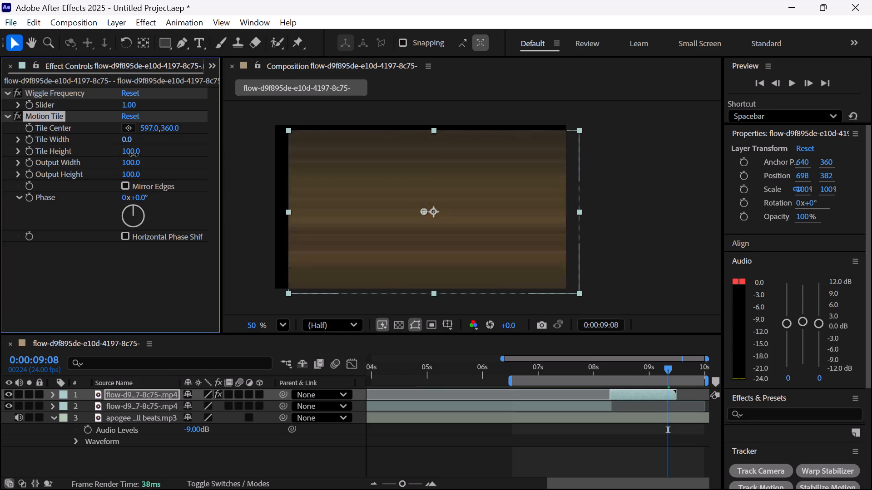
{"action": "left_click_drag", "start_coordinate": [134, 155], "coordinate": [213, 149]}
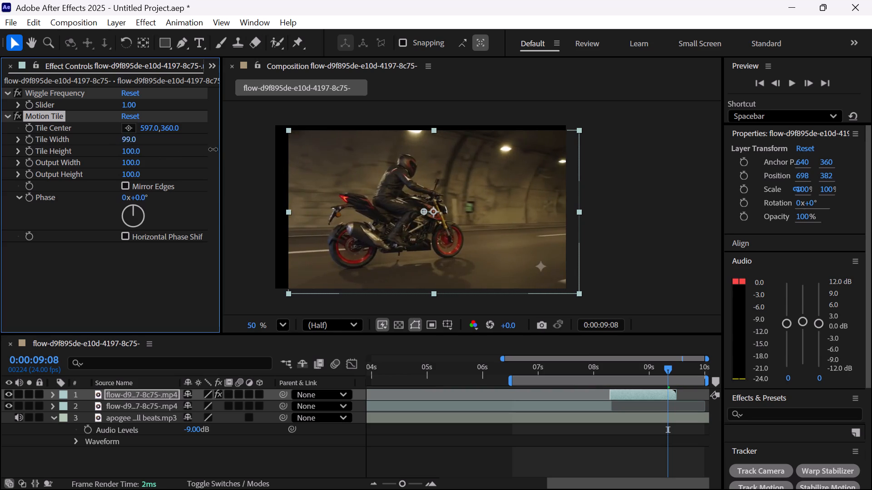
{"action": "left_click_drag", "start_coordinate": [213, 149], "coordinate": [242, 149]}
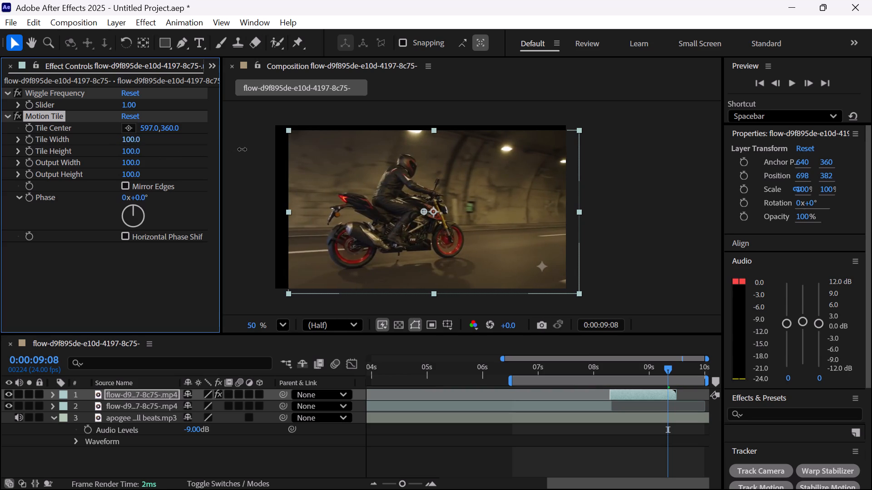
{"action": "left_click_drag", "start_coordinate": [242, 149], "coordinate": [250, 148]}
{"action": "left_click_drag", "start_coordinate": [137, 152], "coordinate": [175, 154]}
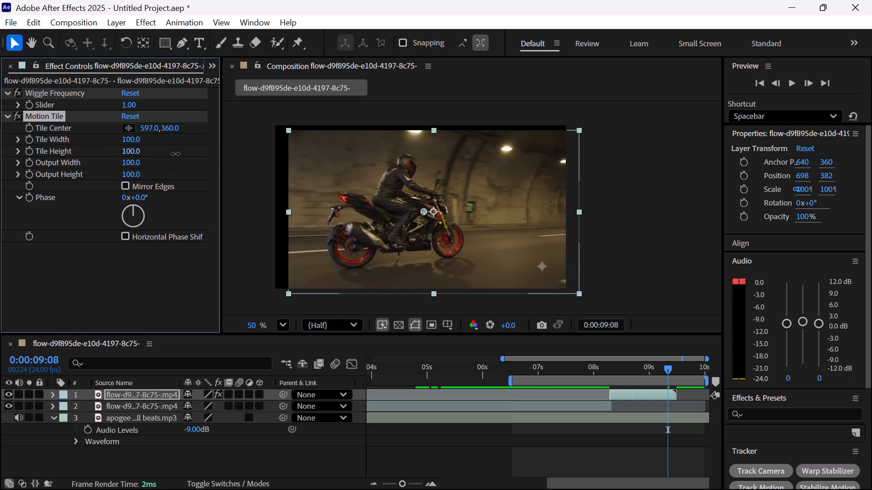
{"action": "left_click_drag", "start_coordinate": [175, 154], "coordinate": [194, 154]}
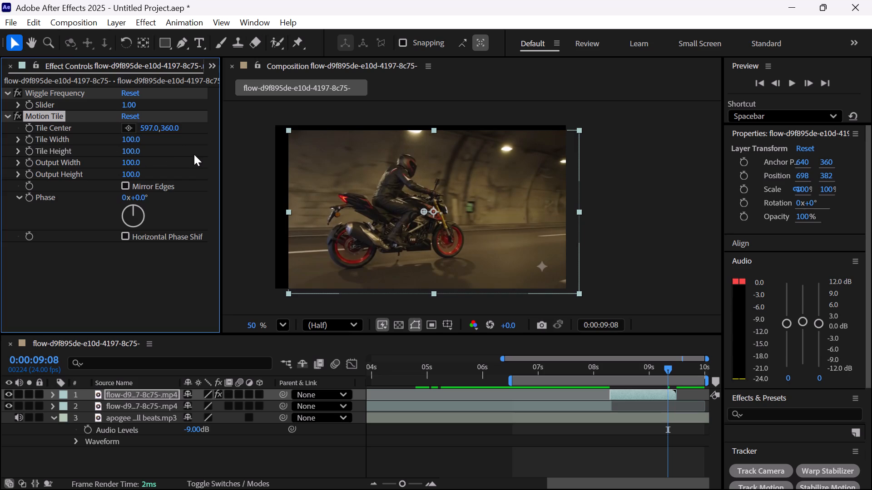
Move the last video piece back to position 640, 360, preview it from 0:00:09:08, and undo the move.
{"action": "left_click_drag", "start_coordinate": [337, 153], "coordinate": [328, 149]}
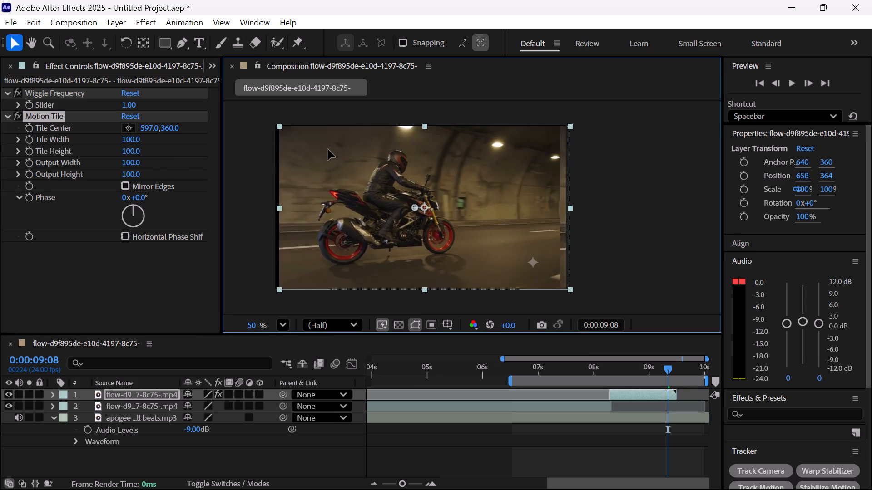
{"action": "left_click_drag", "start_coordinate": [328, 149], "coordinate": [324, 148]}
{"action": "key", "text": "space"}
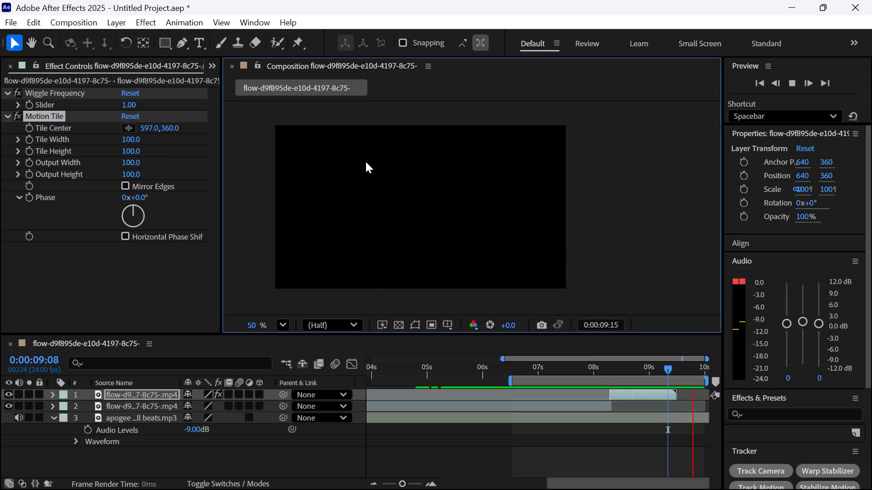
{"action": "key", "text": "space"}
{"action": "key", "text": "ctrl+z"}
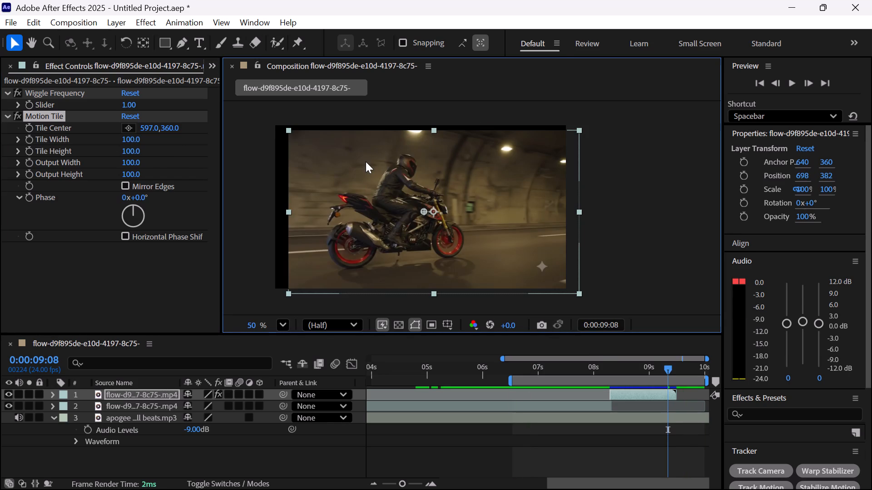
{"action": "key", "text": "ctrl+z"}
Delete the Motion Tile and Wiggle Frequency effects from the last video piece.
{"action": "key", "text": "Delete"}
{"action": "left_click", "coordinate": [68, 90]}
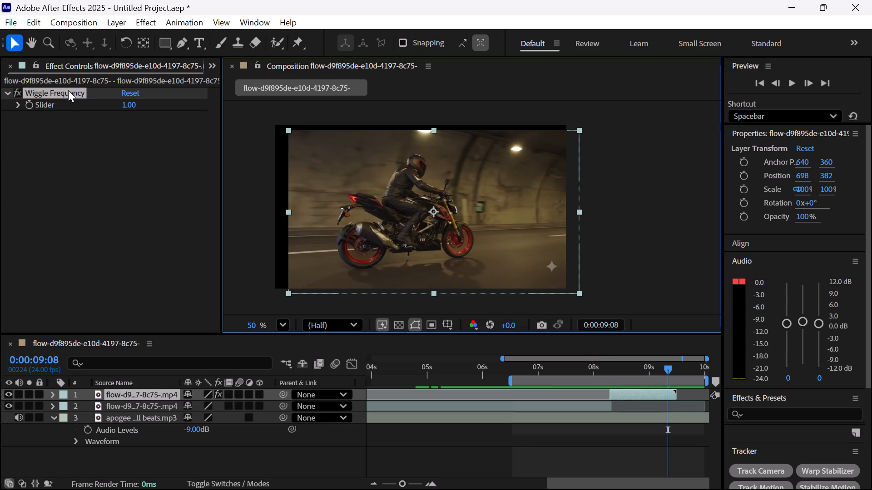
{"action": "key", "text": "Delete"}
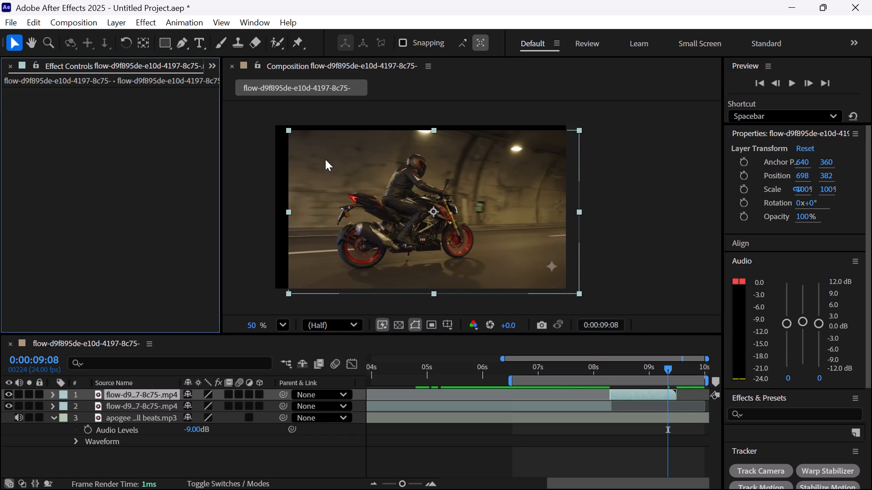
Move the last video piece back to about position 638, 360 so it fills the frame.
{"action": "left_click_drag", "start_coordinate": [332, 163], "coordinate": [317, 156]}
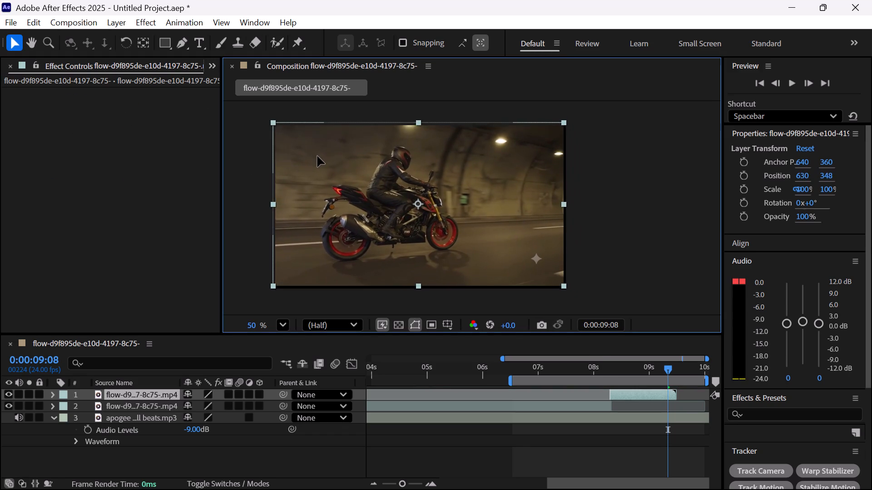
{"action": "left_click_drag", "start_coordinate": [317, 156], "coordinate": [319, 159]}
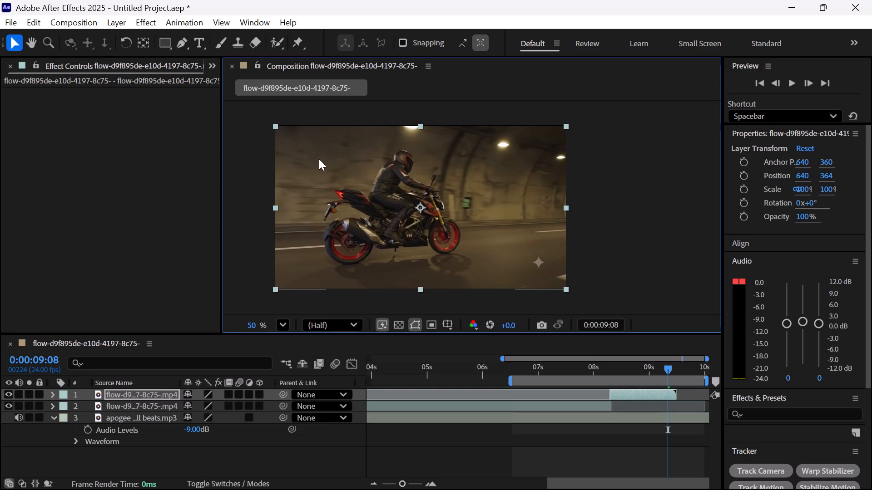
{"action": "left_click", "coordinate": [433, 176]}
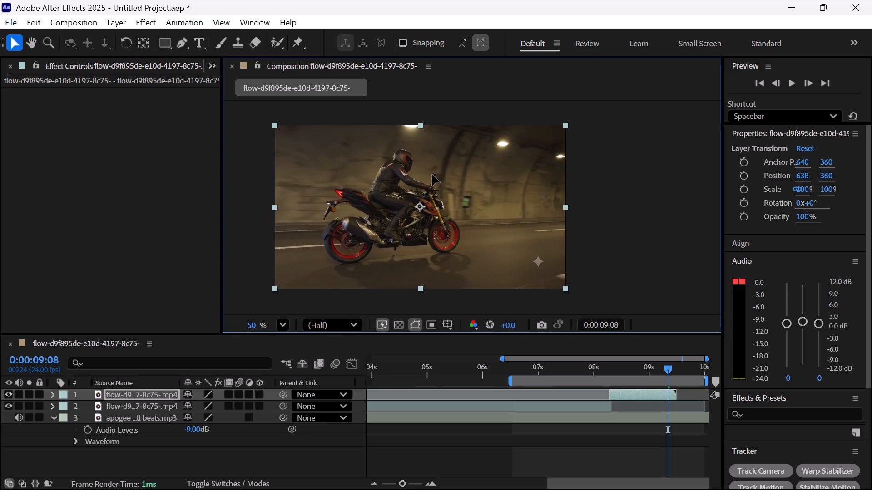
{"action": "left_click", "coordinate": [504, 445]}
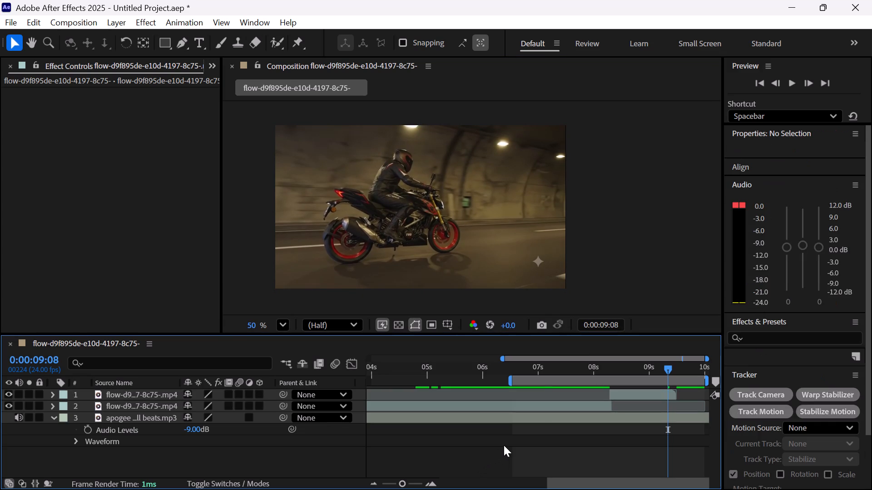
Preview the transition into the last video piece with music, starting from 0:00:06:15.
{"action": "left_click_drag", "start_coordinate": [667, 369], "coordinate": [516, 381]}
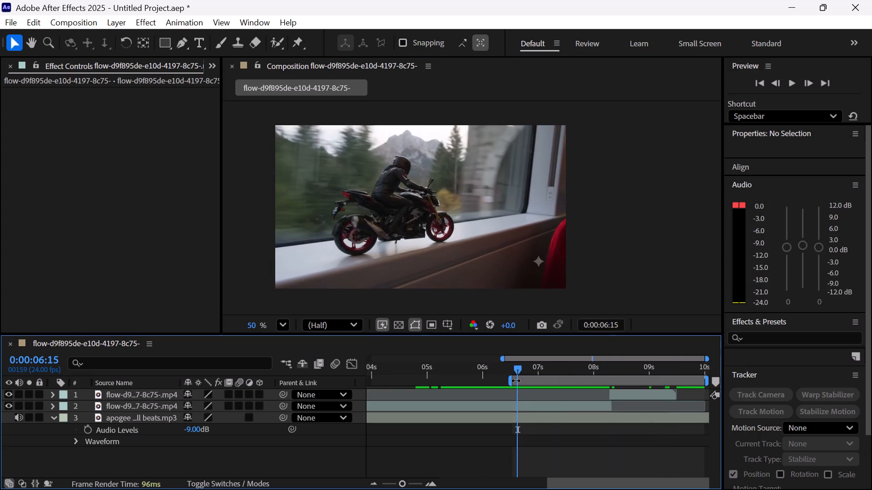
{"action": "key", "text": "space"}
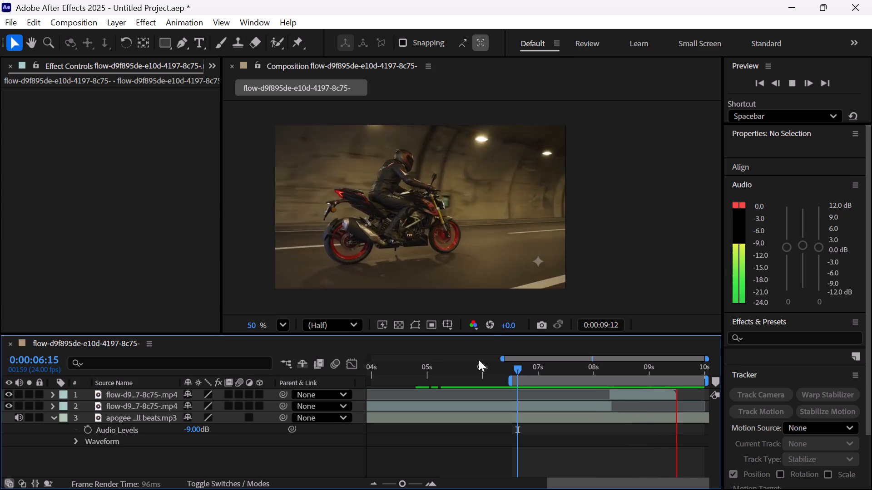
{"action": "key", "text": "space"}
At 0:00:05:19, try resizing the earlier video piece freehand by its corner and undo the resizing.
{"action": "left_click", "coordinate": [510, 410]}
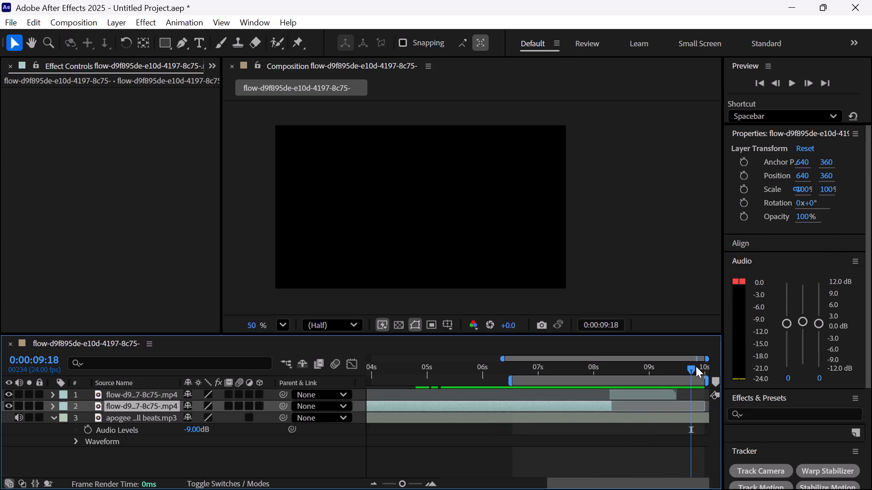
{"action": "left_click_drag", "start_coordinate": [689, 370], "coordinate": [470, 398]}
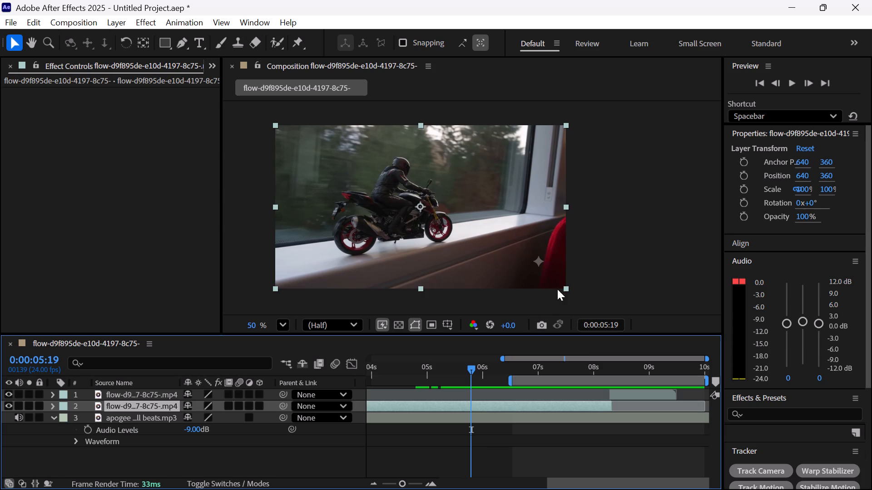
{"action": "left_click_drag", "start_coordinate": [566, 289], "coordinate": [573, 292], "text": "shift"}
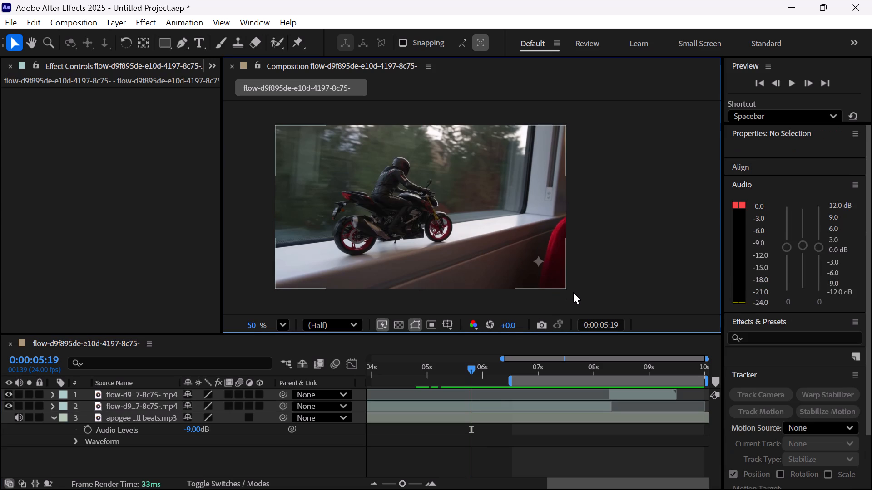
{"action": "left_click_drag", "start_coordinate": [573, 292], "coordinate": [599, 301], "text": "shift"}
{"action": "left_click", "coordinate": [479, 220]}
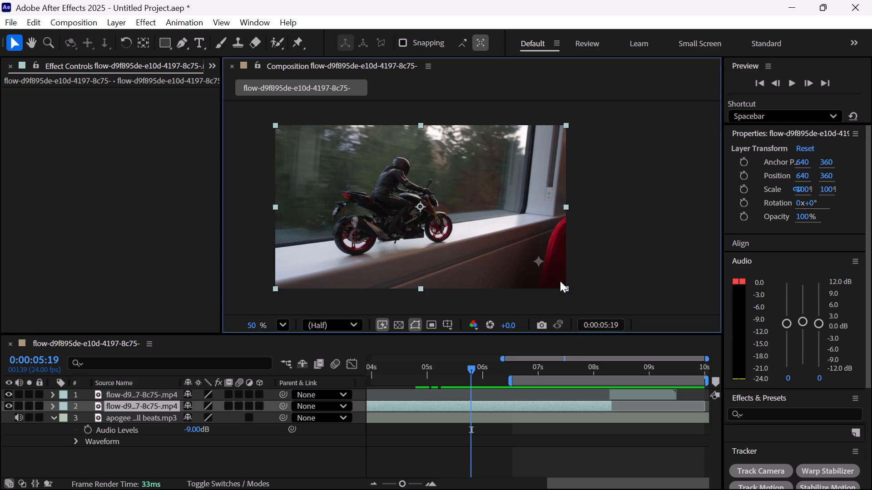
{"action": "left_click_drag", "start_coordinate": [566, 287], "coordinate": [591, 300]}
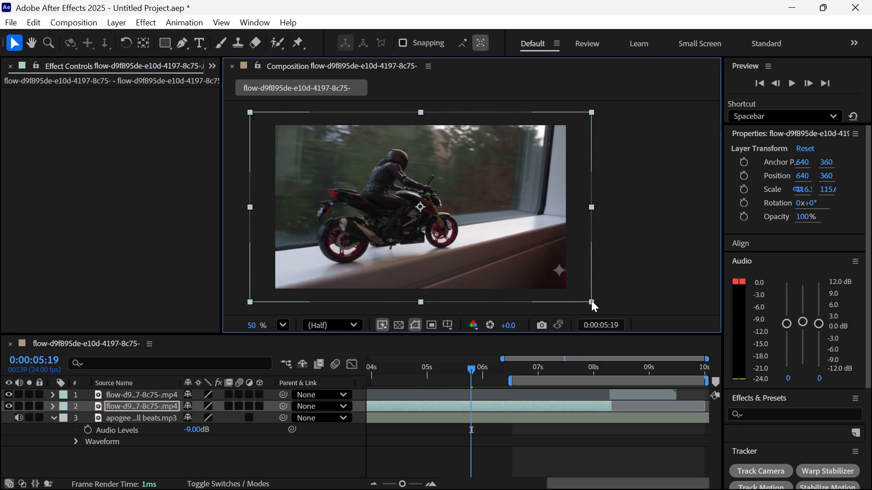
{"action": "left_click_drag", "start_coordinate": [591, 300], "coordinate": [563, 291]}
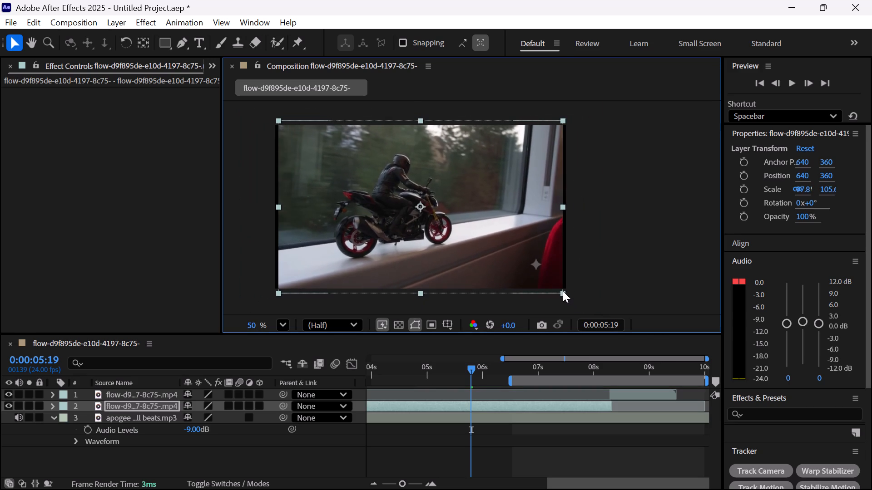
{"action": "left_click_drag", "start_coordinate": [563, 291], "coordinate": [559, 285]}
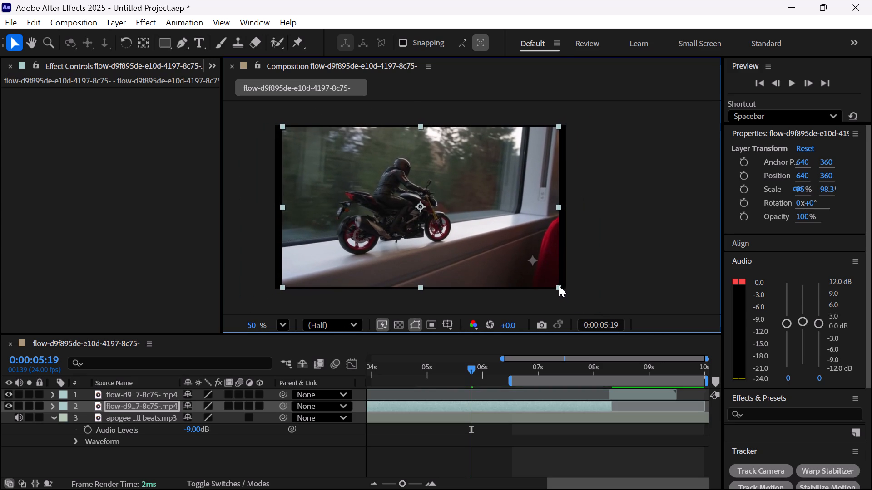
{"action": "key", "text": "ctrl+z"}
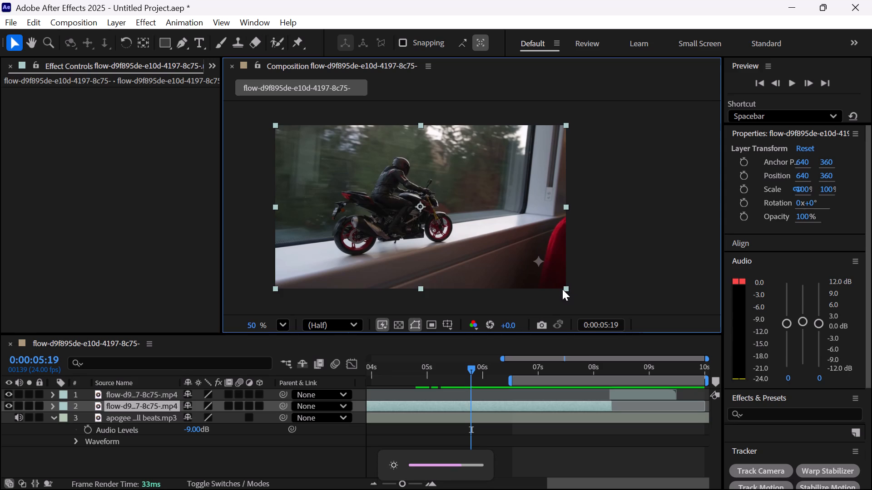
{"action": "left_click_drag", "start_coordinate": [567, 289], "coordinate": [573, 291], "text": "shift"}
Show the earlier video piece's Scale property and set its scale to 106%.
{"action": "left_click", "coordinate": [534, 269]}
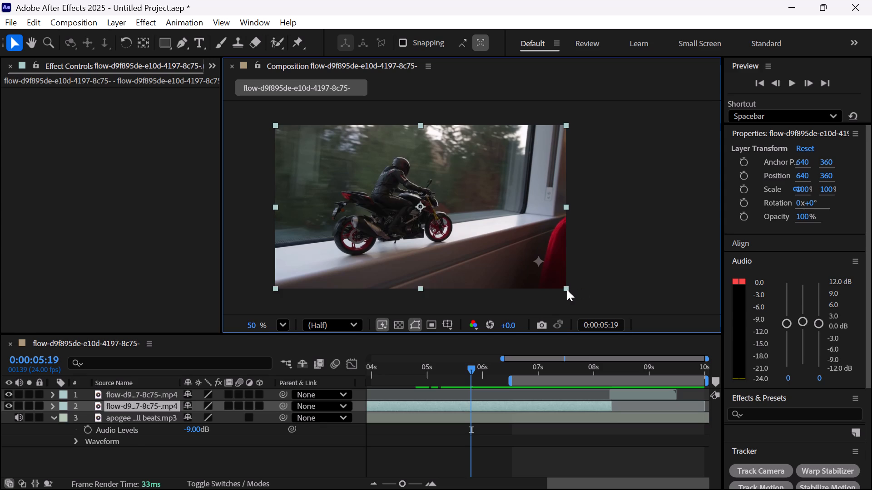
{"action": "key", "text": "s"}
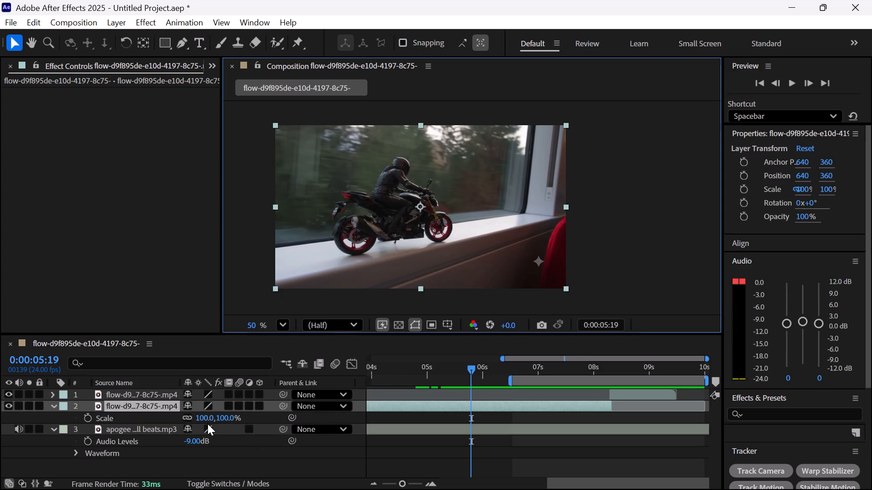
{"action": "left_click_drag", "start_coordinate": [209, 417], "coordinate": [241, 420]}
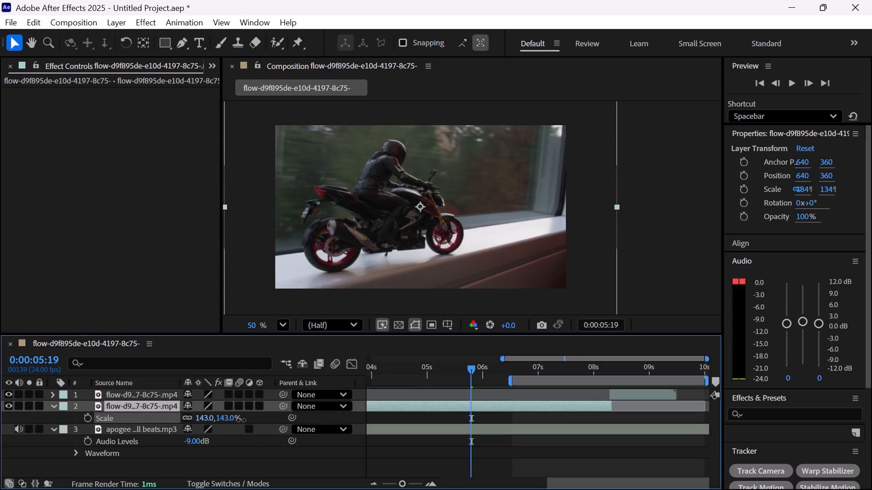
{"action": "left_click_drag", "start_coordinate": [241, 420], "coordinate": [239, 424]}
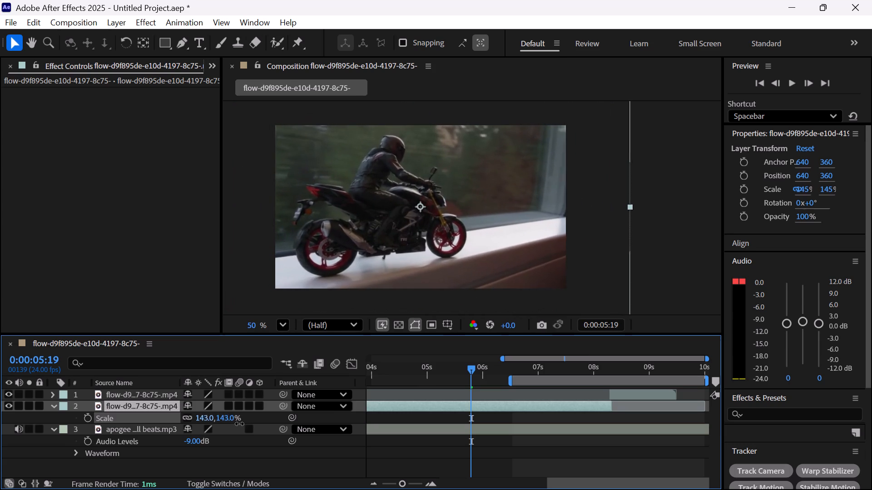
{"action": "left_click_drag", "start_coordinate": [239, 424], "coordinate": [230, 426]}
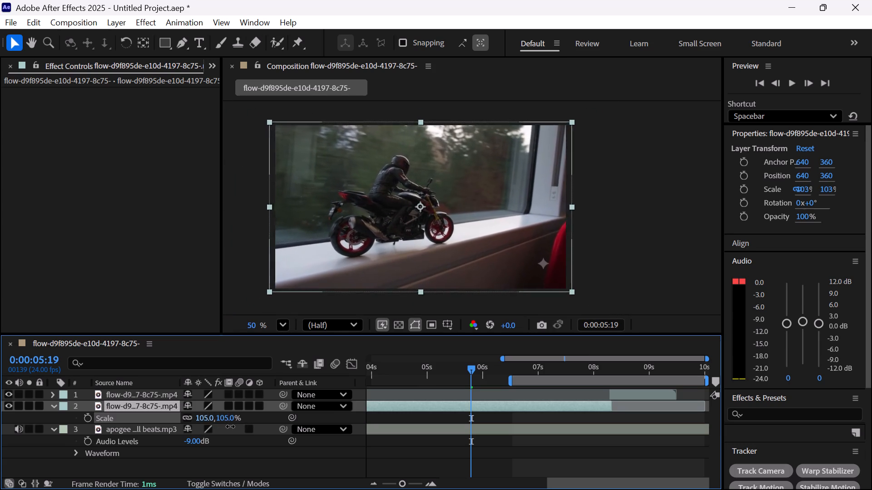
{"action": "left_click_drag", "start_coordinate": [230, 426], "coordinate": [223, 427]}
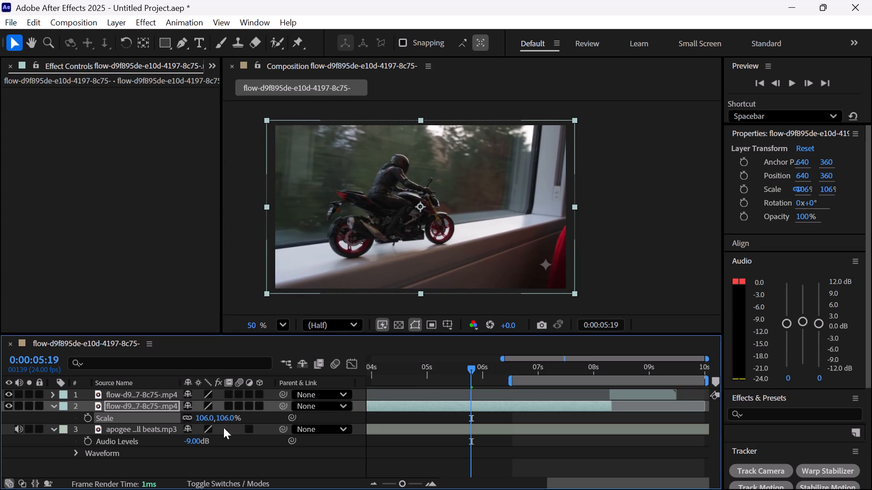
Shift the enlarged earlier video piece to about position 680, 358 and preview the transition from 0:00:05:19.
{"action": "left_click_drag", "start_coordinate": [449, 248], "coordinate": [455, 250]}
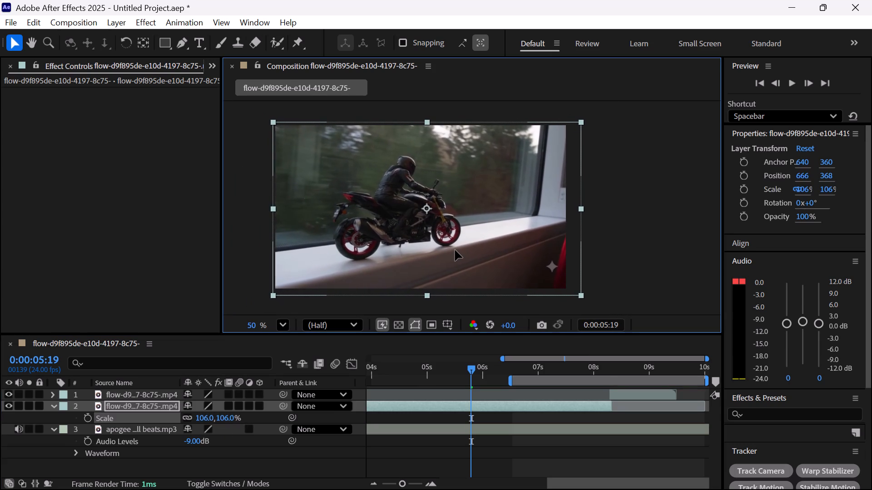
{"action": "left_click_drag", "start_coordinate": [455, 250], "coordinate": [458, 248]}
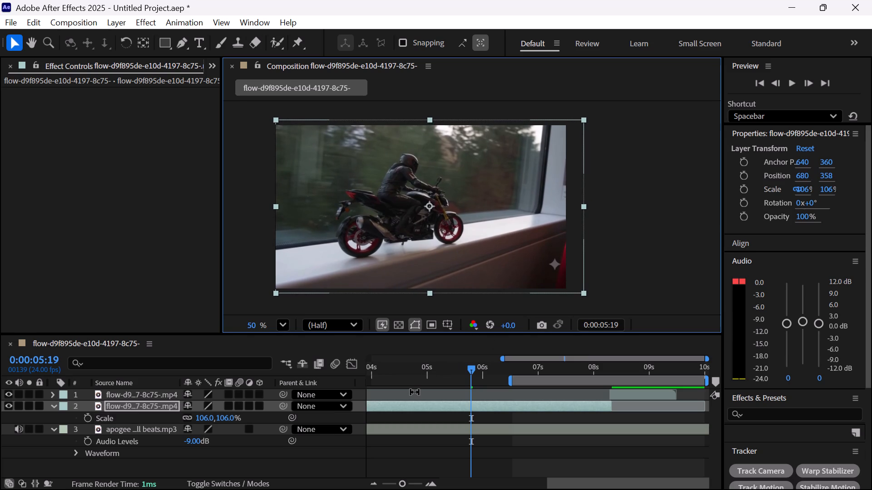
{"action": "key", "text": "space"}
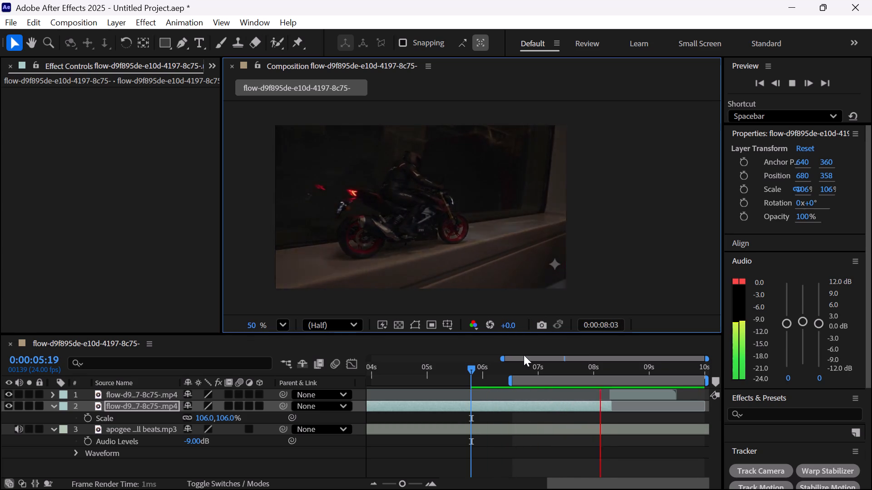
{"action": "key", "text": "space"}
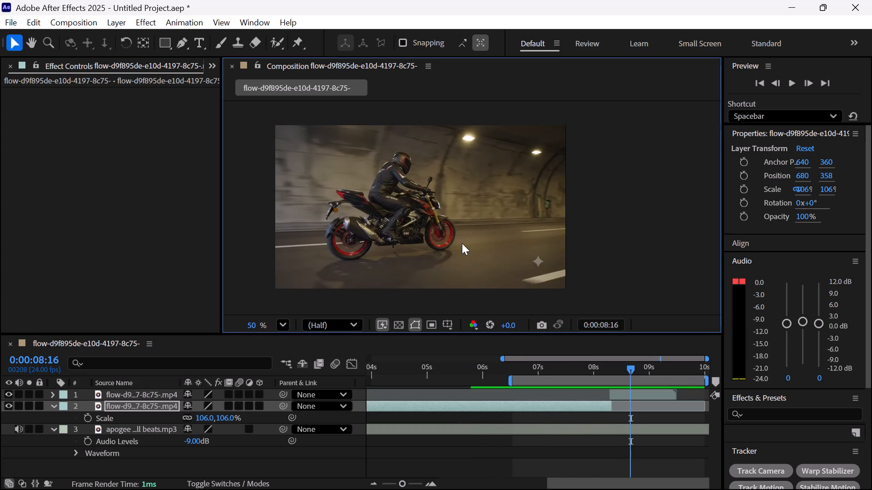
Scale the last video piece to 110% and shift it to about position 702, 348.
{"action": "left_click", "coordinate": [462, 243]}
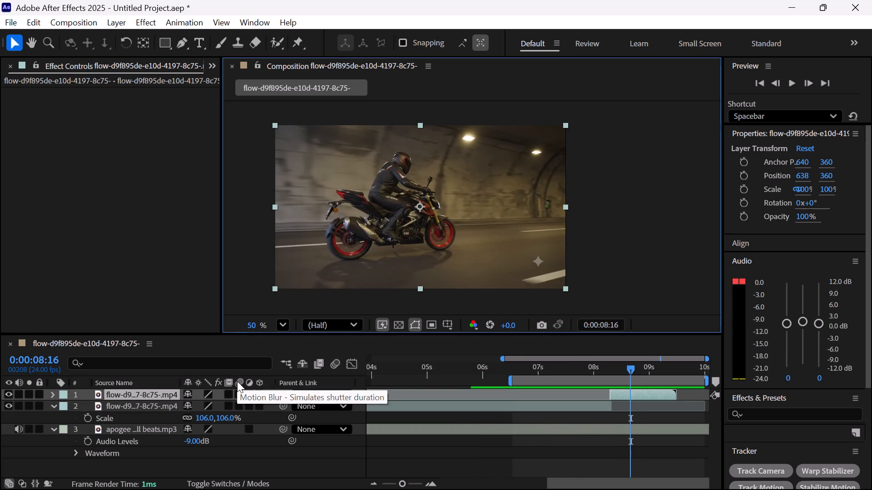
{"action": "key", "text": "s"}
{"action": "left_click_drag", "start_coordinate": [219, 408], "coordinate": [227, 409]}
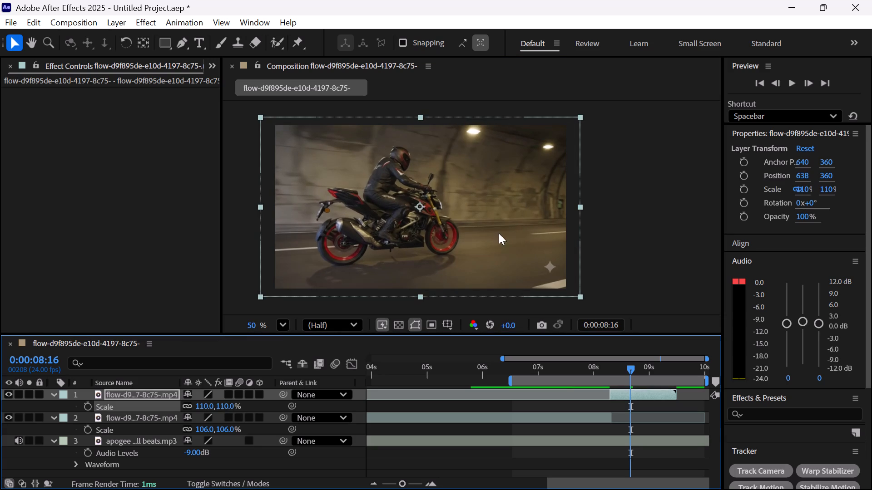
{"action": "left_click_drag", "start_coordinate": [499, 233], "coordinate": [513, 232]}
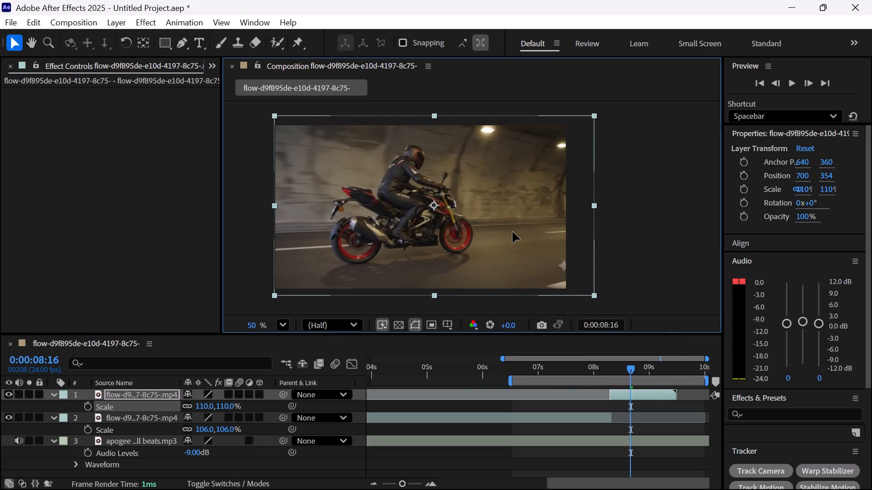
{"action": "left_click_drag", "start_coordinate": [513, 232], "coordinate": [513, 230]}
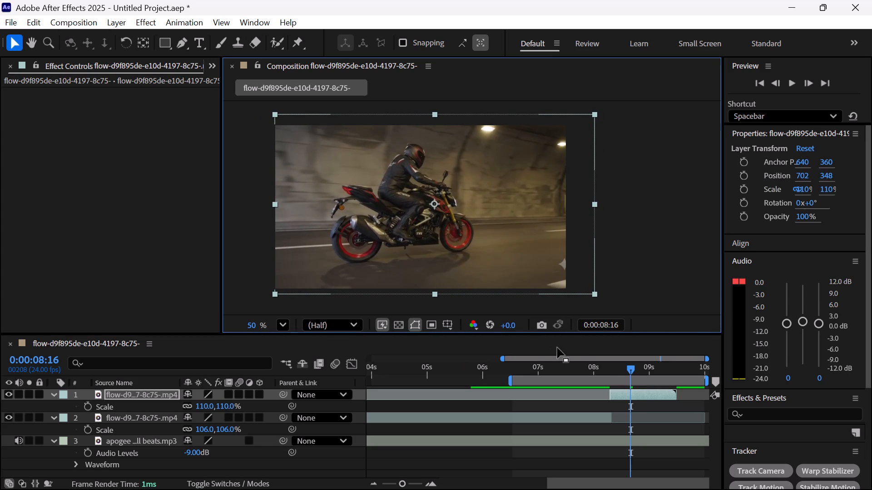
Scrub back and forth across the cut between the two video pieces to compare the motorcycle's framing.
{"action": "left_click_drag", "start_coordinate": [628, 369], "coordinate": [578, 372]}
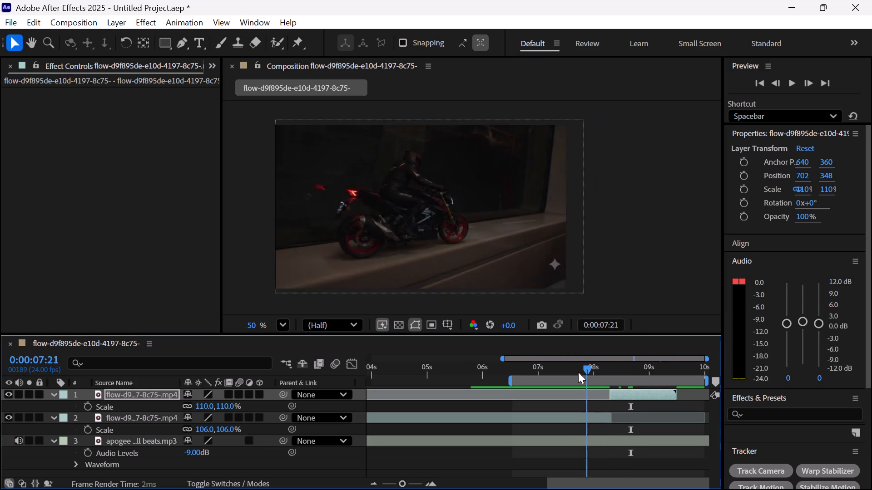
{"action": "left_click_drag", "start_coordinate": [578, 372], "coordinate": [601, 375]}
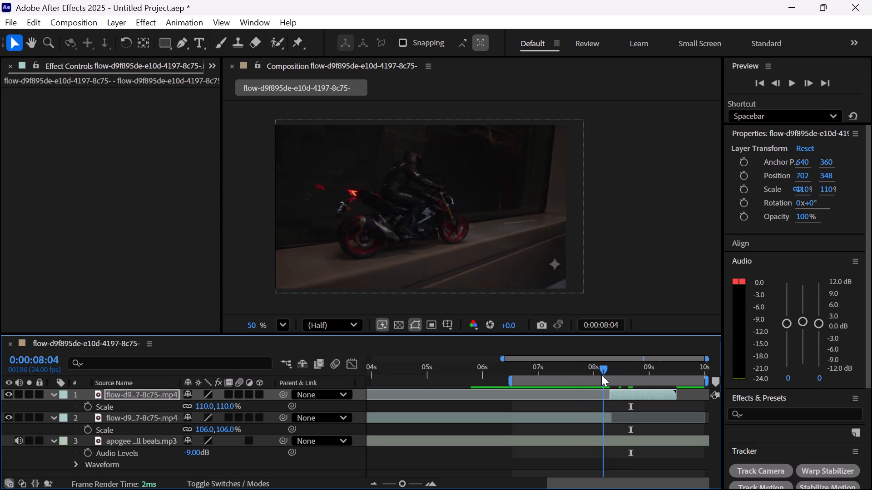
{"action": "left_click_drag", "start_coordinate": [601, 375], "coordinate": [621, 370]}
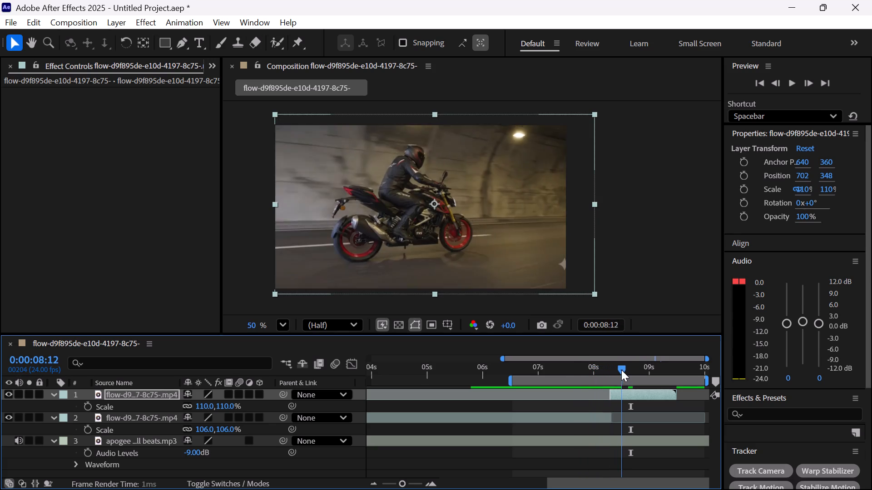
{"action": "left_click_drag", "start_coordinate": [621, 370], "coordinate": [597, 388]}
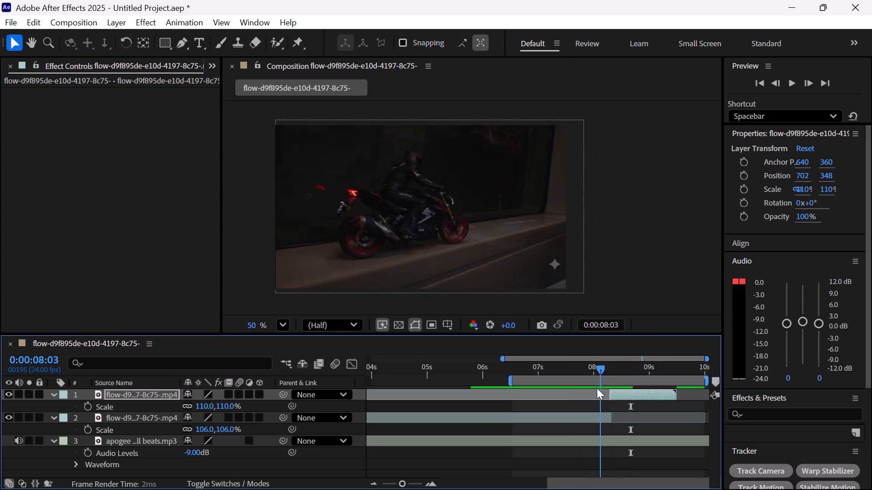
{"action": "left_click_drag", "start_coordinate": [597, 388], "coordinate": [616, 382]}
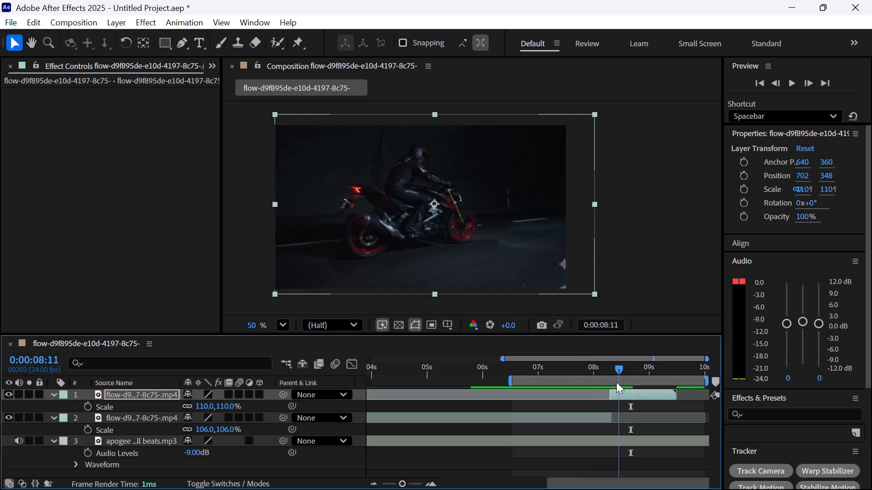
{"action": "left_click_drag", "start_coordinate": [616, 382], "coordinate": [623, 384]}
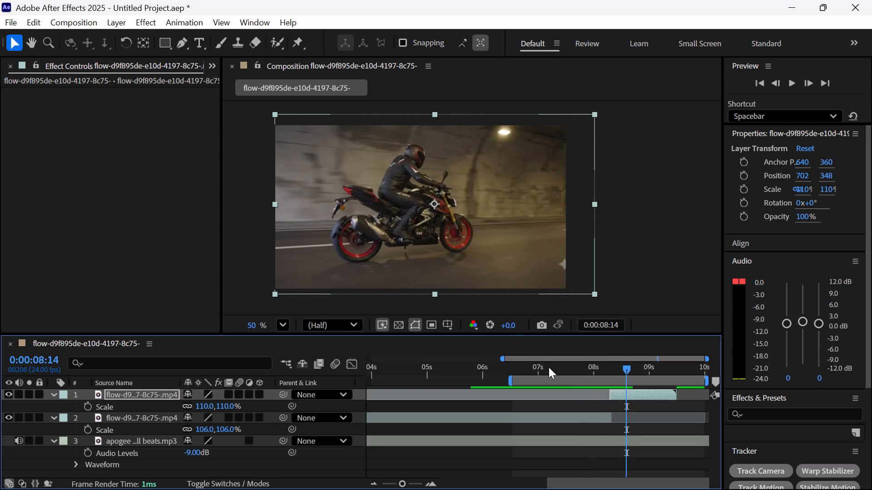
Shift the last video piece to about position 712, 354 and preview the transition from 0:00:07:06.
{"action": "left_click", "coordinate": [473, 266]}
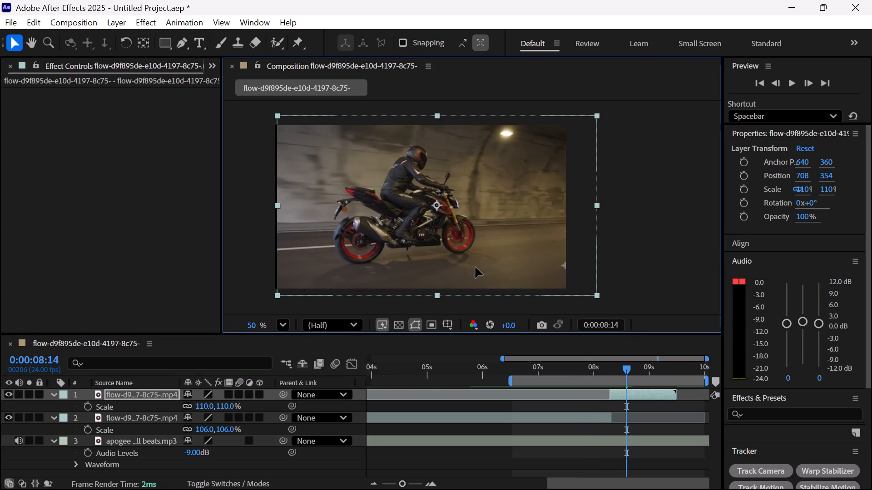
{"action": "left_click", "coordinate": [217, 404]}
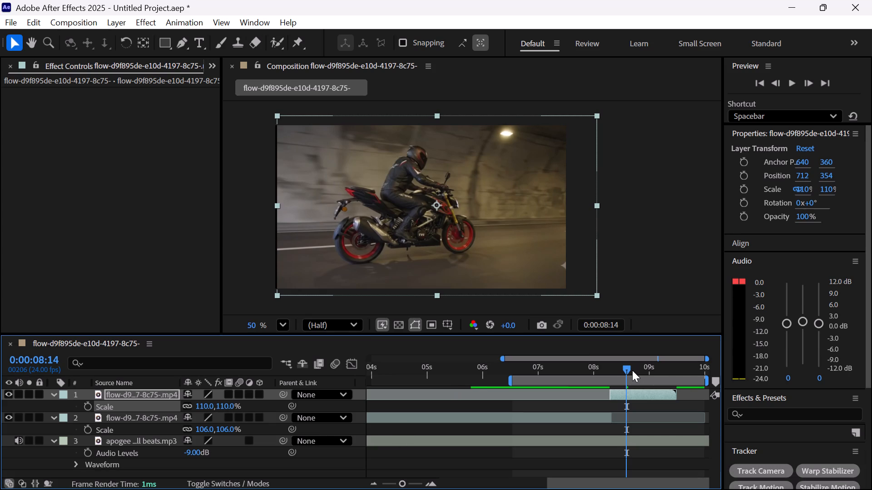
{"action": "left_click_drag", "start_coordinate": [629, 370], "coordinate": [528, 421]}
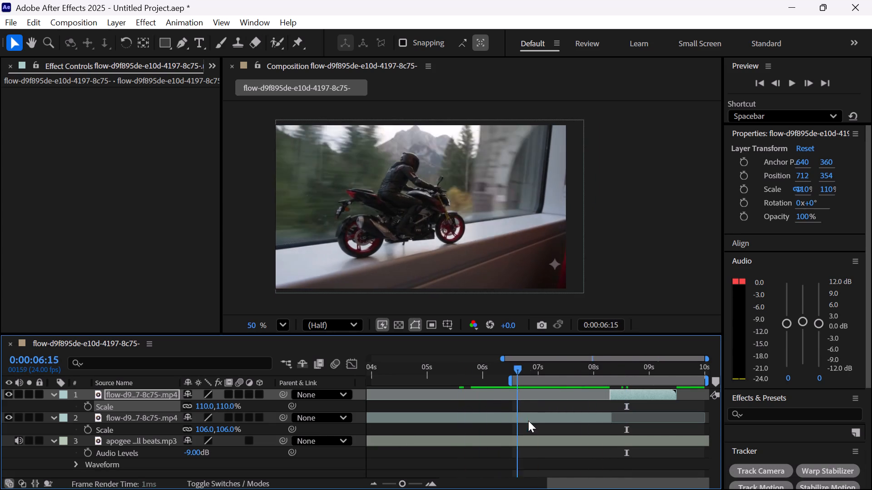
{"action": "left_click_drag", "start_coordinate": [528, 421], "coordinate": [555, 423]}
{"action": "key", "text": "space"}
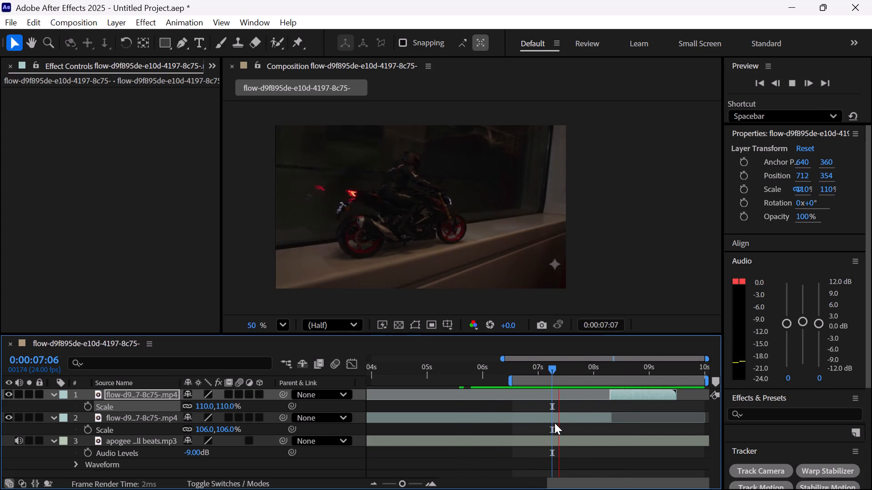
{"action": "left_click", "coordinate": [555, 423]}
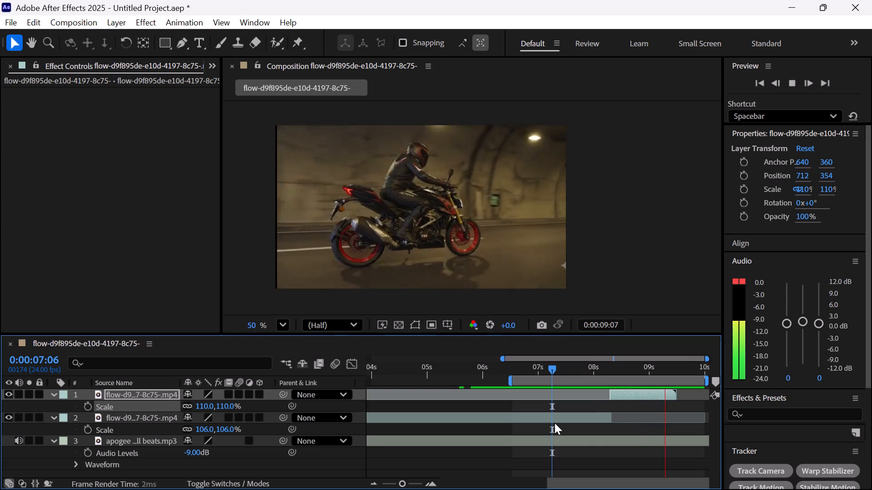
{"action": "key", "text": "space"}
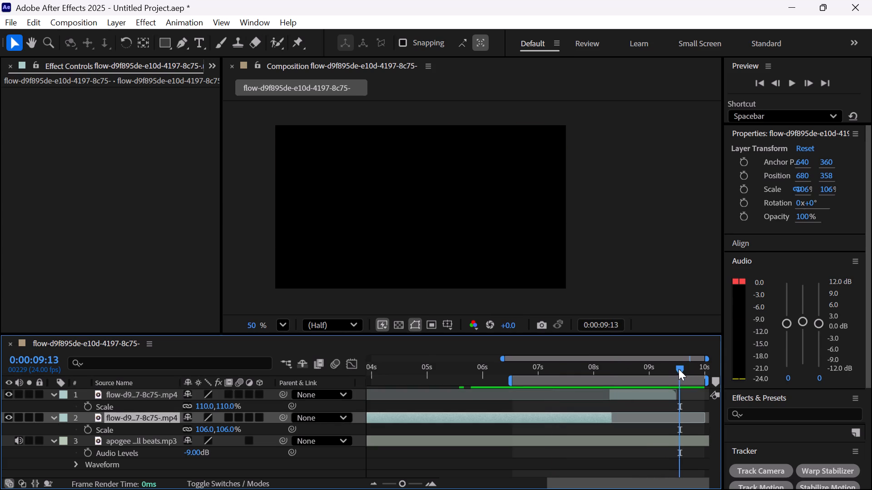
Scrub repeatedly across the cut between about 0:00:08:00 and 0:00:08:21 to compare the motorcycle's size and placement in both pieces.
{"action": "left_click_drag", "start_coordinate": [679, 369], "coordinate": [590, 400]}
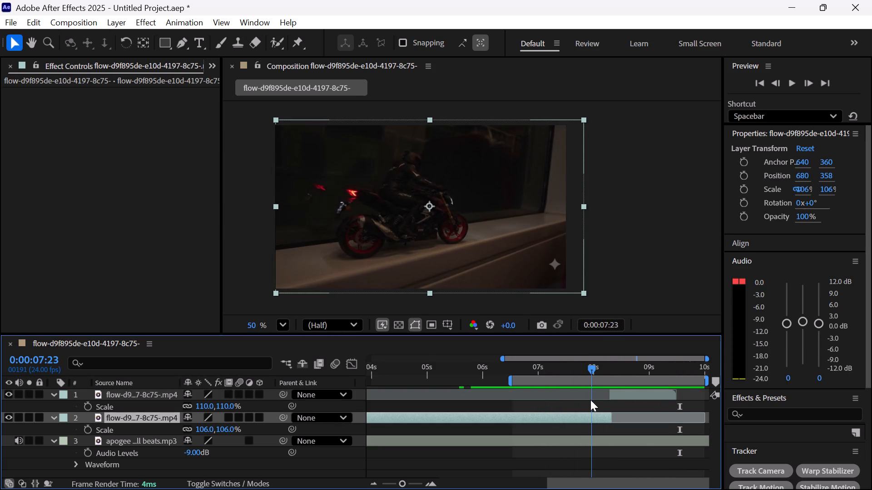
{"action": "left_click_drag", "start_coordinate": [590, 400], "coordinate": [598, 408]}
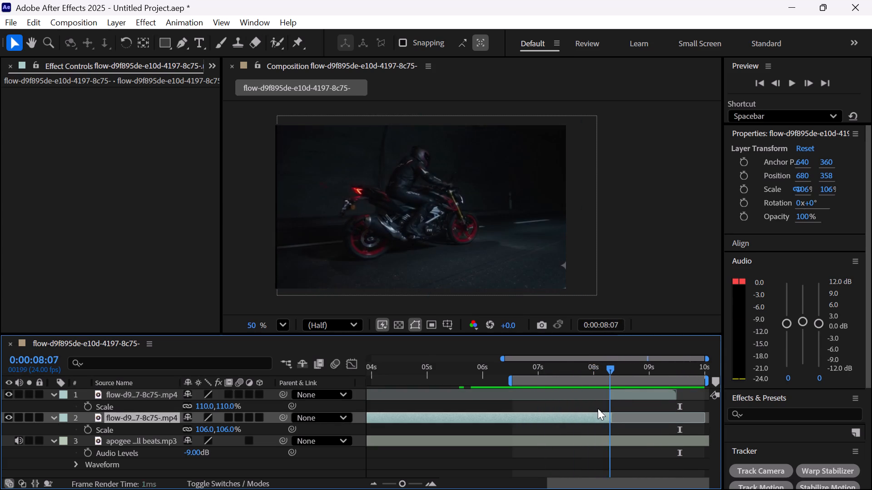
{"action": "left_click_drag", "start_coordinate": [598, 408], "coordinate": [598, 433]}
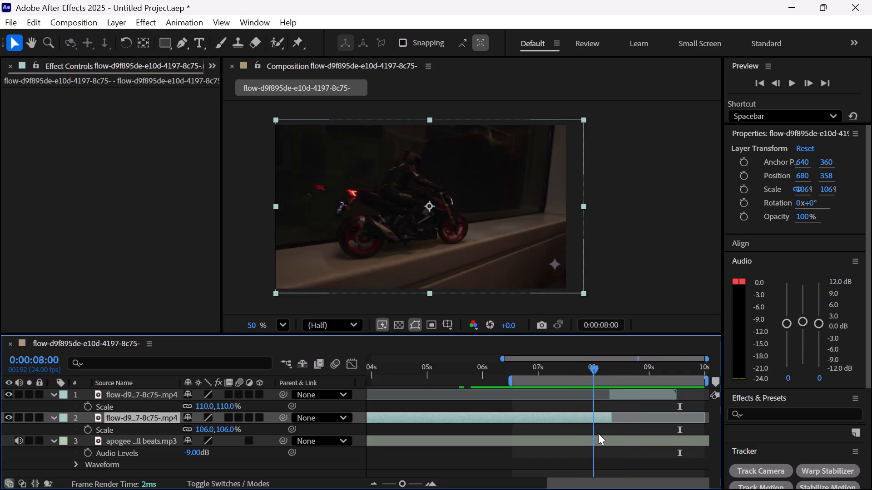
{"action": "left_click_drag", "start_coordinate": [598, 433], "coordinate": [641, 426]}
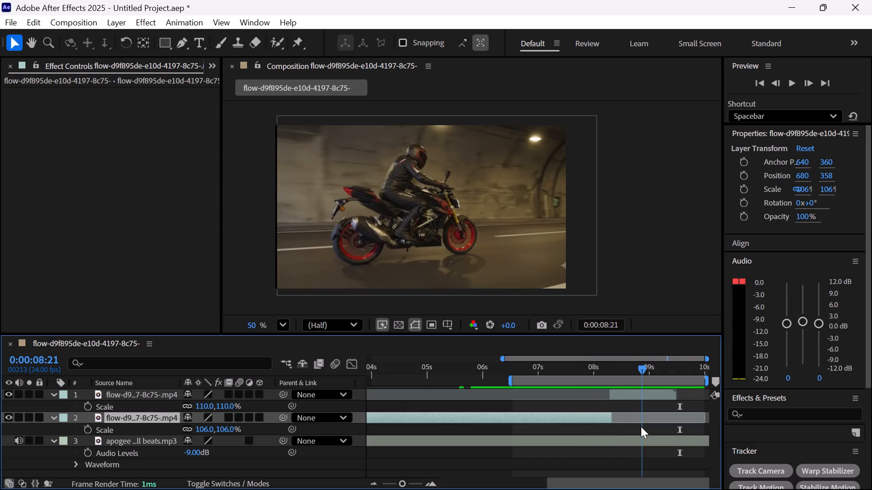
{"action": "left_click_drag", "start_coordinate": [641, 426], "coordinate": [617, 436]}
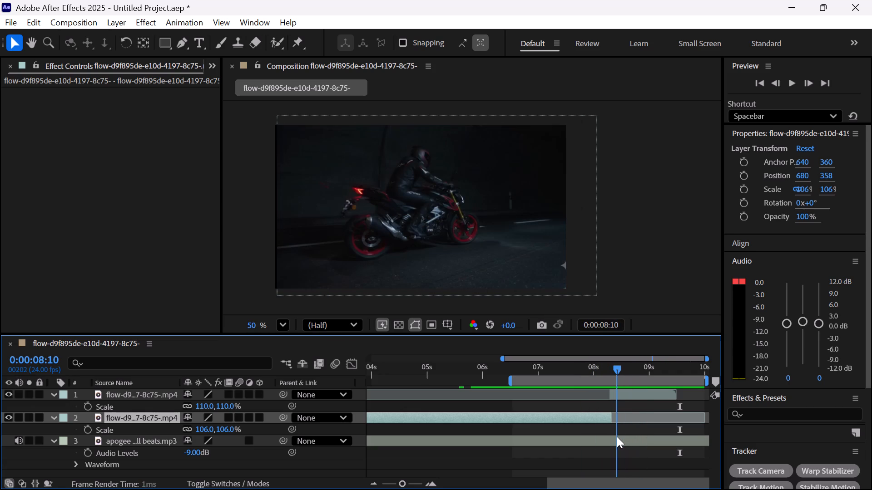
{"action": "left_click_drag", "start_coordinate": [617, 436], "coordinate": [623, 436]}
{"action": "left_click", "coordinate": [623, 436]}
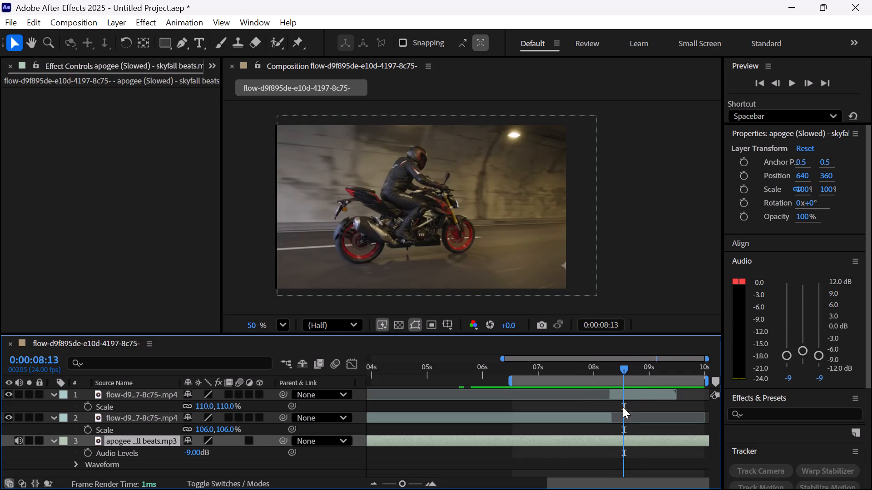
{"action": "left_click_drag", "start_coordinate": [624, 372], "coordinate": [613, 372]}
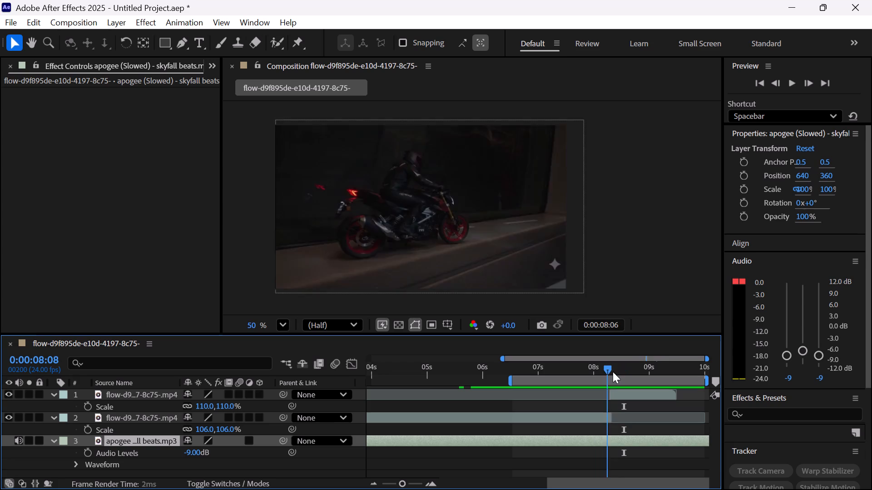
{"action": "left_click_drag", "start_coordinate": [613, 372], "coordinate": [624, 386]}
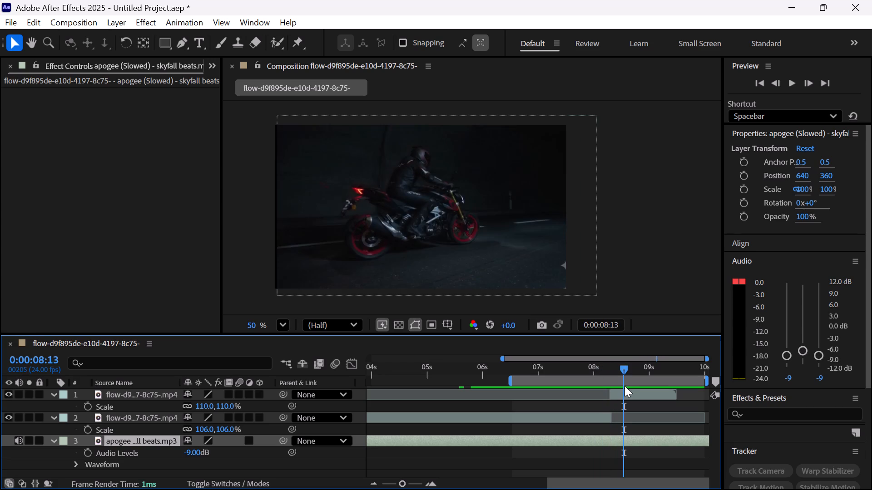
{"action": "left_click_drag", "start_coordinate": [624, 386], "coordinate": [610, 394]}
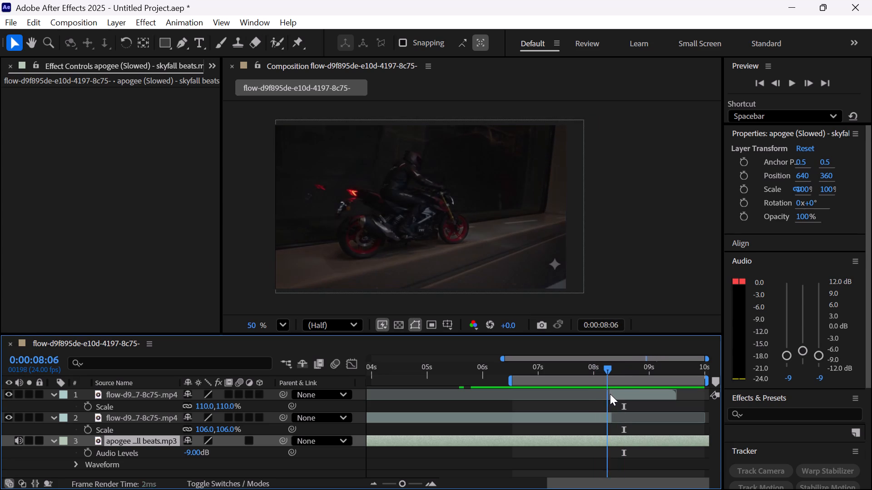
{"action": "left_click_drag", "start_coordinate": [610, 394], "coordinate": [606, 396]}
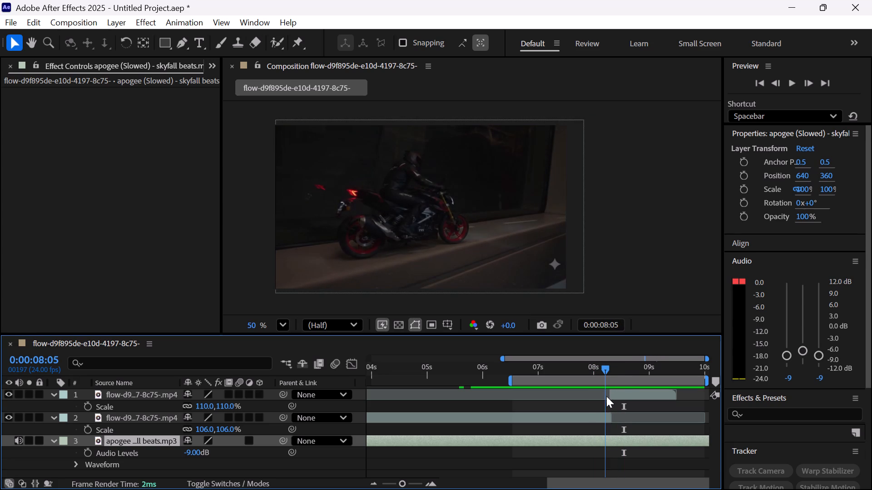
{"action": "left_click_drag", "start_coordinate": [606, 396], "coordinate": [609, 395]}
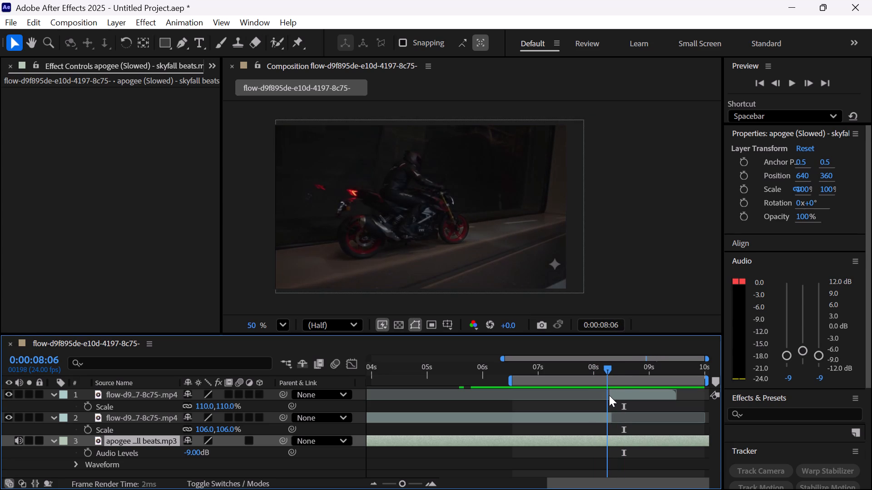
{"action": "left_click_drag", "start_coordinate": [609, 395], "coordinate": [615, 396]}
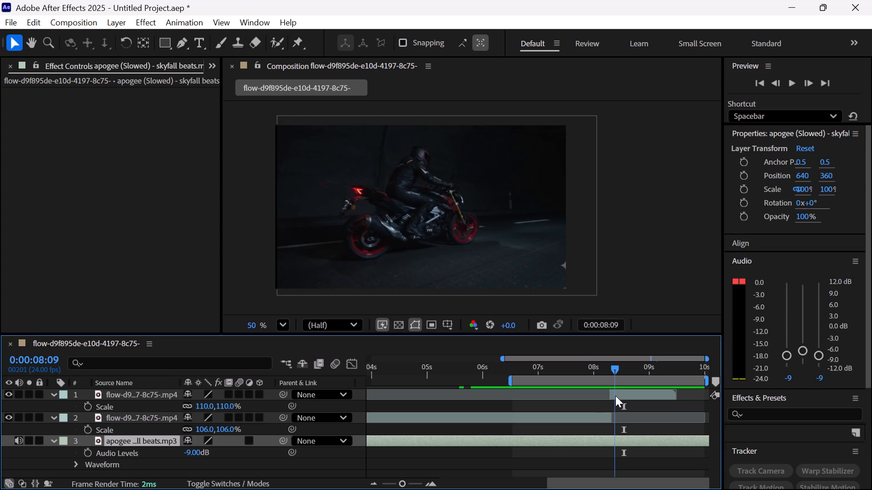
{"action": "left_click_drag", "start_coordinate": [615, 396], "coordinate": [632, 395]}
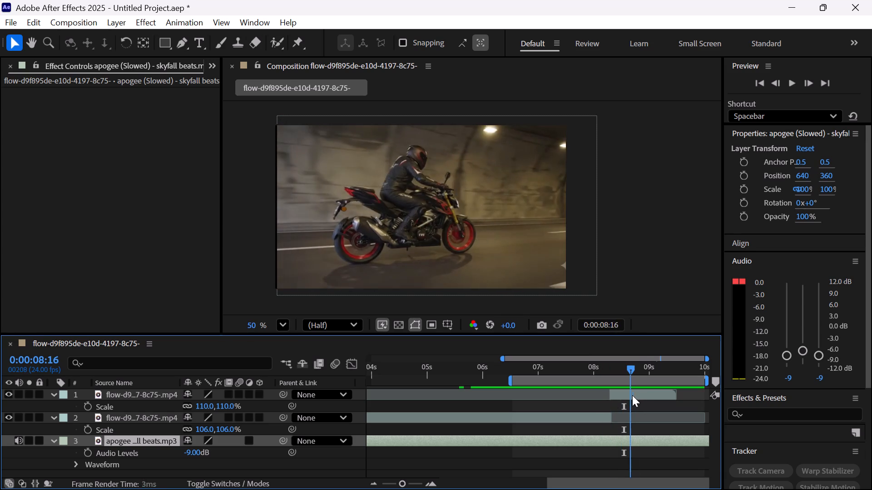
{"action": "left_click_drag", "start_coordinate": [632, 395], "coordinate": [604, 422]}
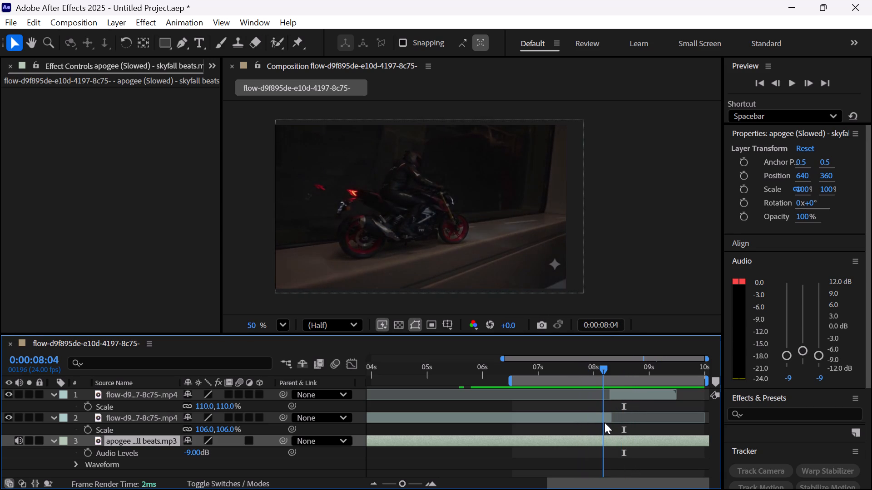
{"action": "left_click_drag", "start_coordinate": [604, 422], "coordinate": [597, 431]}
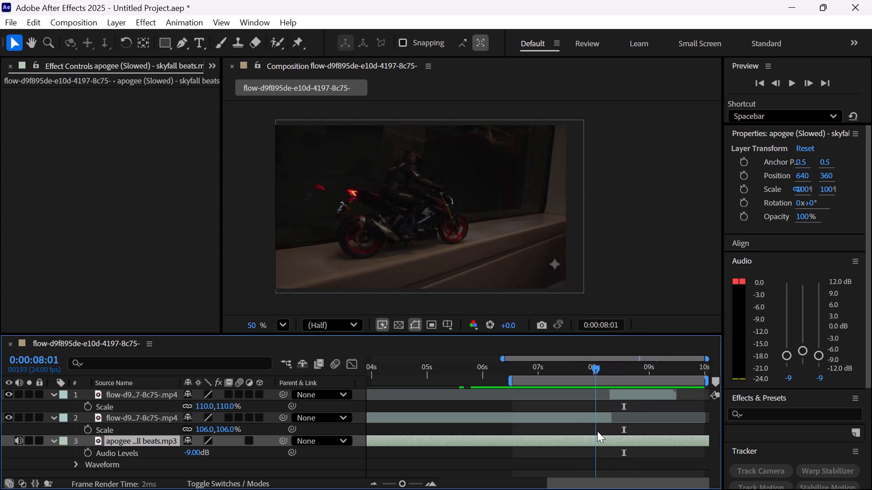
{"action": "left_click_drag", "start_coordinate": [597, 431], "coordinate": [631, 420]}
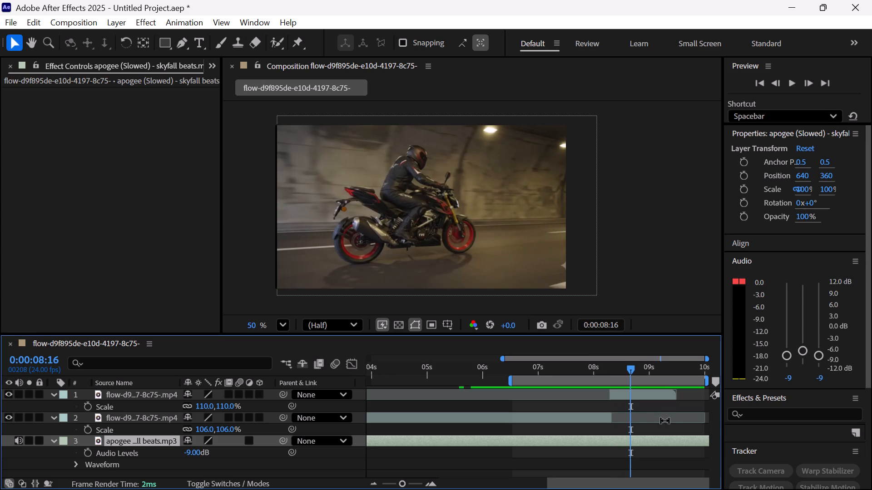
Reduce the last video piece's scale to 108% and shift it to about position 690, 380.
{"action": "left_click", "coordinate": [646, 394]}
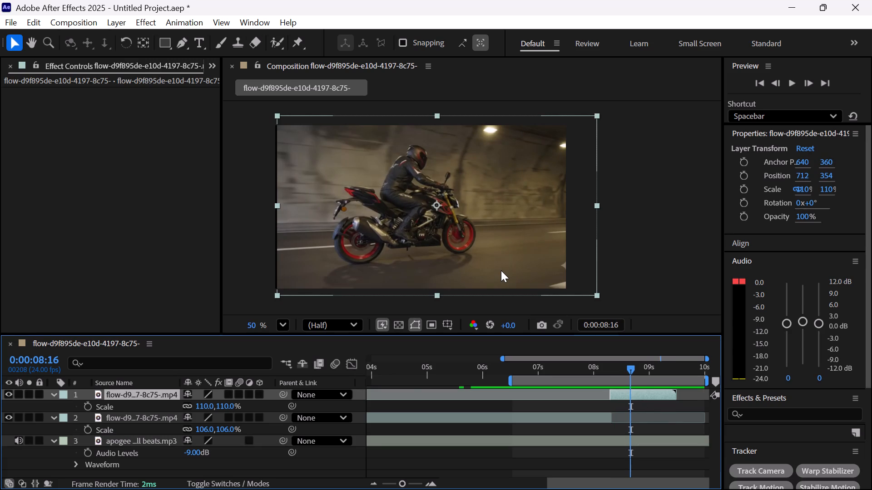
{"action": "left_click", "coordinate": [209, 407]}
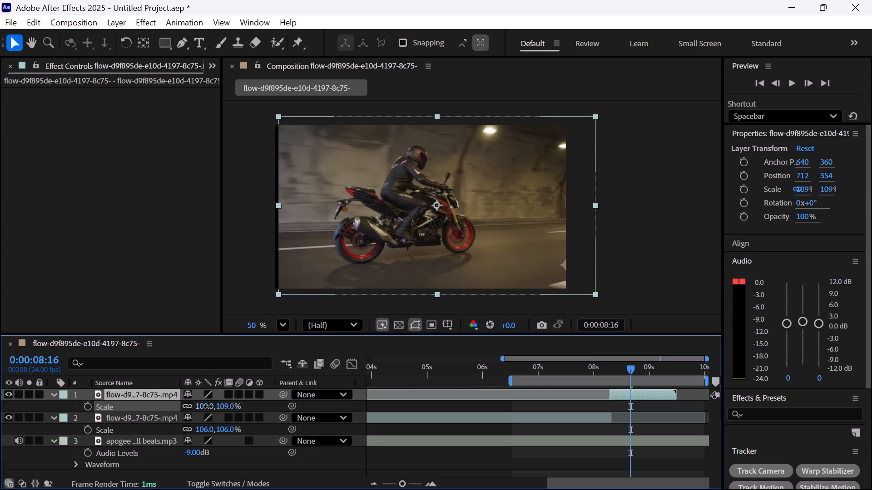
{"action": "left_click_drag", "start_coordinate": [431, 254], "coordinate": [425, 261]}
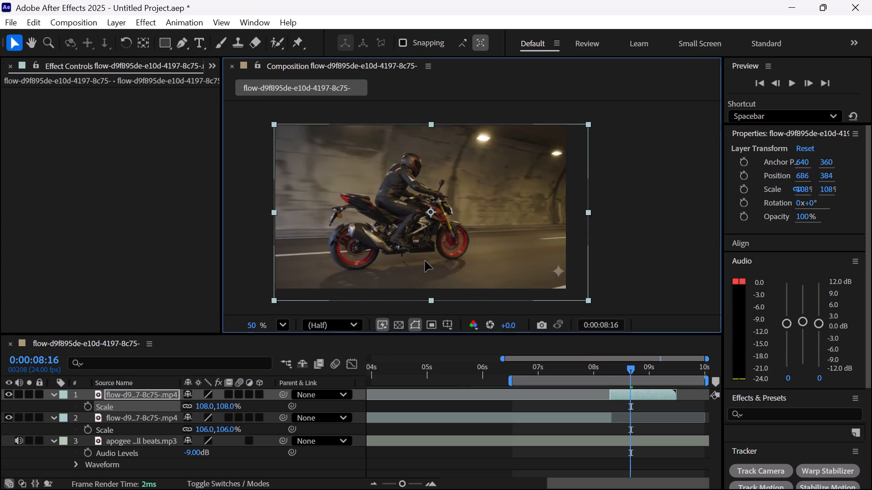
{"action": "left_click_drag", "start_coordinate": [425, 261], "coordinate": [429, 260]}
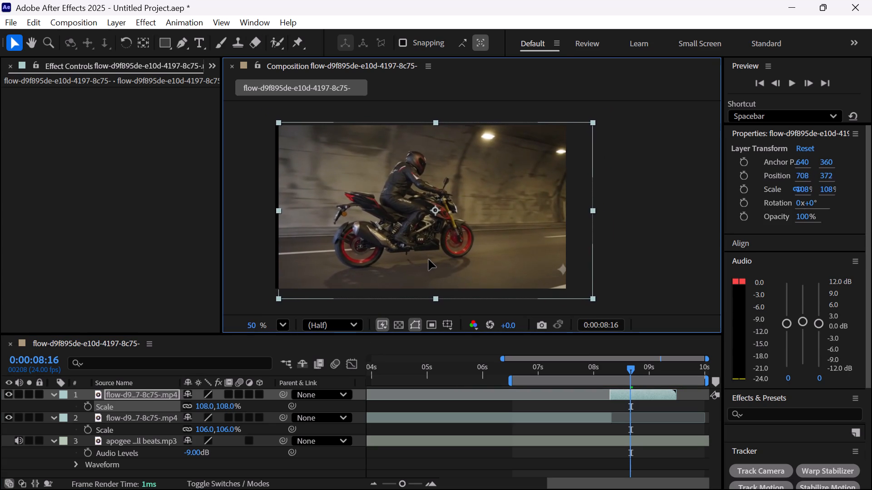
{"action": "left_click_drag", "start_coordinate": [429, 260], "coordinate": [426, 260]}
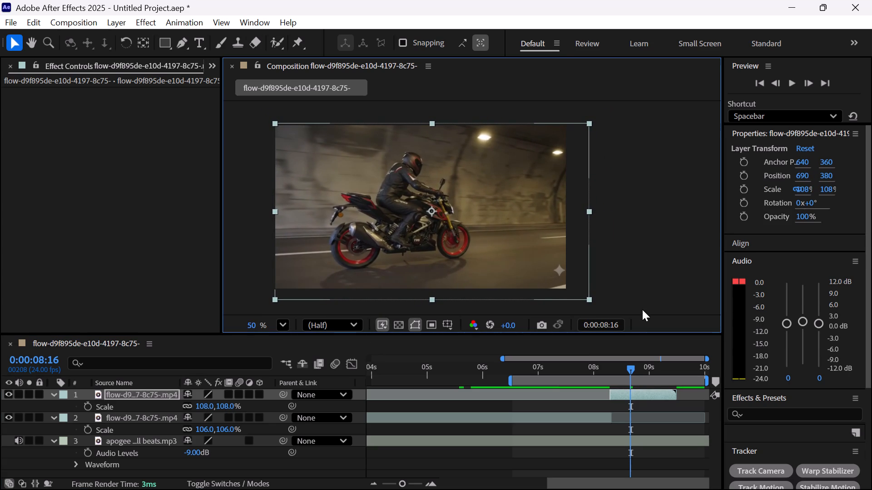
Scrub from about 0:00:06:16 across the cut to examine how the motorcycle lines up between the two video pieces.
{"action": "left_click_drag", "start_coordinate": [631, 370], "coordinate": [520, 387]}
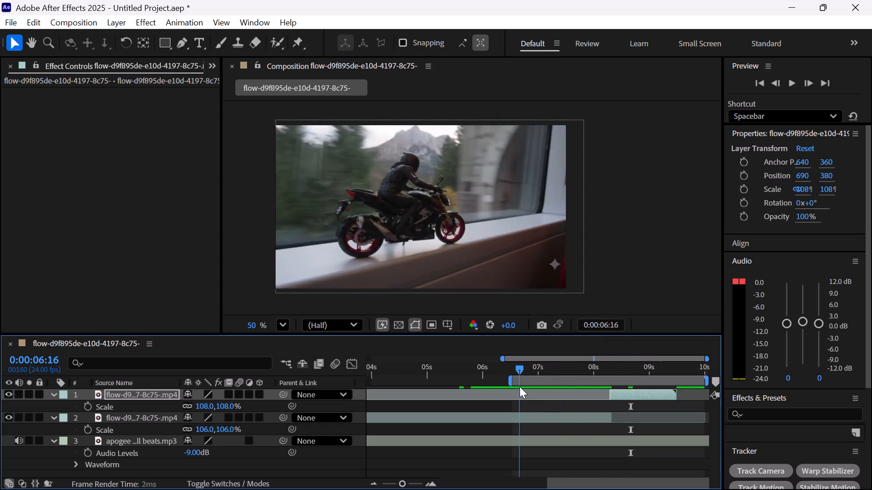
{"action": "left_click_drag", "start_coordinate": [520, 387], "coordinate": [565, 391]}
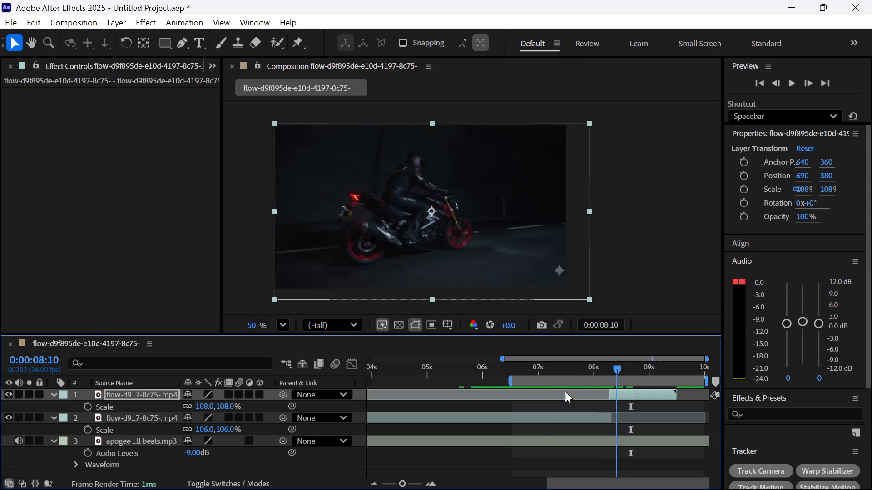
{"action": "left_click_drag", "start_coordinate": [565, 391], "coordinate": [601, 395]}
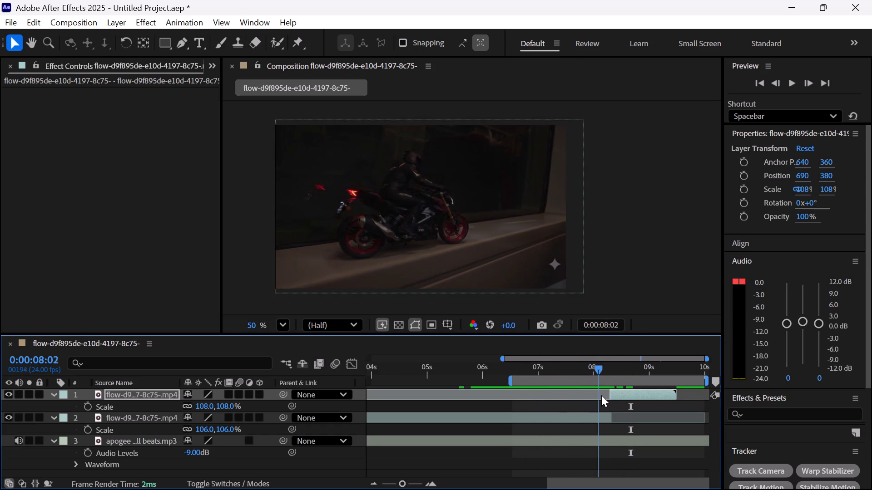
{"action": "left_click_drag", "start_coordinate": [601, 395], "coordinate": [612, 394]}
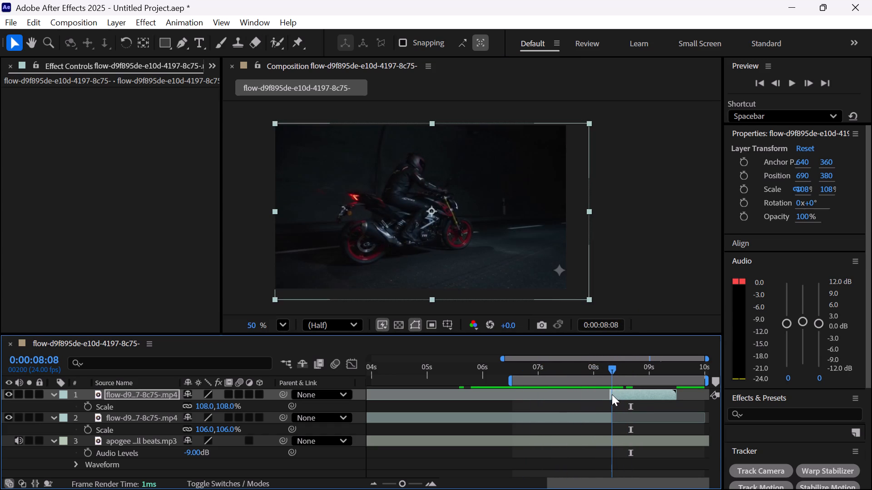
{"action": "left_click_drag", "start_coordinate": [612, 394], "coordinate": [605, 396]}
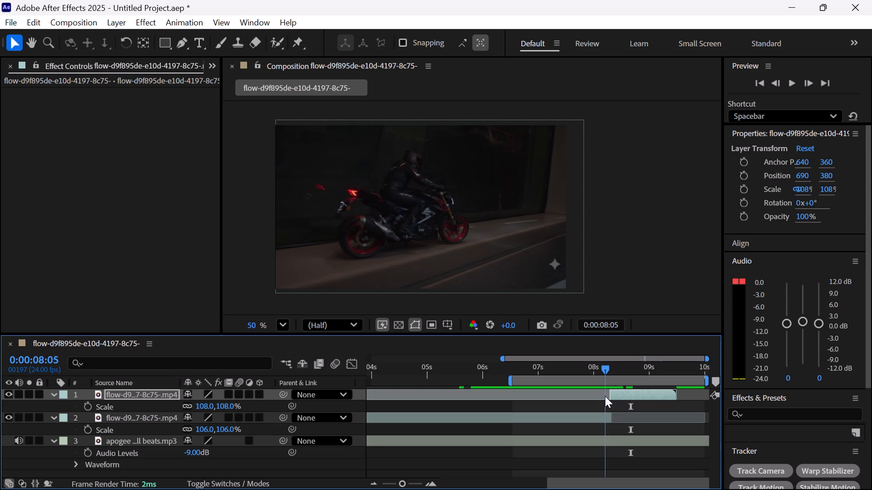
{"action": "left_click_drag", "start_coordinate": [605, 396], "coordinate": [618, 394]}
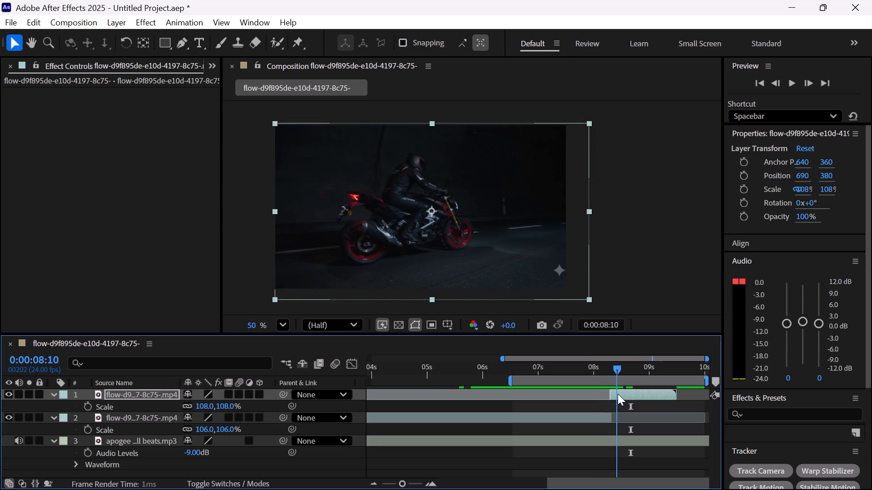
{"action": "left_click_drag", "start_coordinate": [618, 394], "coordinate": [619, 395]}
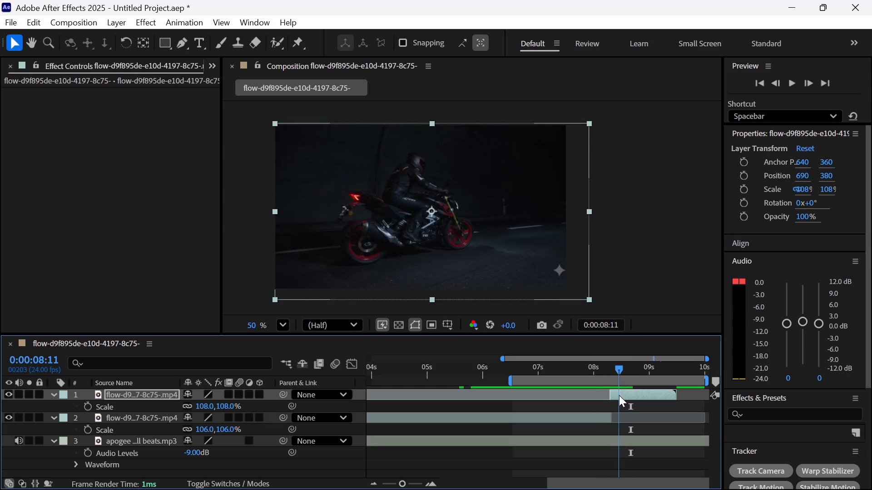
{"action": "left_click_drag", "start_coordinate": [619, 395], "coordinate": [617, 398]}
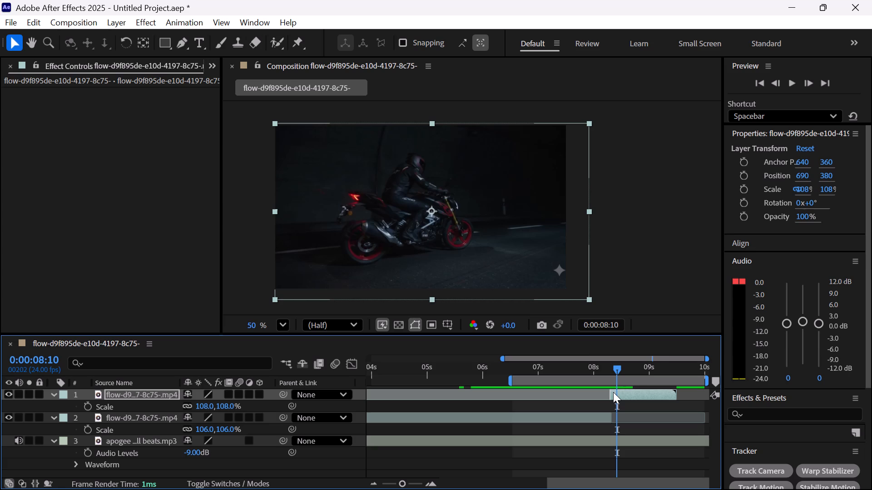
Trim the start of the last video piece slightly and shift it about one frame earlier so it begins where the previous piece ends.
{"action": "left_click", "coordinate": [612, 392]}
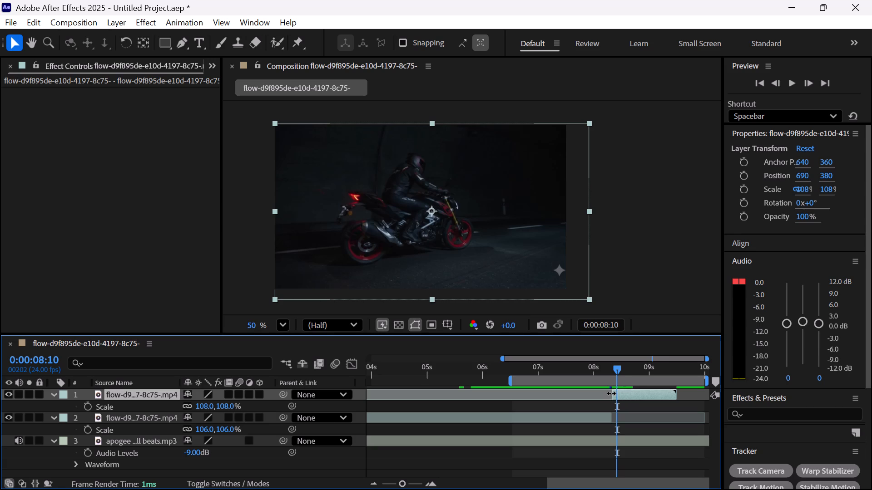
{"action": "left_click", "coordinate": [611, 393]}
{"action": "left_click", "coordinate": [630, 392]}
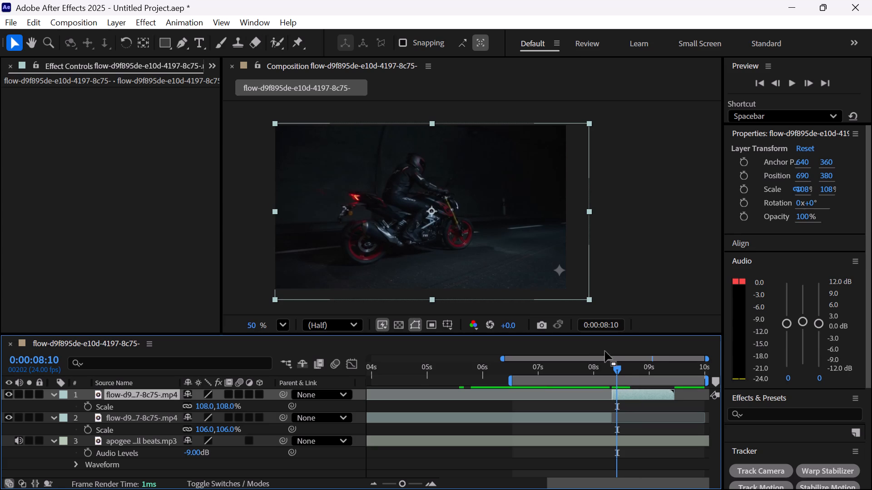
Preview the transition from 0:00:07:22 and scrub back over the frames before the cut, between about 0:00:07:19 and 0:00:08:06.
{"action": "left_click_drag", "start_coordinate": [617, 369], "coordinate": [590, 394]}
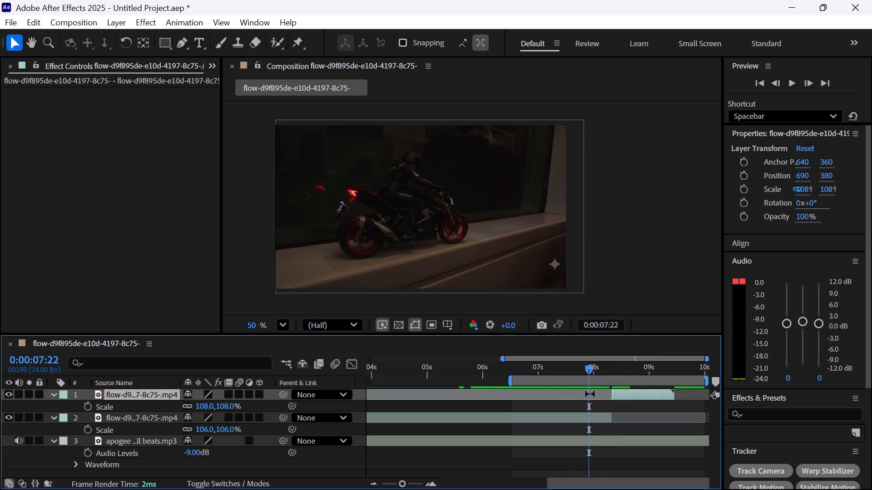
{"action": "key", "text": "space"}
{"action": "key", "text": "space"}
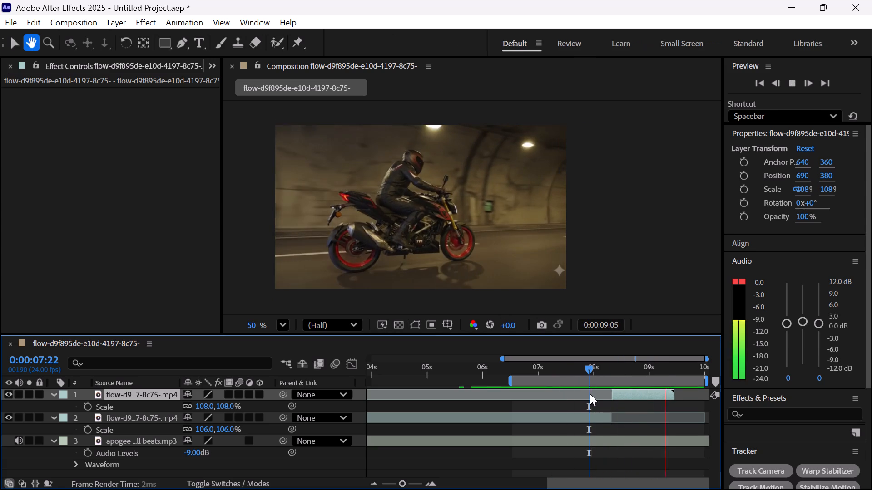
{"action": "left_click_drag", "start_coordinate": [665, 368], "coordinate": [560, 392]}
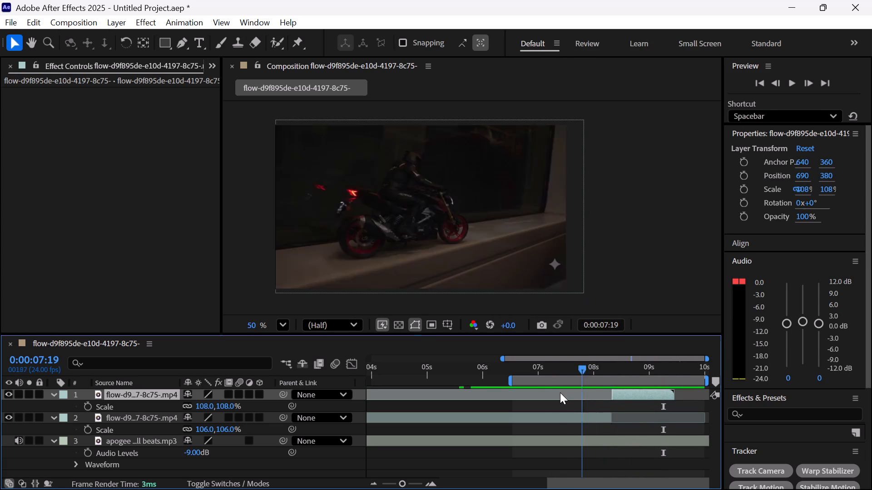
{"action": "left_click_drag", "start_coordinate": [560, 392], "coordinate": [611, 412]}
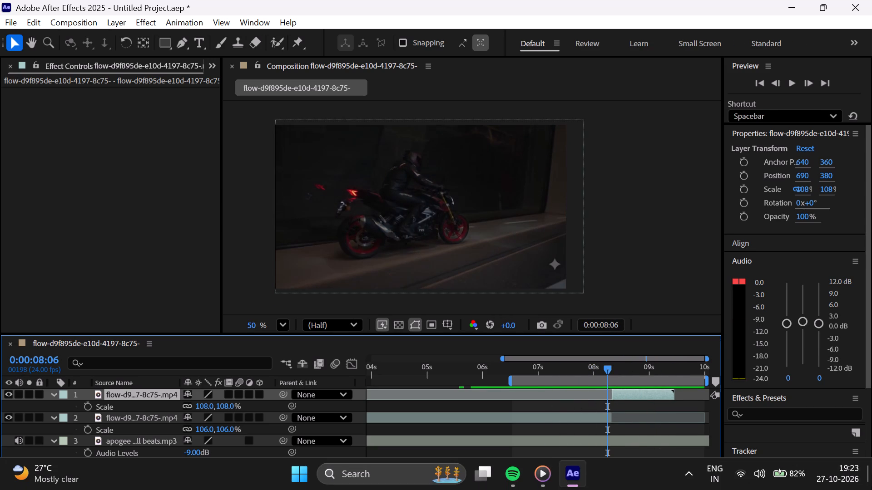
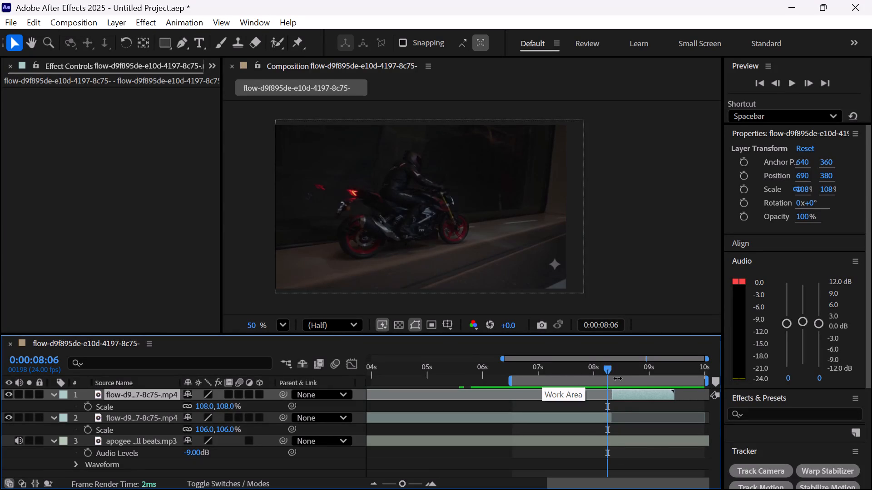
Preview the transition between the two video pieces from 0:00:06:09 with the music.
{"action": "left_click_drag", "start_coordinate": [607, 368], "coordinate": [504, 369]}
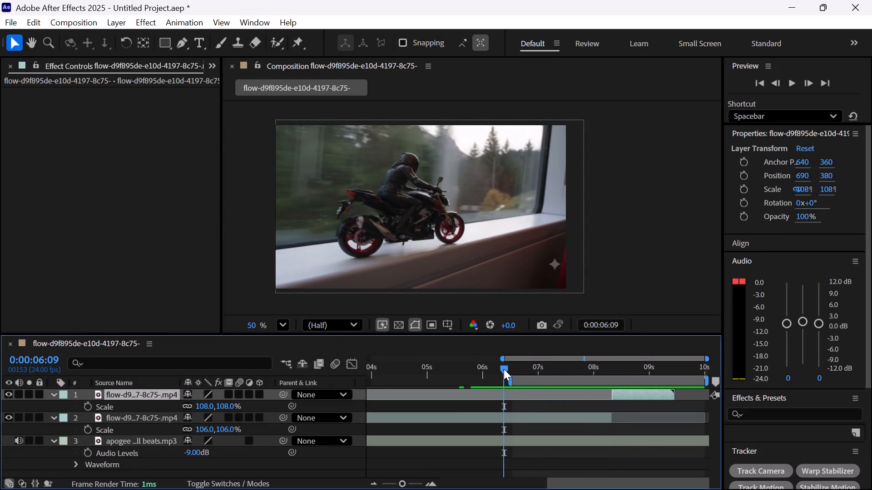
{"action": "key", "text": "space"}
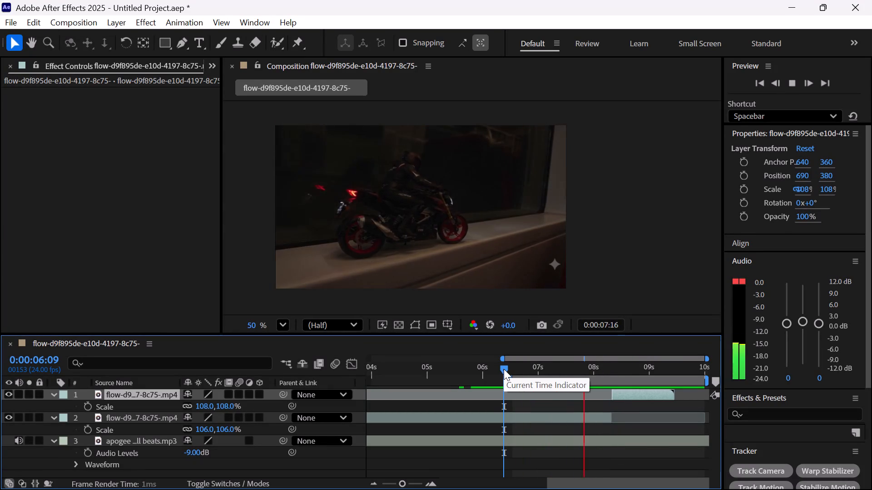
{"action": "key", "text": "space"}
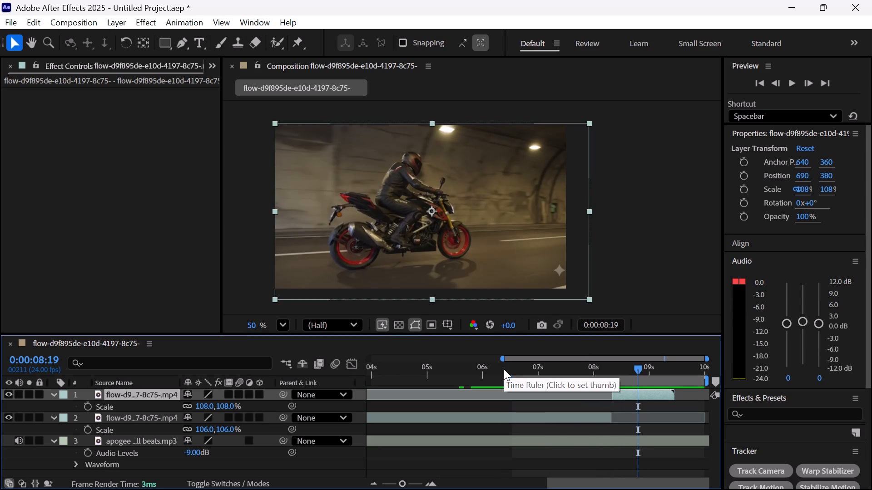
{"action": "key", "text": "space"}
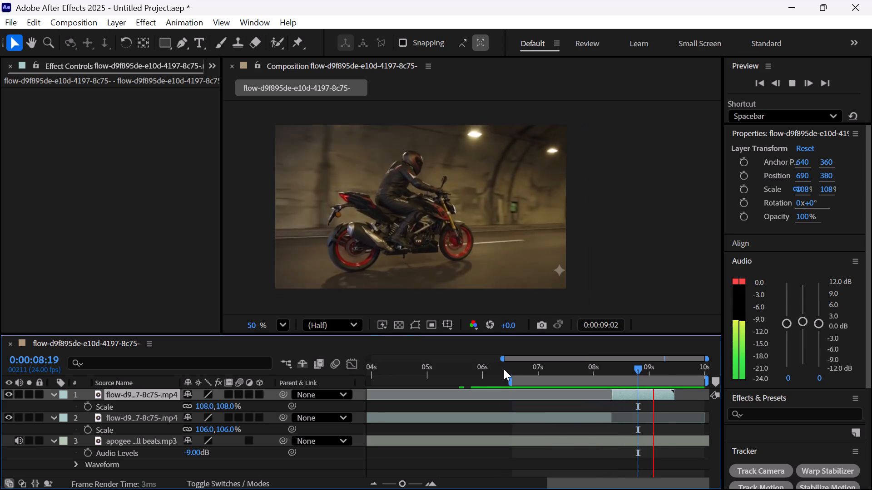
{"action": "key", "text": "space"}
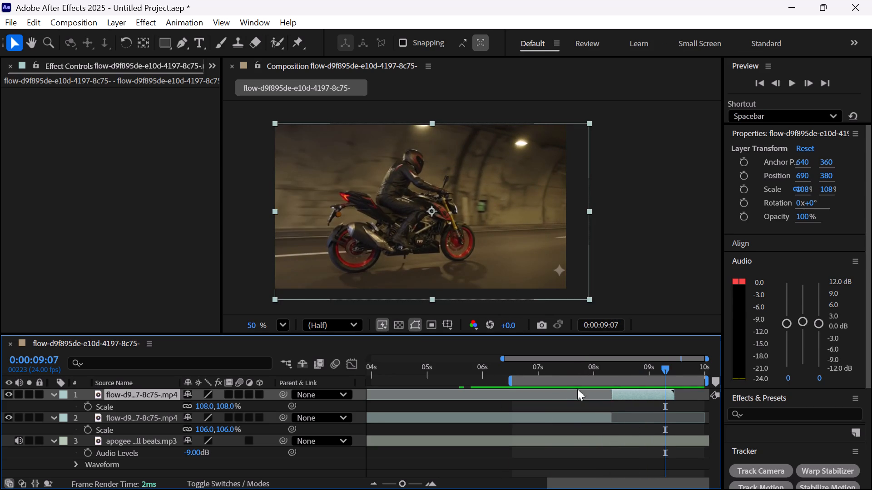
Trim the start of the last video piece to the frame at 0:00:08:11 and slide it back to begin at about 0:00:08:07.
{"action": "left_click_drag", "start_coordinate": [667, 366], "coordinate": [585, 377]}
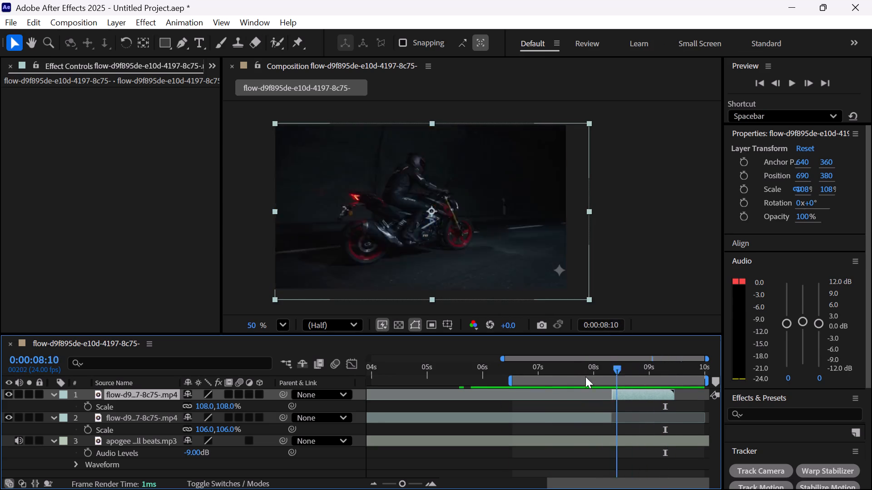
{"action": "left_click_drag", "start_coordinate": [585, 377], "coordinate": [607, 402]}
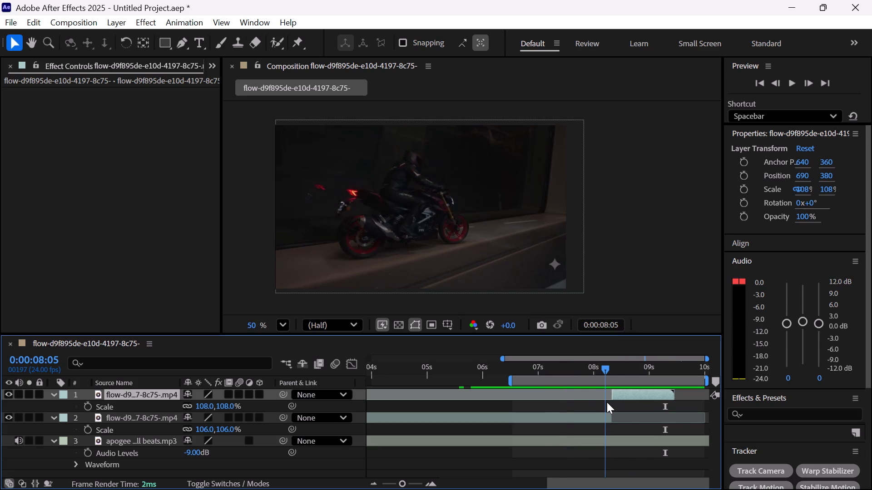
{"action": "left_click_drag", "start_coordinate": [607, 402], "coordinate": [619, 402]}
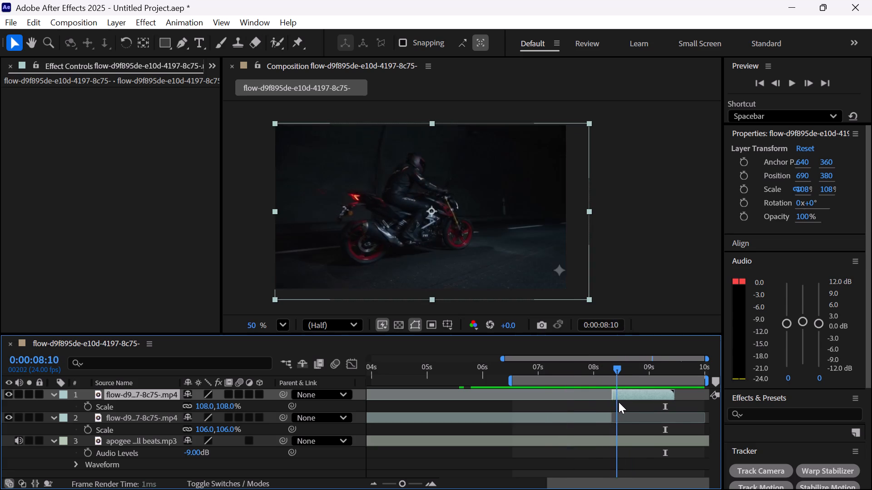
{"action": "left_click_drag", "start_coordinate": [619, 402], "coordinate": [614, 405]}
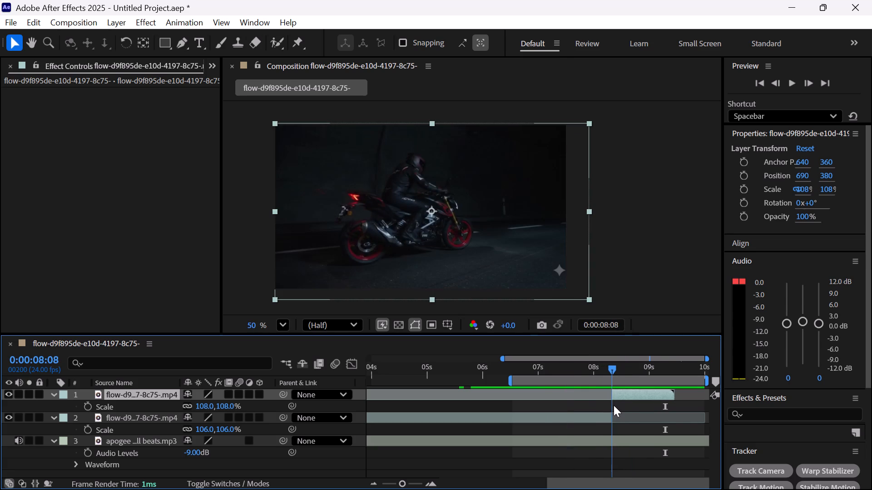
{"action": "left_click_drag", "start_coordinate": [614, 405], "coordinate": [619, 404]}
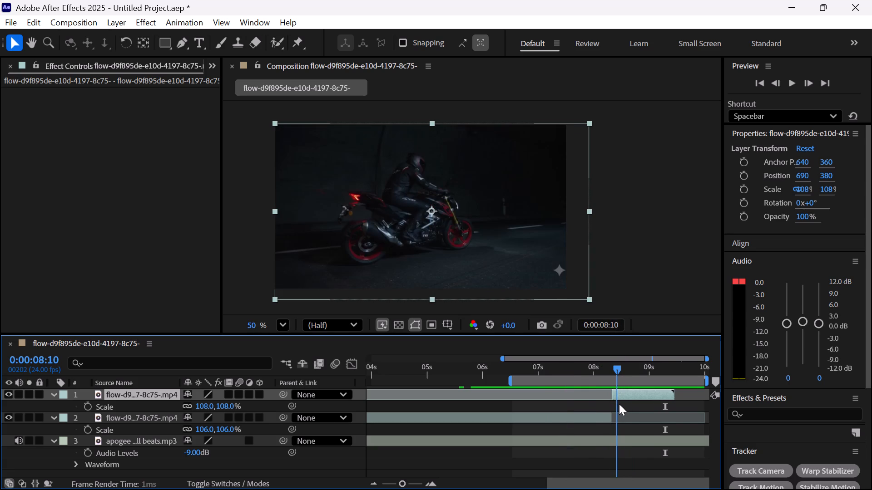
{"action": "left_click_drag", "start_coordinate": [619, 404], "coordinate": [619, 405]}
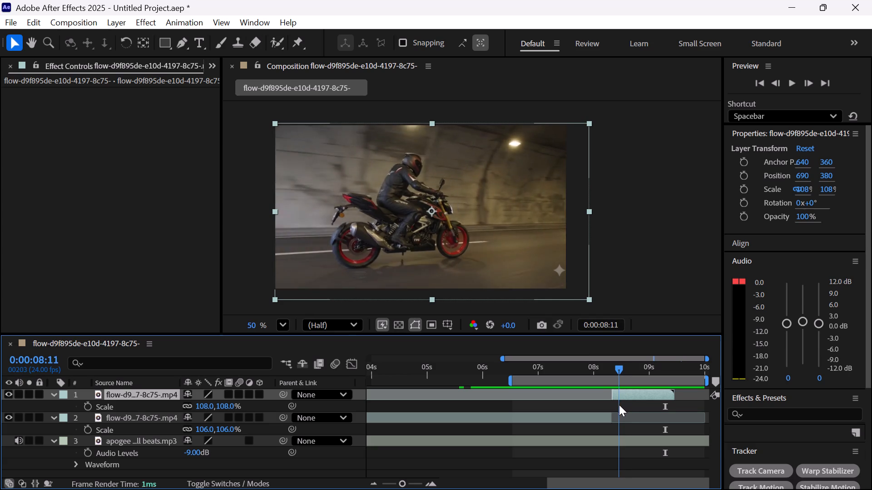
{"action": "left_click_drag", "start_coordinate": [619, 405], "coordinate": [622, 405]}
{"action": "left_click_drag", "start_coordinate": [611, 397], "coordinate": [617, 397]}
{"action": "left_click_drag", "start_coordinate": [617, 397], "coordinate": [616, 397]}
{"action": "left_click_drag", "start_coordinate": [640, 389], "coordinate": [634, 395]}
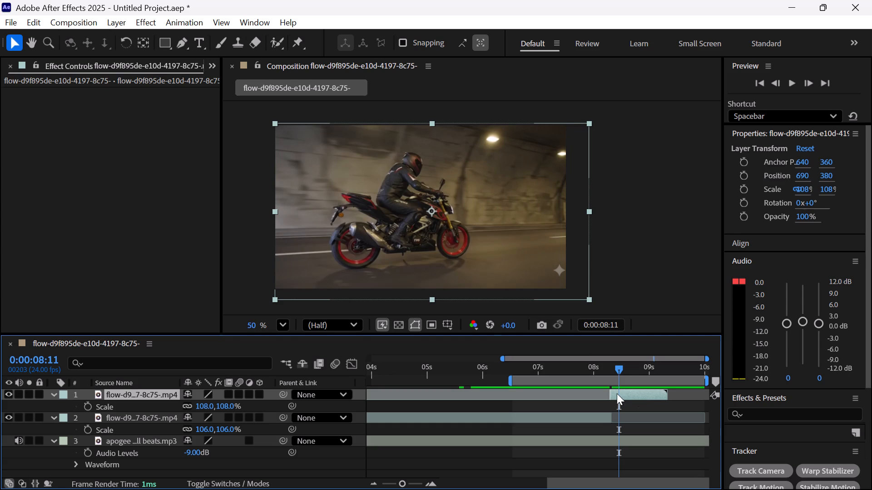
Preview the adjusted transition from 0:00:06:23 and again from 0:00:06:14 to check the cut against the beat.
{"action": "left_click_drag", "start_coordinate": [621, 369], "coordinate": [538, 377]}
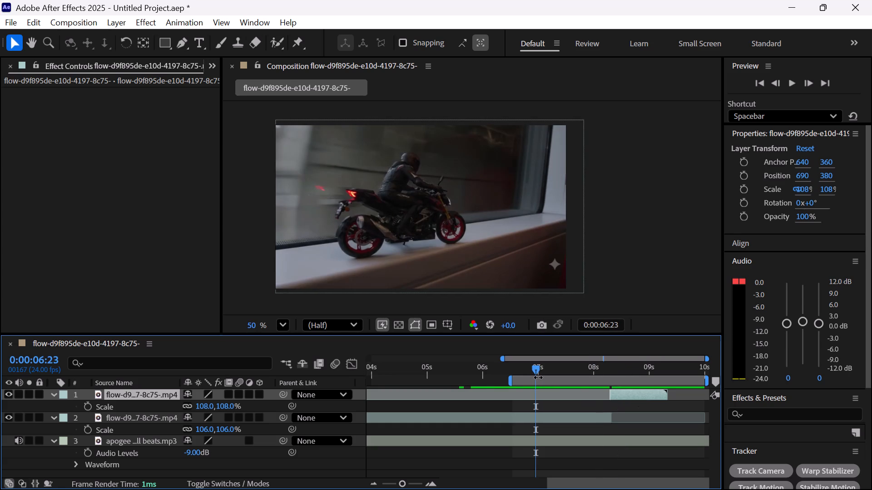
{"action": "key", "text": "space"}
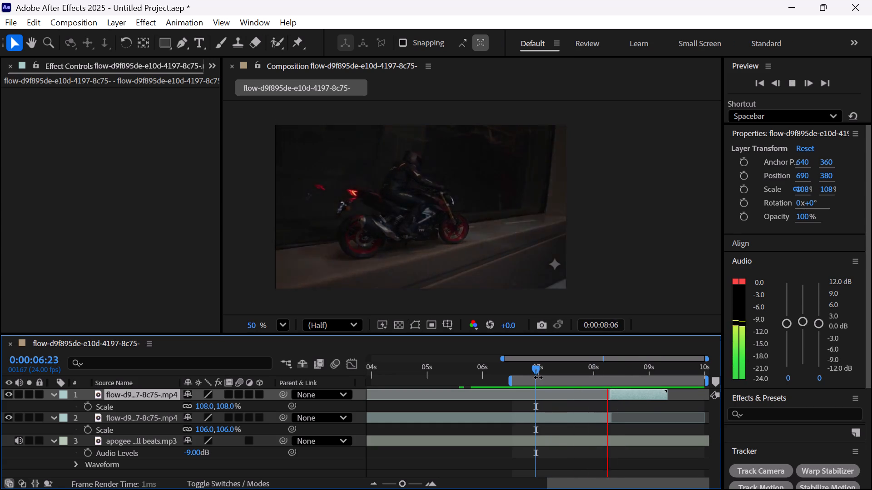
{"action": "key", "text": "space"}
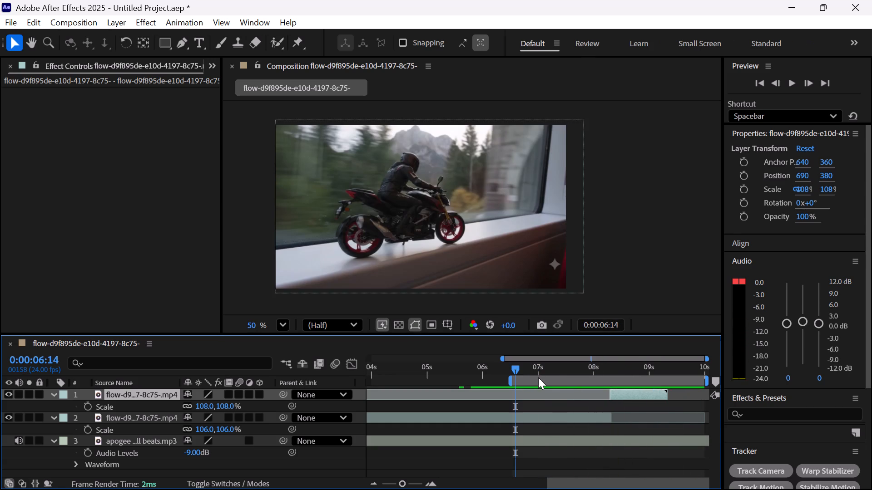
{"action": "key", "text": "space"}
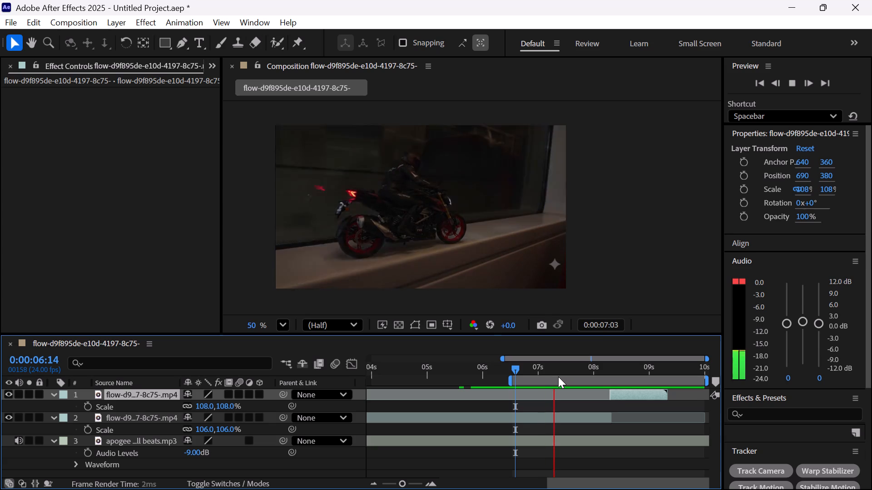
{"action": "key", "text": "space"}
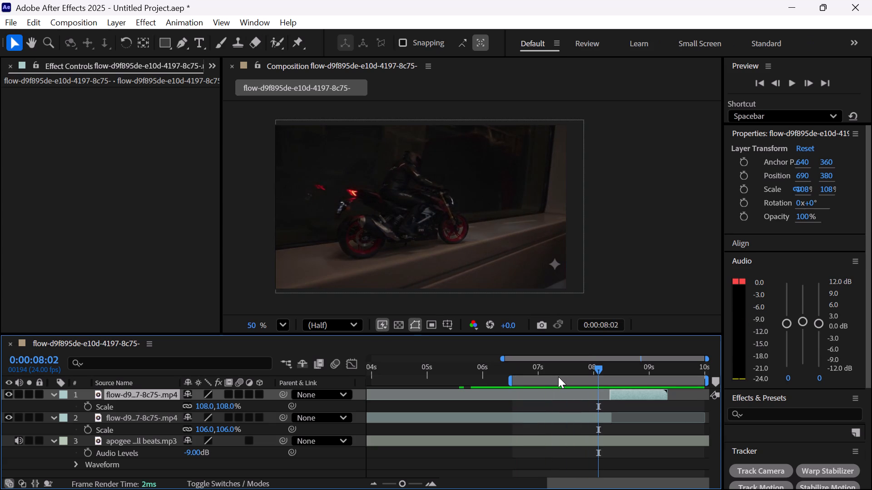
{"action": "key", "text": "space"}
{"action": "key", "text": "space"}
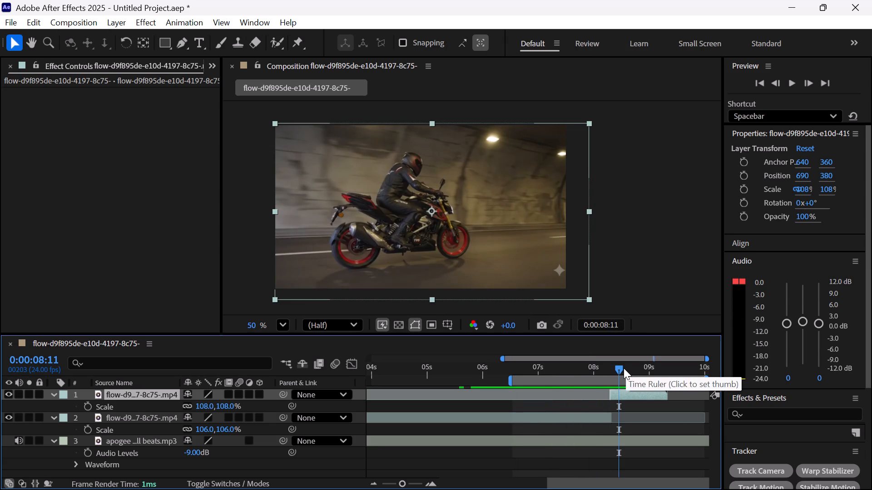
Check the frames around the cut and trim the end of the previous video piece to 0:00:08:07, where the last piece begins.
{"action": "left_click_drag", "start_coordinate": [620, 369], "coordinate": [613, 392]}
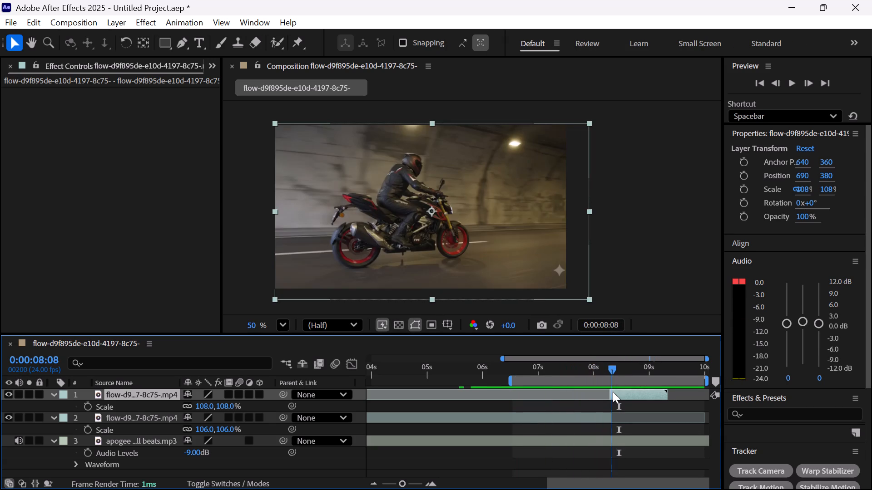
{"action": "left_click_drag", "start_coordinate": [613, 392], "coordinate": [585, 406]}
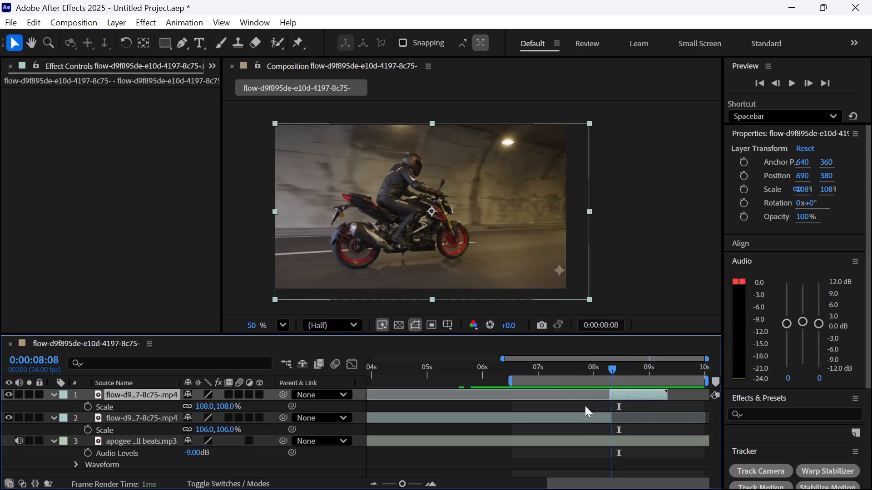
{"action": "left_click_drag", "start_coordinate": [585, 406], "coordinate": [589, 413]}
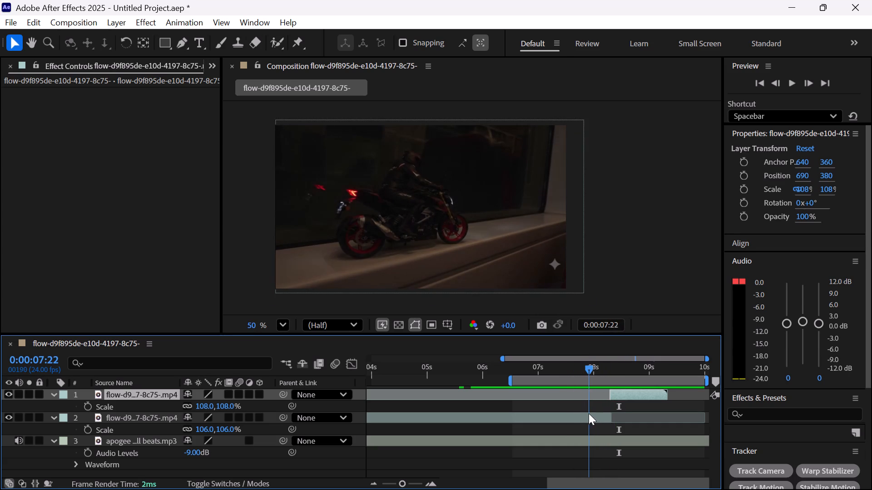
{"action": "left_click_drag", "start_coordinate": [589, 413], "coordinate": [595, 421]}
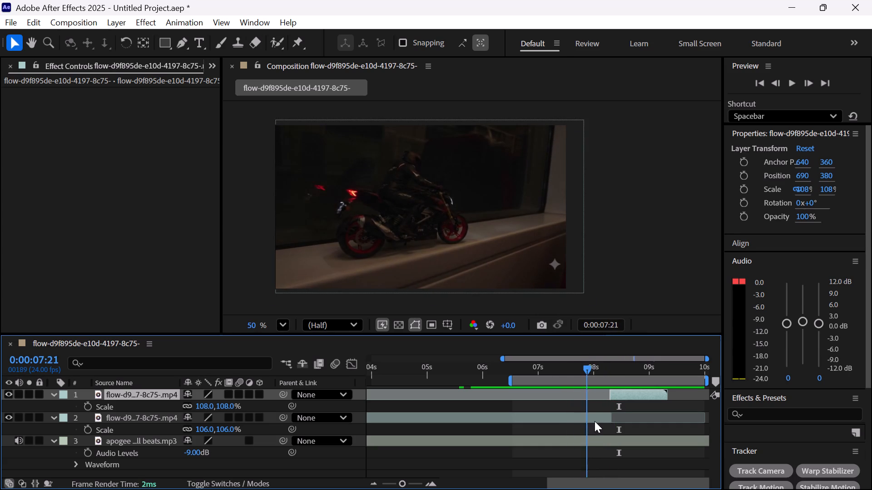
{"action": "left_click_drag", "start_coordinate": [595, 421], "coordinate": [597, 416]}
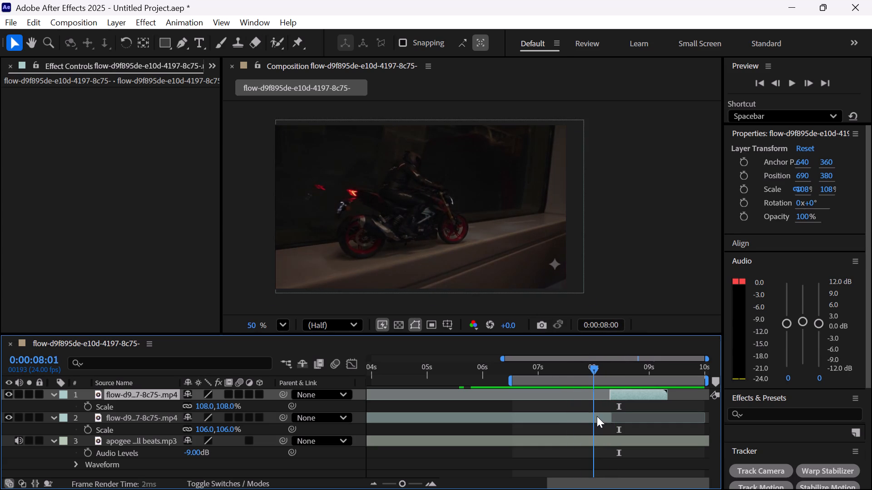
{"action": "left_click_drag", "start_coordinate": [597, 416], "coordinate": [629, 418]}
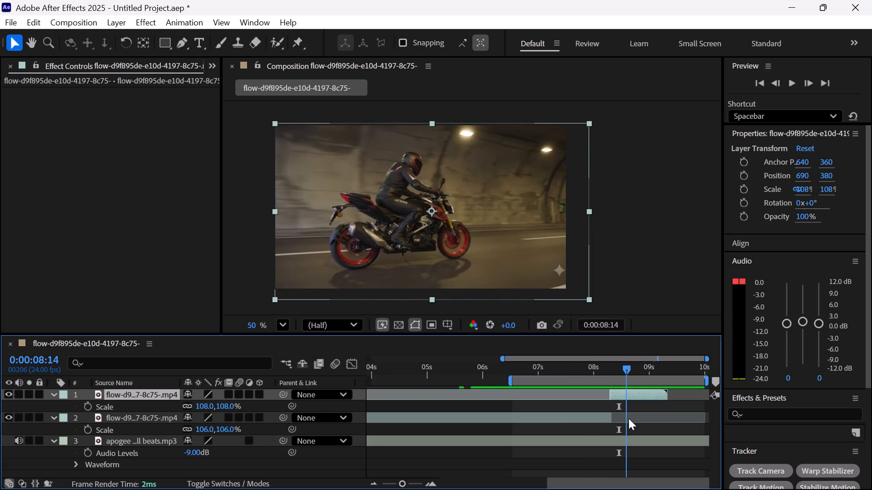
{"action": "left_click_drag", "start_coordinate": [629, 418], "coordinate": [604, 426]}
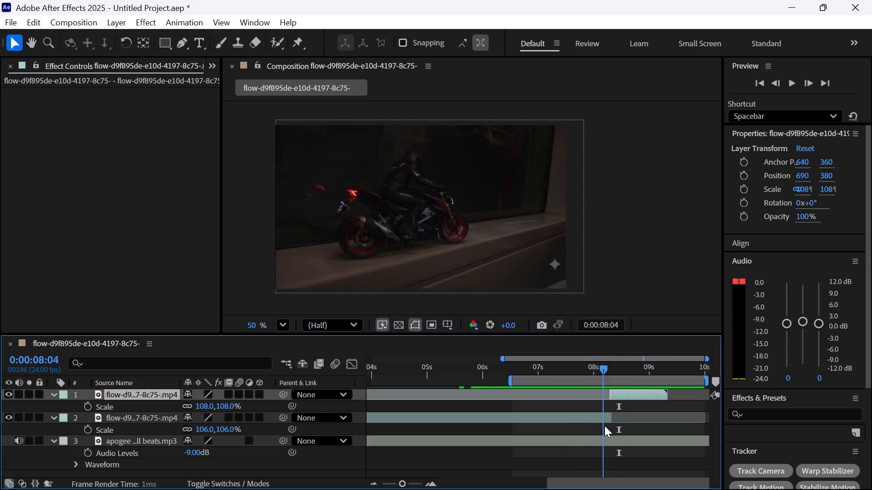
{"action": "left_click_drag", "start_coordinate": [604, 426], "coordinate": [611, 422]}
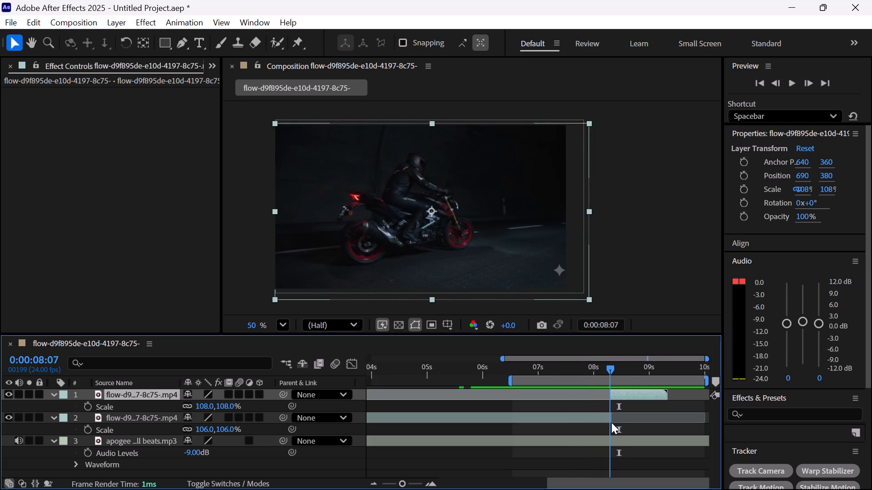
{"action": "left_click_drag", "start_coordinate": [611, 422], "coordinate": [610, 422]}
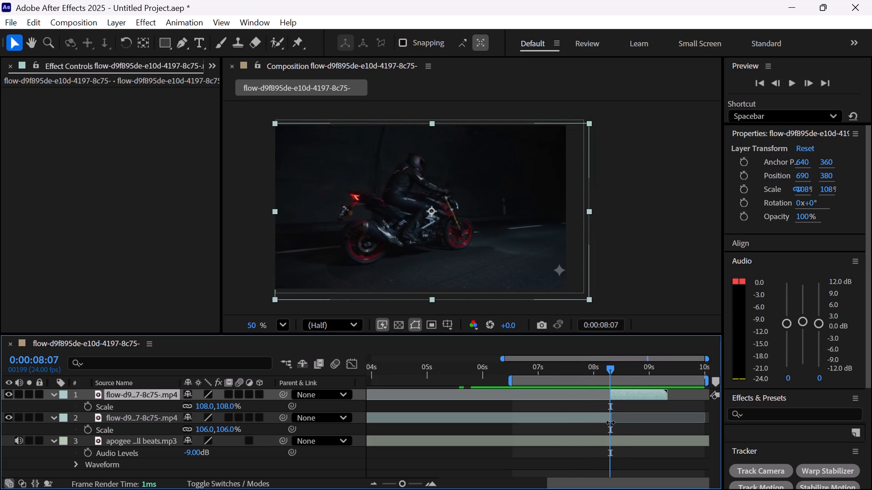
{"action": "left_click", "coordinate": [607, 418]}
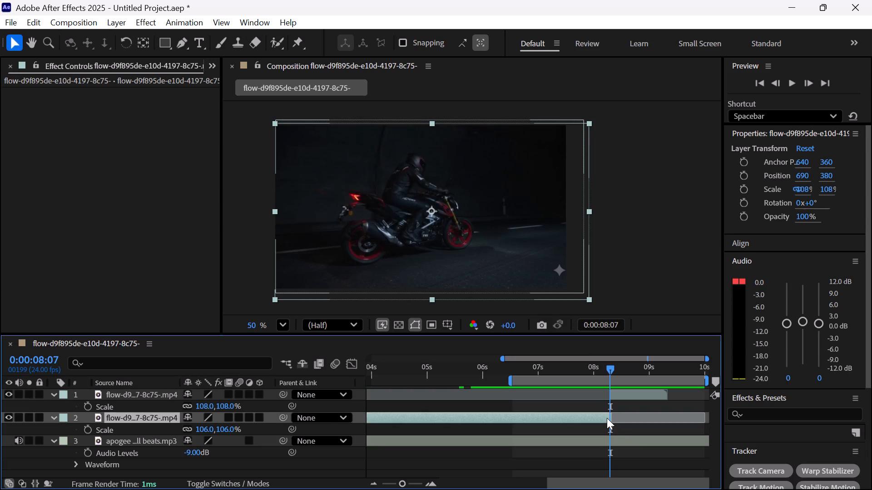
{"action": "left_click", "coordinate": [610, 416]}
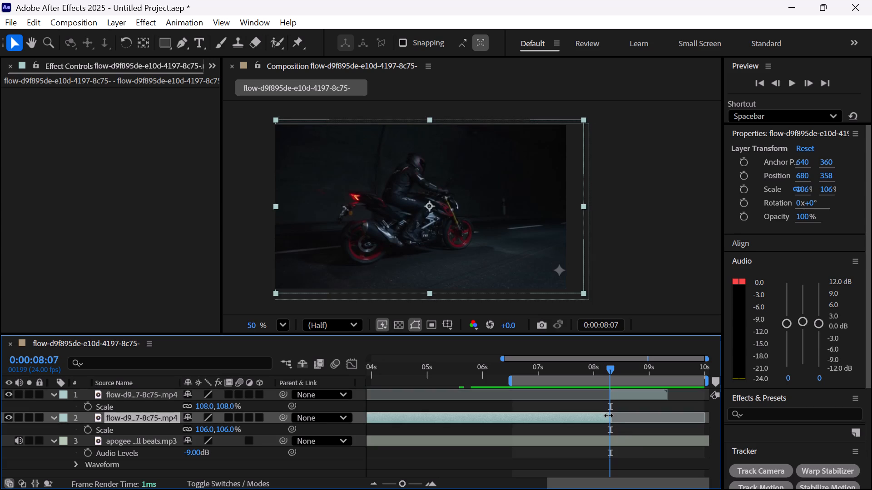
Trim about one more frame off the start of the last video piece and slide it back to begin at 0:00:08:07.
{"action": "left_click", "coordinate": [618, 392]}
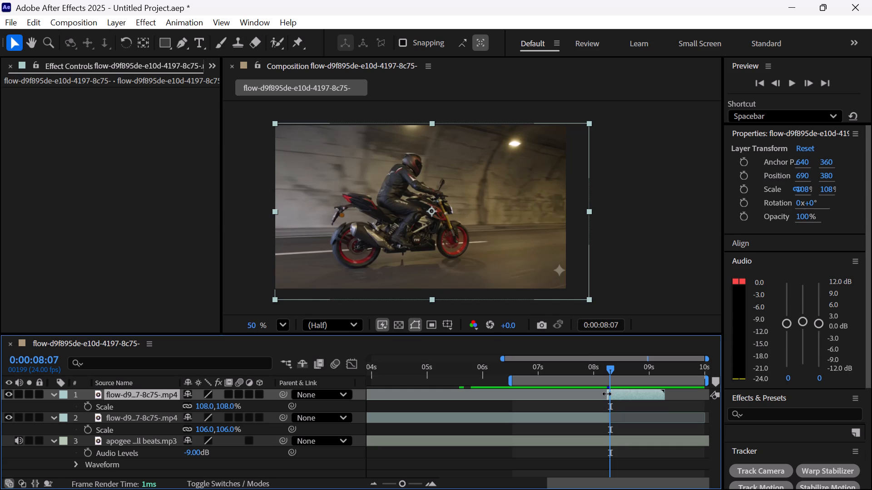
{"action": "left_click", "coordinate": [607, 394]}
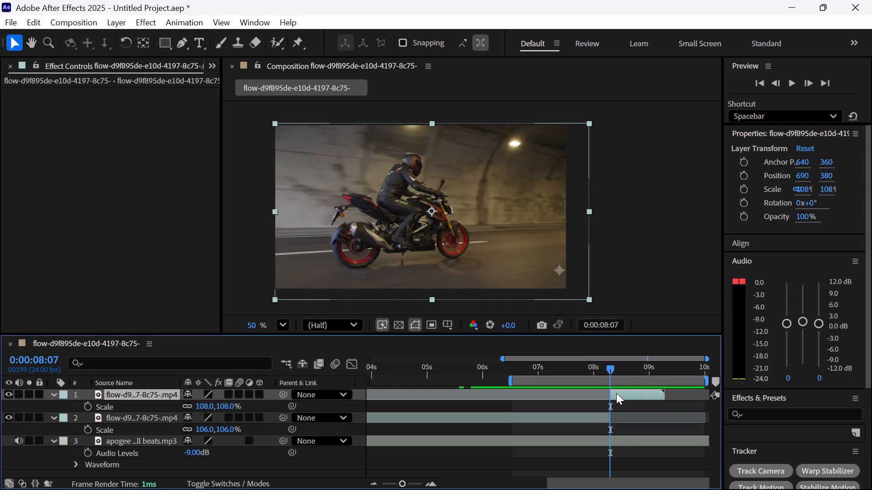
{"action": "left_click", "coordinate": [616, 393]}
{"action": "left_click", "coordinate": [628, 394]}
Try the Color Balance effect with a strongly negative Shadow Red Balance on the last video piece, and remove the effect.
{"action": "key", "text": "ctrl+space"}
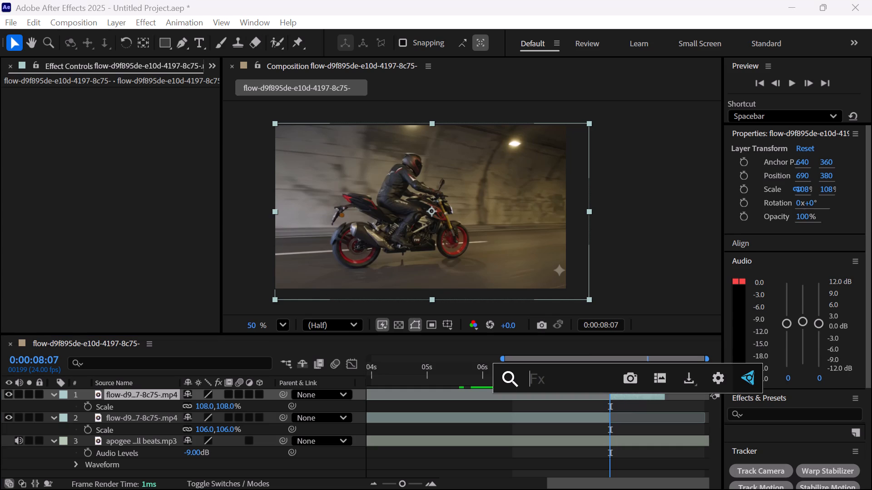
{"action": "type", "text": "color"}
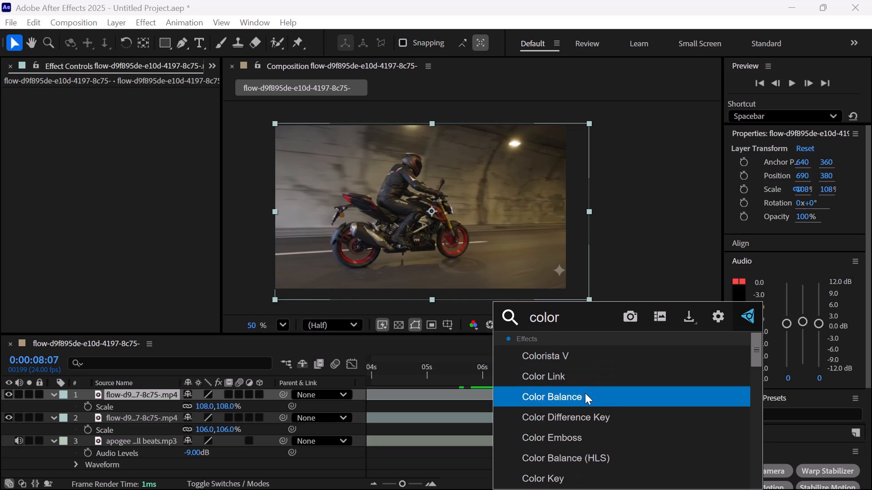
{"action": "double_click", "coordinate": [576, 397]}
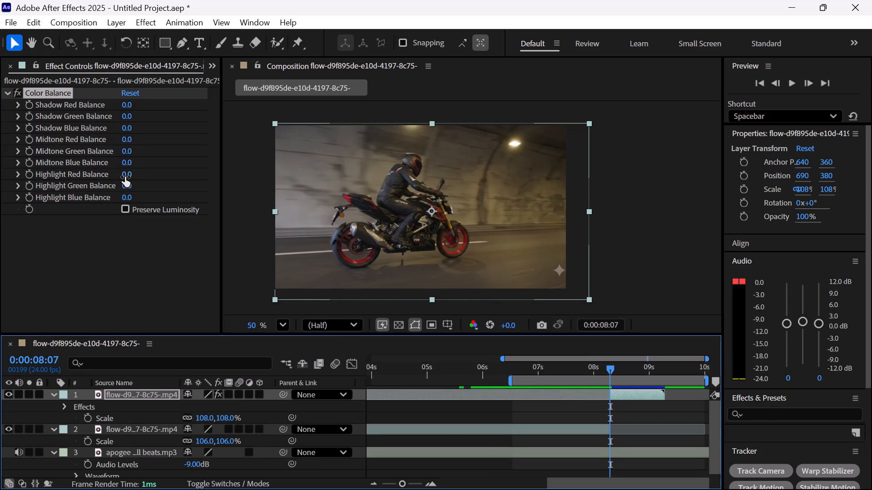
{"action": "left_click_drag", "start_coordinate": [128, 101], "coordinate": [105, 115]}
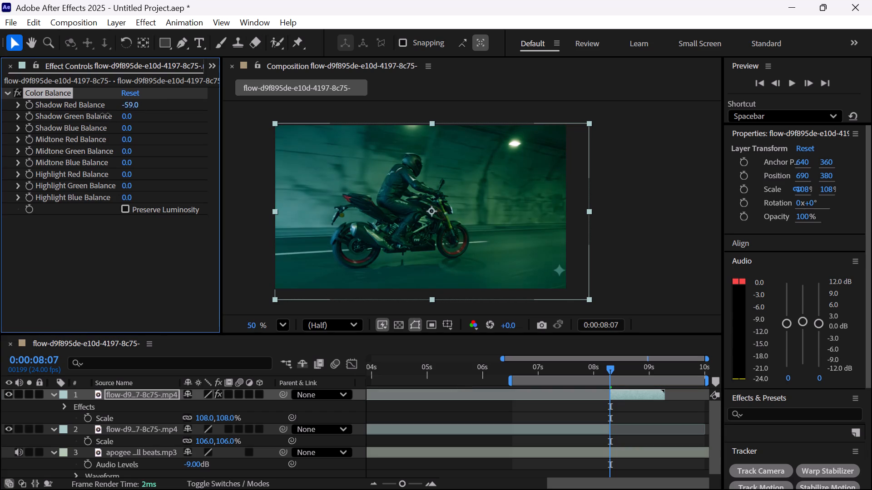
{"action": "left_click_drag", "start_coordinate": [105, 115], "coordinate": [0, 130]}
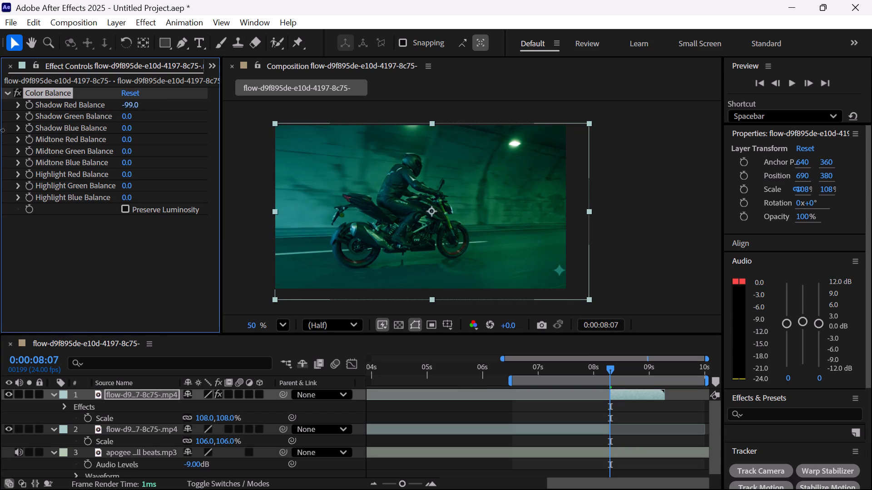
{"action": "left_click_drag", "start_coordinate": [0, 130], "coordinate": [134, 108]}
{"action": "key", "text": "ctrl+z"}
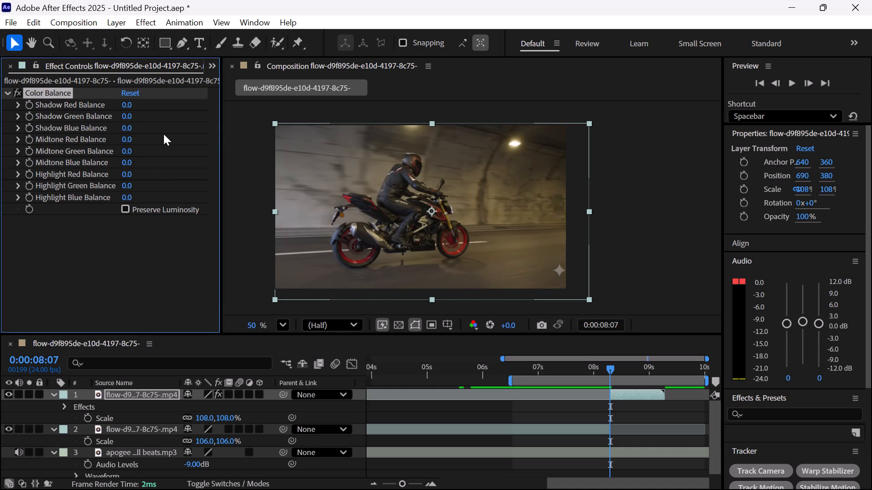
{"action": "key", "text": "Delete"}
Apply the BCC+Black and White effect to the last video piece with the Normal filter.
{"action": "key", "text": "ctrl+space"}
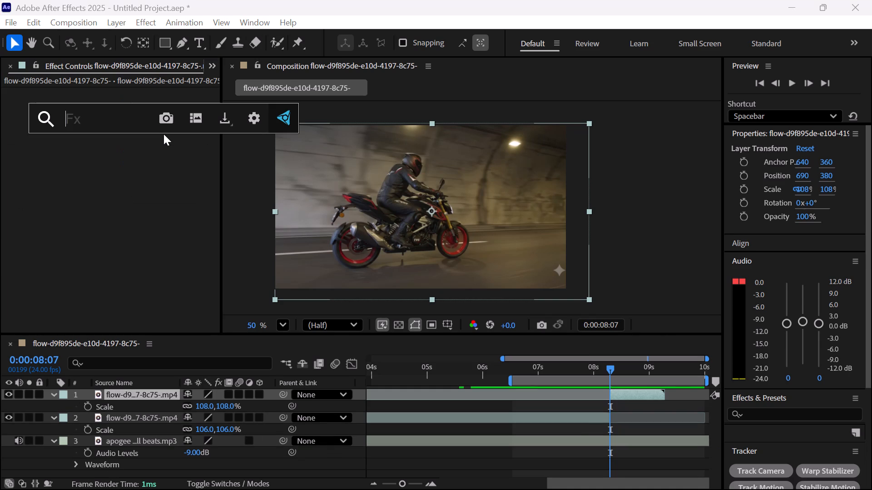
{"action": "key", "text": "v"}
{"action": "key", "text": "BackSpace"}
{"action": "type", "text": "blac"}
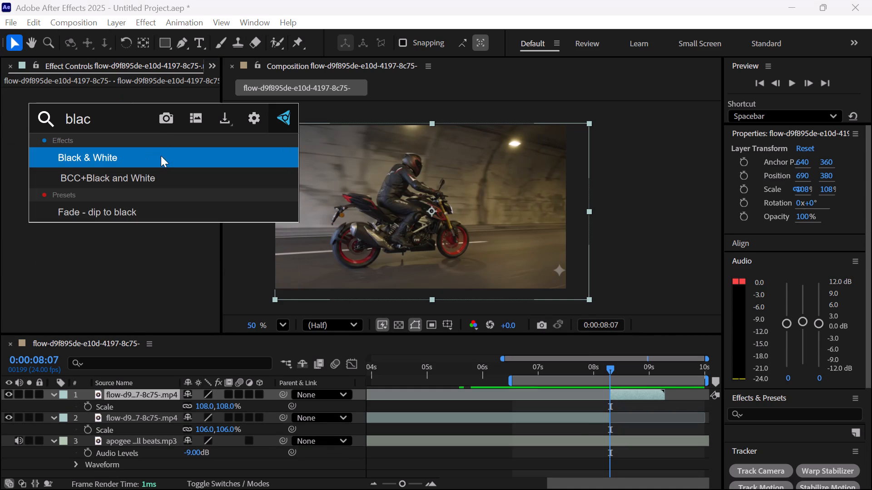
{"action": "left_click", "coordinate": [153, 181]}
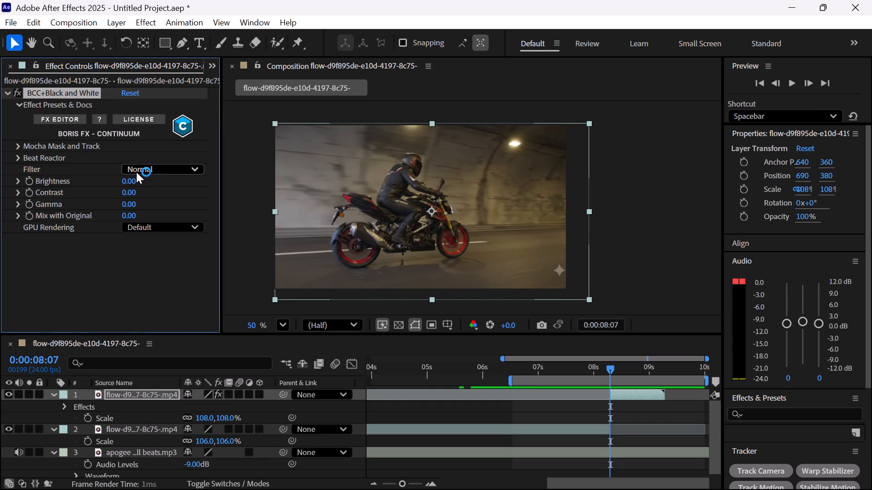
{"action": "left_click", "coordinate": [144, 167]}
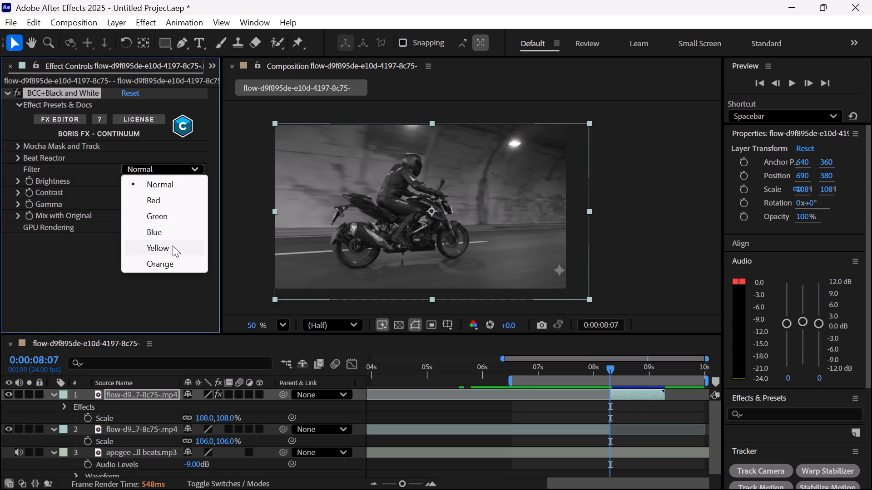
{"action": "left_click", "coordinate": [165, 186]}
Darken the black-and-white look by setting Brightness to -20, Contrast to -1 and Gamma to -11.
{"action": "left_click_drag", "start_coordinate": [129, 184], "coordinate": [153, 180]}
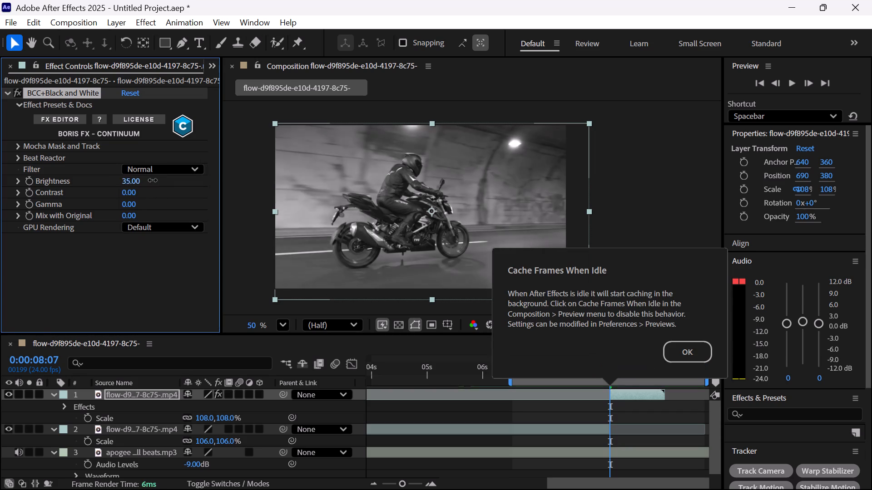
{"action": "left_click_drag", "start_coordinate": [153, 180], "coordinate": [127, 194]}
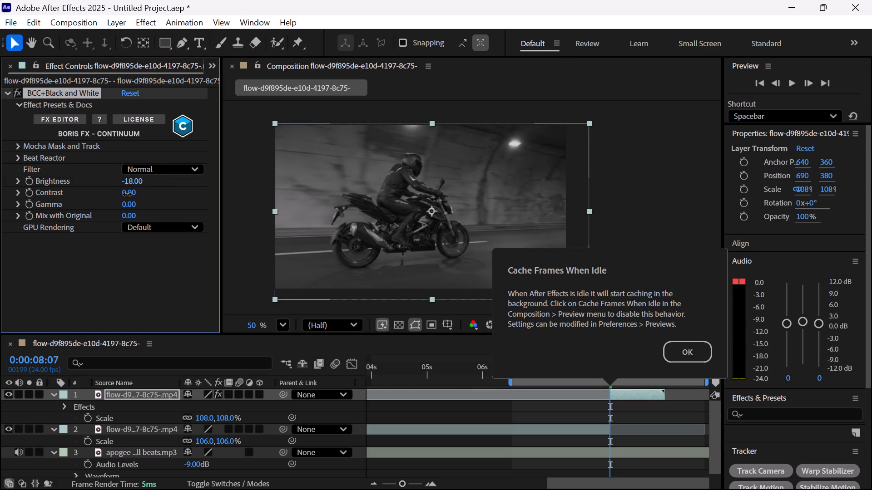
{"action": "left_click_drag", "start_coordinate": [127, 194], "coordinate": [126, 195]}
{"action": "left_click_drag", "start_coordinate": [130, 192], "coordinate": [160, 189]}
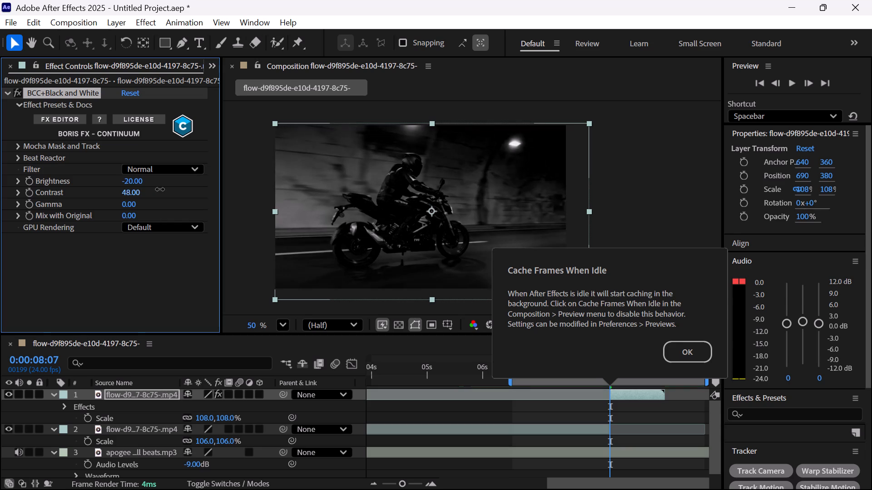
{"action": "left_click_drag", "start_coordinate": [160, 189], "coordinate": [154, 192]}
{"action": "left_click_drag", "start_coordinate": [154, 192], "coordinate": [135, 198]}
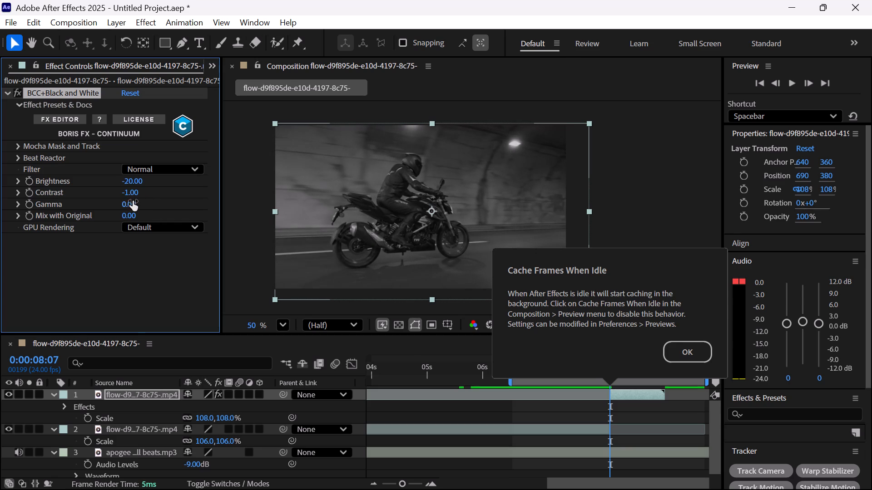
{"action": "left_click_drag", "start_coordinate": [130, 204], "coordinate": [123, 210]}
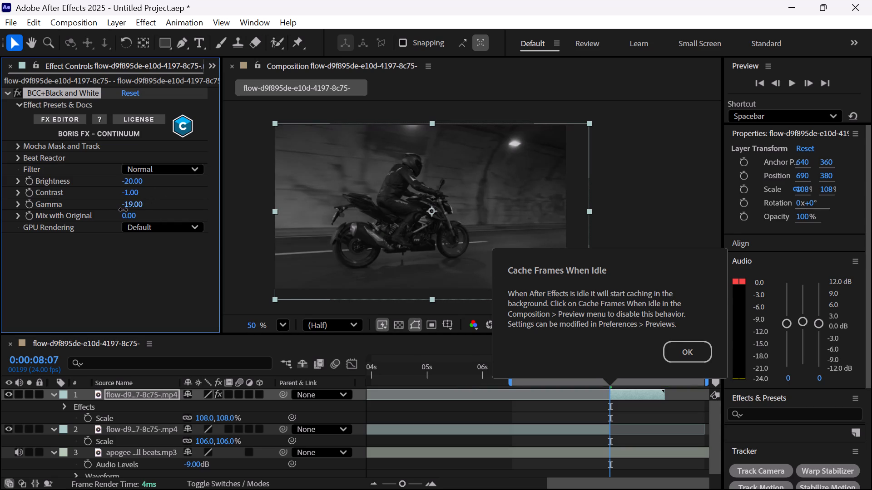
{"action": "left_click_drag", "start_coordinate": [123, 210], "coordinate": [127, 208]}
Set the black-and-white effect's Mix with Original to 5 and keyframe it at 0:00:08:07, where the last piece begins.
{"action": "left_click_drag", "start_coordinate": [128, 217], "coordinate": [161, 218]}
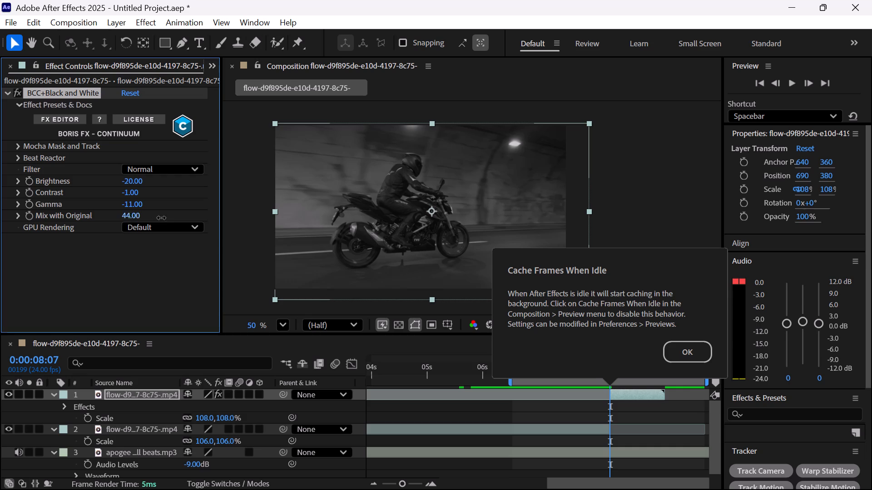
{"action": "left_click_drag", "start_coordinate": [161, 218], "coordinate": [206, 217]}
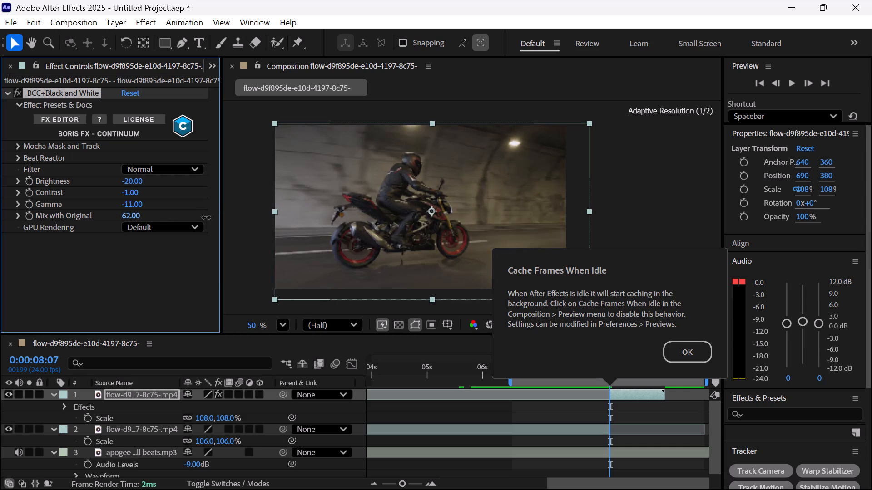
{"action": "left_click_drag", "start_coordinate": [206, 217], "coordinate": [227, 230]}
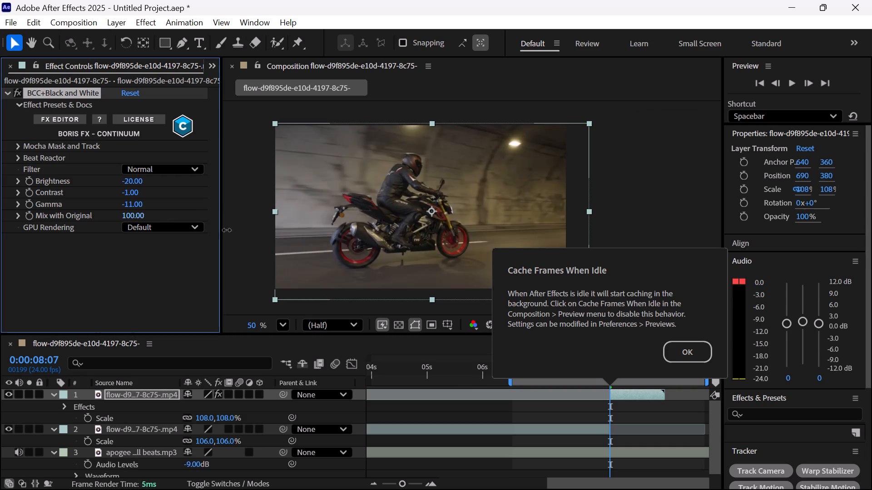
{"action": "left_click_drag", "start_coordinate": [227, 230], "coordinate": [256, 239]}
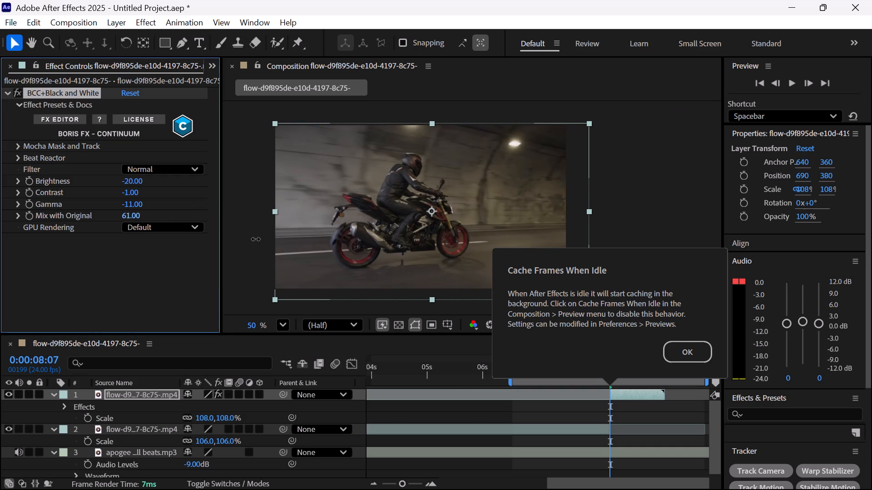
{"action": "left_click_drag", "start_coordinate": [256, 239], "coordinate": [214, 253]}
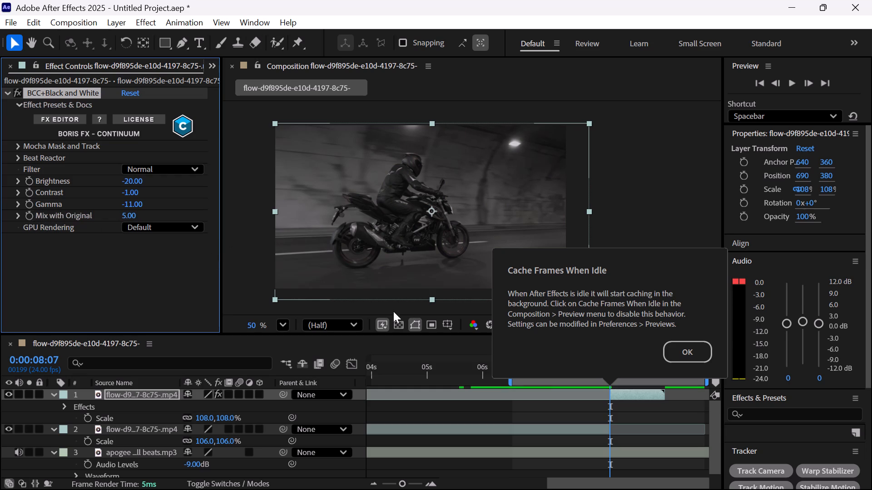
{"action": "left_click", "coordinate": [678, 352]}
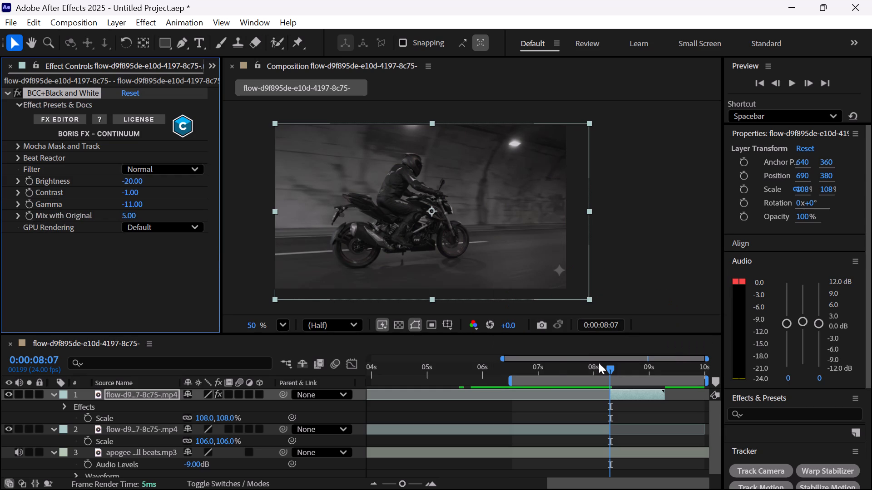
{"action": "left_click", "coordinate": [28, 218]}
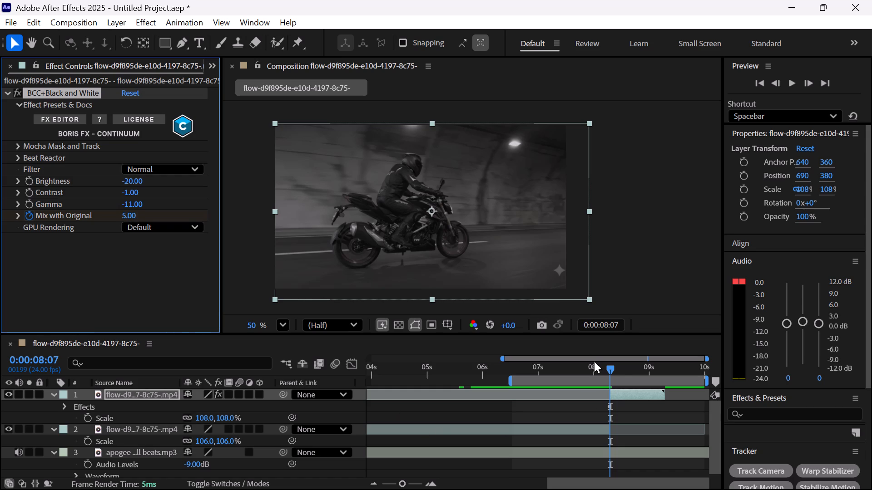
Add a second Mix with Original keyframe of 98 at 0:00:08:10 on the last video piece.
{"action": "left_click_drag", "start_coordinate": [613, 367], "coordinate": [648, 369]}
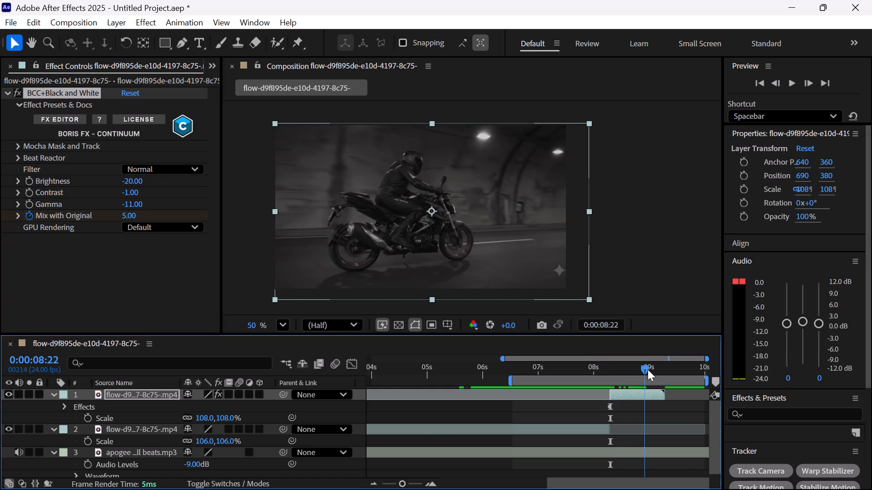
{"action": "left_click_drag", "start_coordinate": [648, 369], "coordinate": [619, 382]}
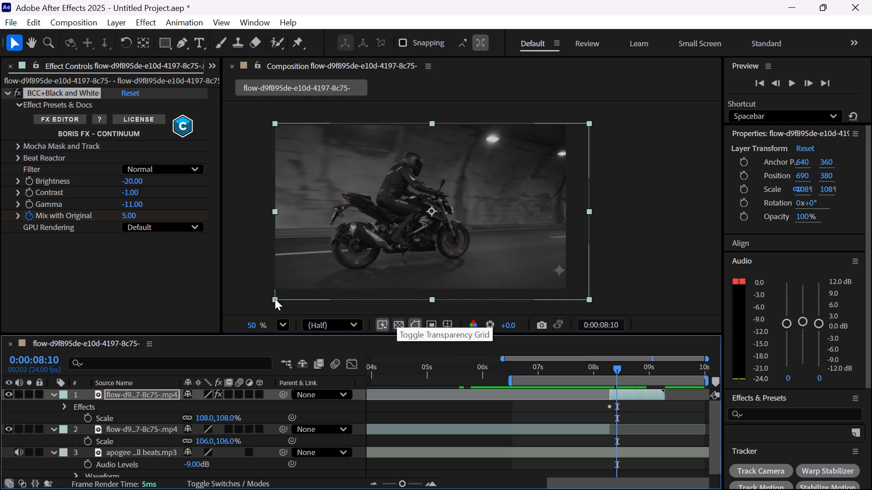
{"action": "left_click_drag", "start_coordinate": [126, 216], "coordinate": [139, 215]}
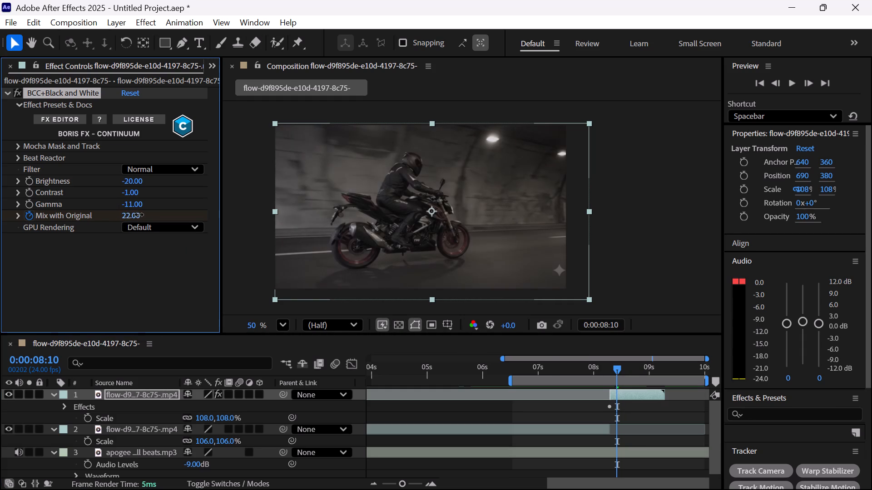
{"action": "left_click_drag", "start_coordinate": [139, 215], "coordinate": [187, 209]}
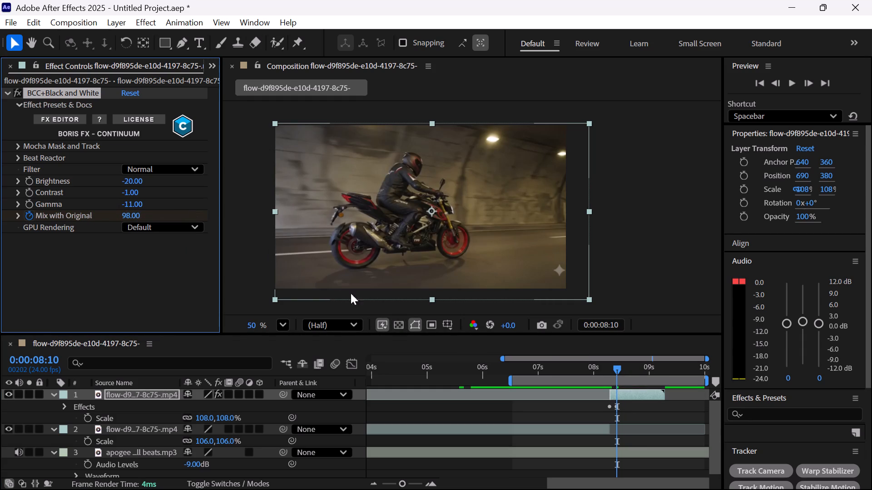
Preview the black-and-white flash at the transition from 0:00:06:11 against the music.
{"action": "left_click_drag", "start_coordinate": [617, 371], "coordinate": [557, 384]}
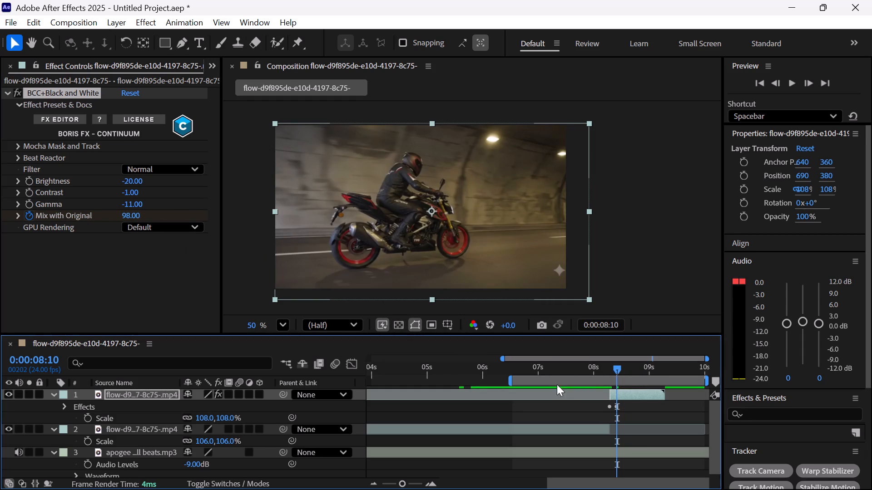
{"action": "left_click_drag", "start_coordinate": [557, 384], "coordinate": [516, 411]}
{"action": "key", "text": "space"}
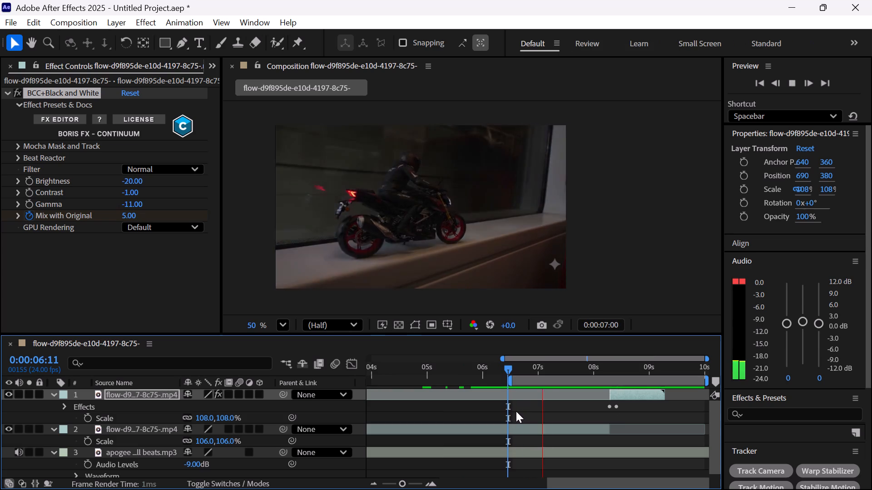
{"action": "key", "text": "space"}
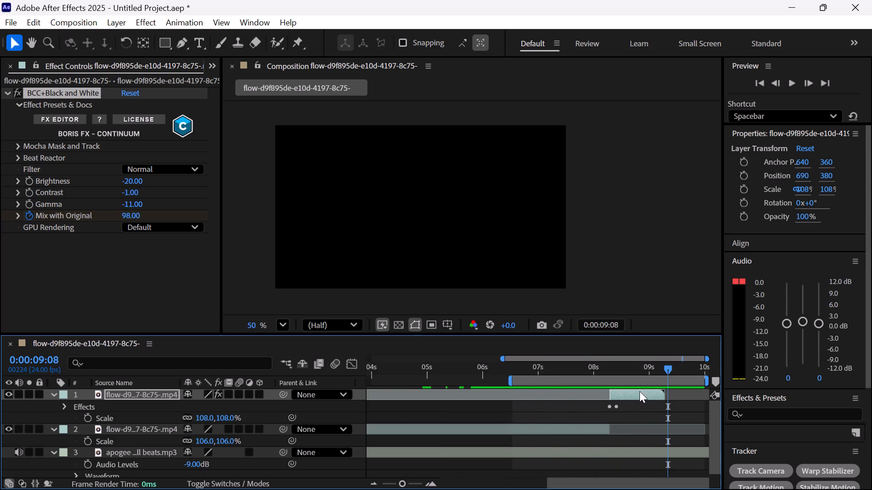
Move the last video piece about one frame earlier and preview the transition from 0:00:07:07.
{"action": "left_click", "coordinate": [632, 397]}
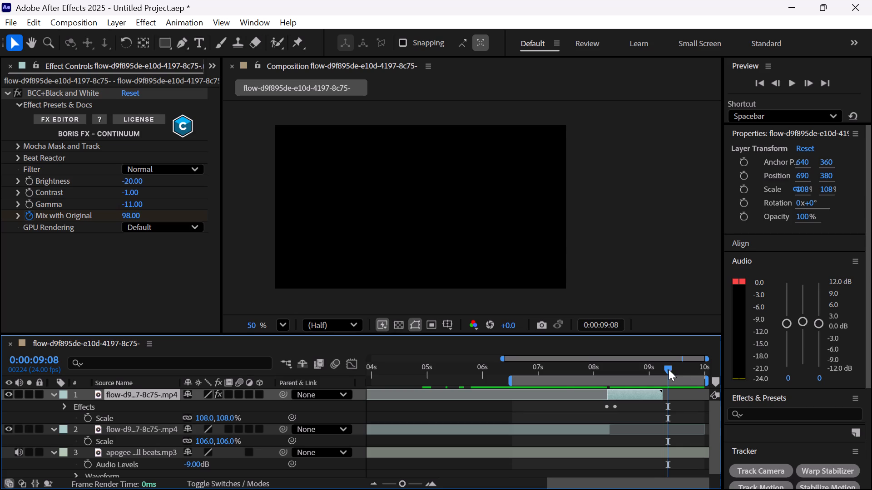
{"action": "left_click_drag", "start_coordinate": [669, 369], "coordinate": [555, 387]}
{"action": "key", "text": "space"}
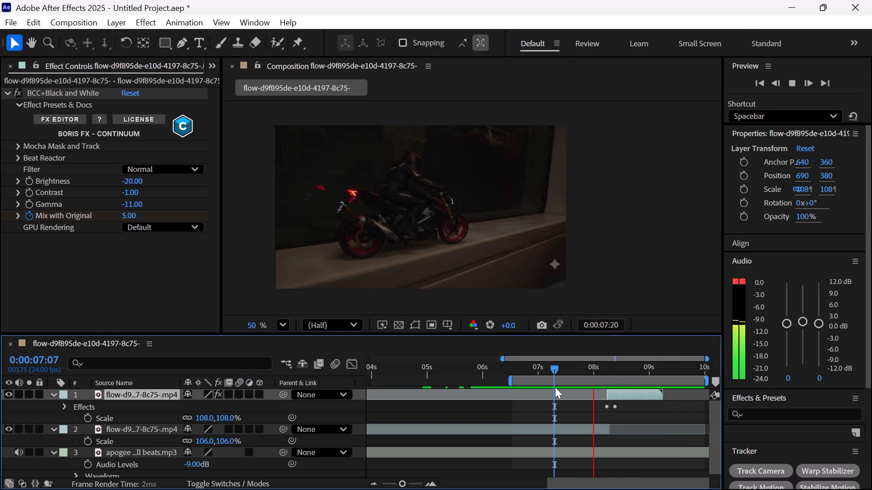
{"action": "key", "text": "space"}
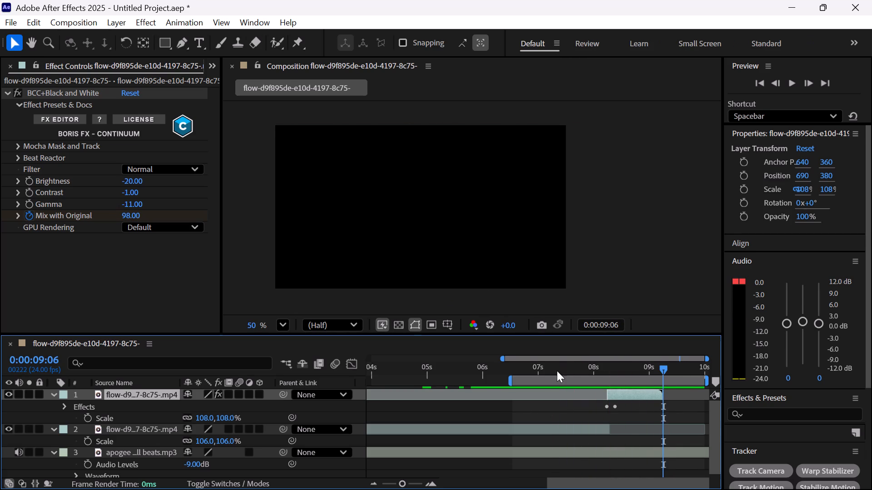
Preview the last video piece with its black-and-white flash from 0:00:08:06 against the music.
{"action": "left_click_drag", "start_coordinate": [662, 367], "coordinate": [566, 388]}
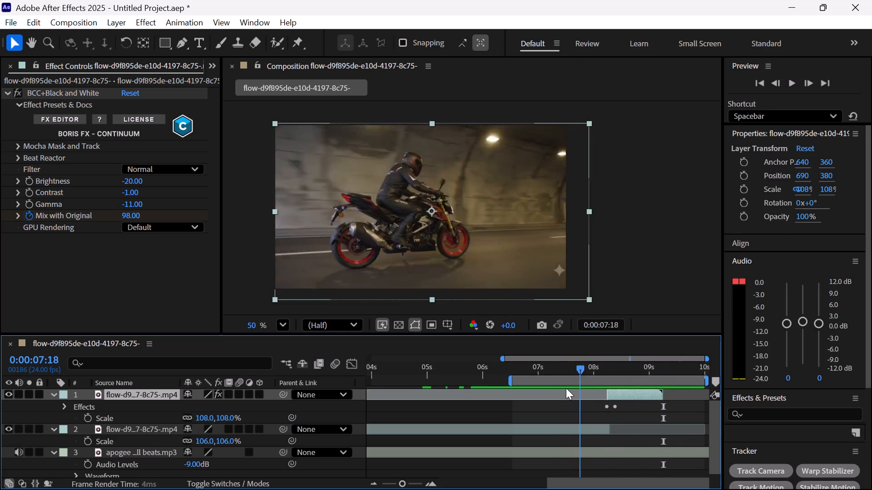
{"action": "left_click_drag", "start_coordinate": [566, 388], "coordinate": [598, 389]}
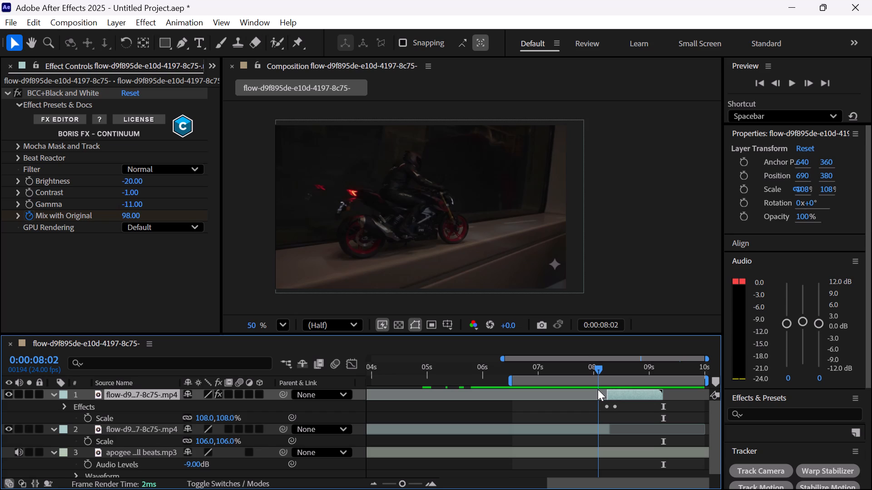
{"action": "left_click_drag", "start_coordinate": [598, 389], "coordinate": [602, 387]}
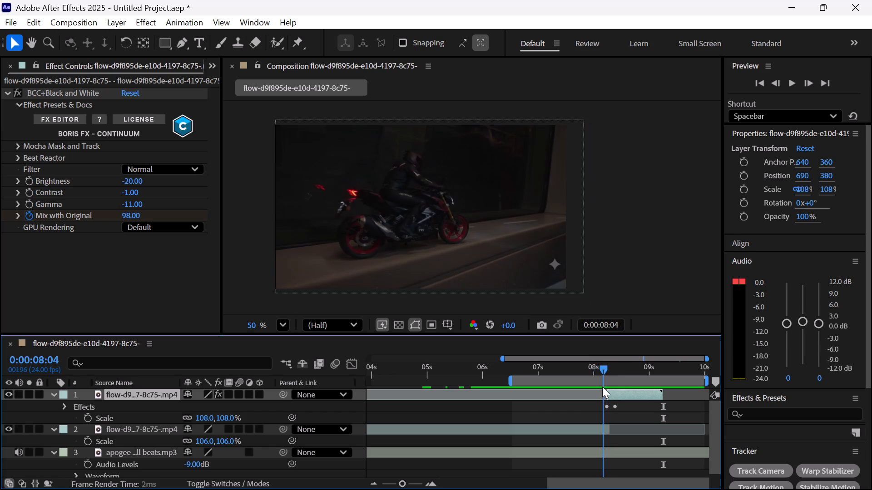
{"action": "left_click_drag", "start_coordinate": [602, 387], "coordinate": [607, 385]}
{"action": "key", "text": "space"}
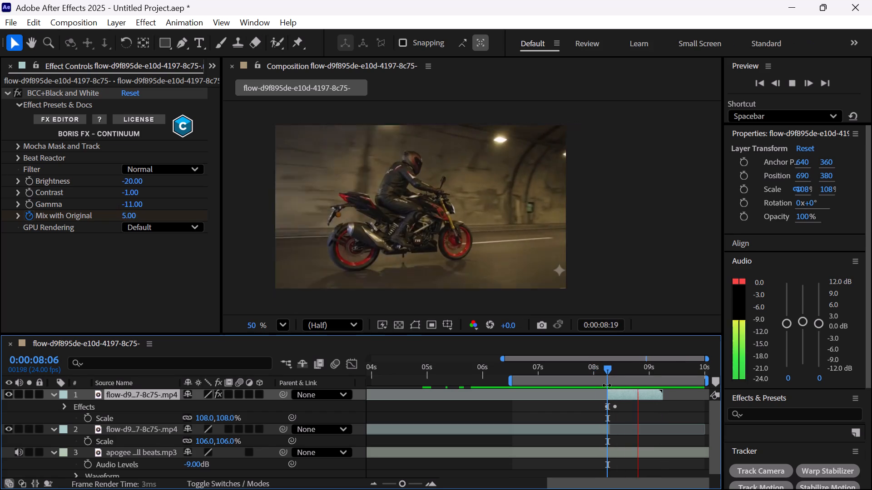
{"action": "key", "text": "space"}
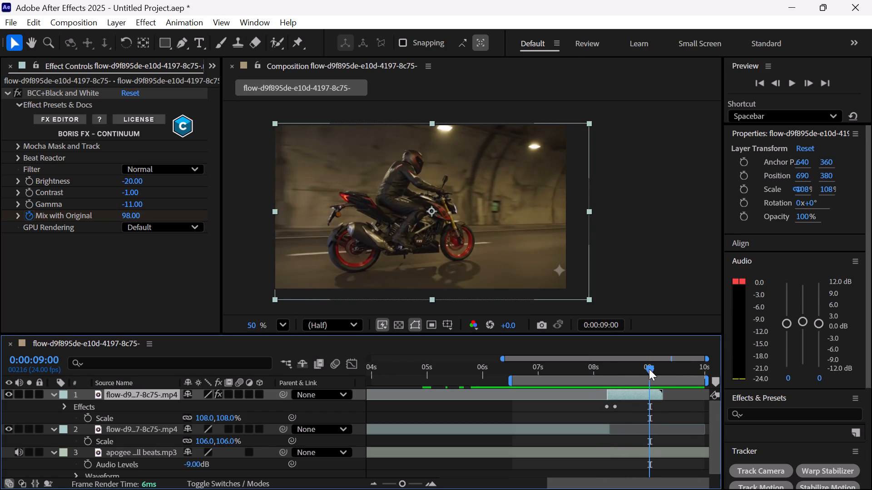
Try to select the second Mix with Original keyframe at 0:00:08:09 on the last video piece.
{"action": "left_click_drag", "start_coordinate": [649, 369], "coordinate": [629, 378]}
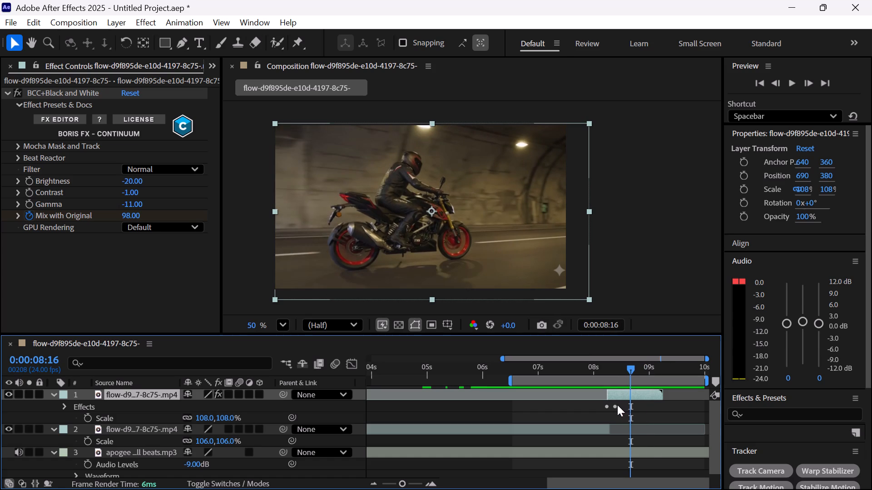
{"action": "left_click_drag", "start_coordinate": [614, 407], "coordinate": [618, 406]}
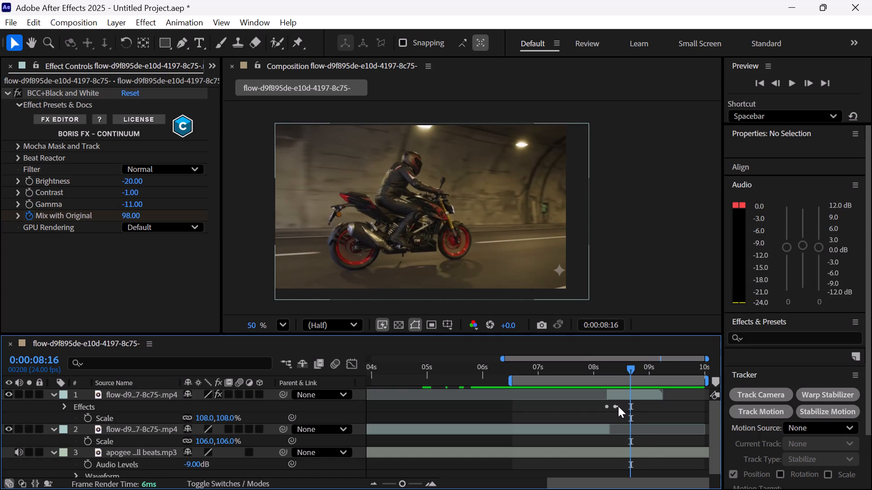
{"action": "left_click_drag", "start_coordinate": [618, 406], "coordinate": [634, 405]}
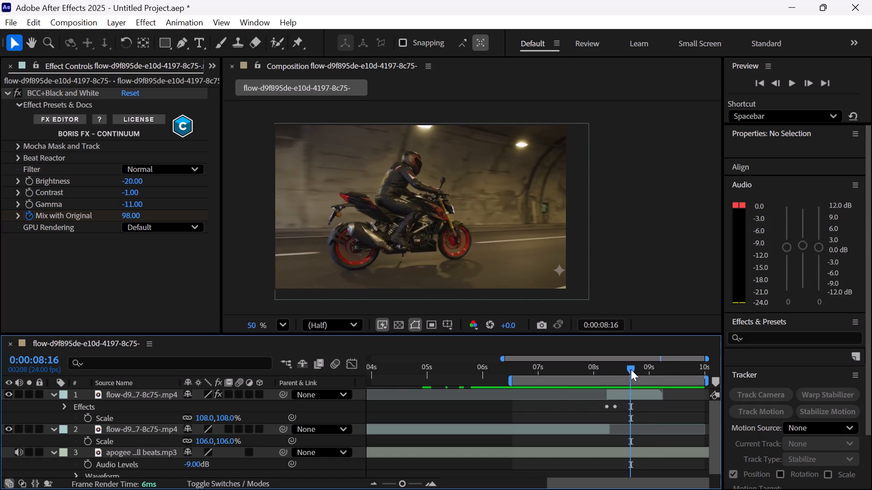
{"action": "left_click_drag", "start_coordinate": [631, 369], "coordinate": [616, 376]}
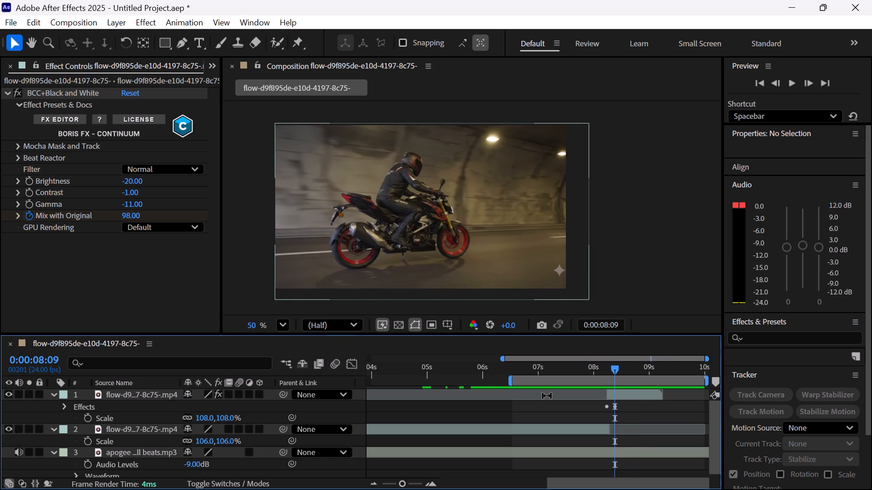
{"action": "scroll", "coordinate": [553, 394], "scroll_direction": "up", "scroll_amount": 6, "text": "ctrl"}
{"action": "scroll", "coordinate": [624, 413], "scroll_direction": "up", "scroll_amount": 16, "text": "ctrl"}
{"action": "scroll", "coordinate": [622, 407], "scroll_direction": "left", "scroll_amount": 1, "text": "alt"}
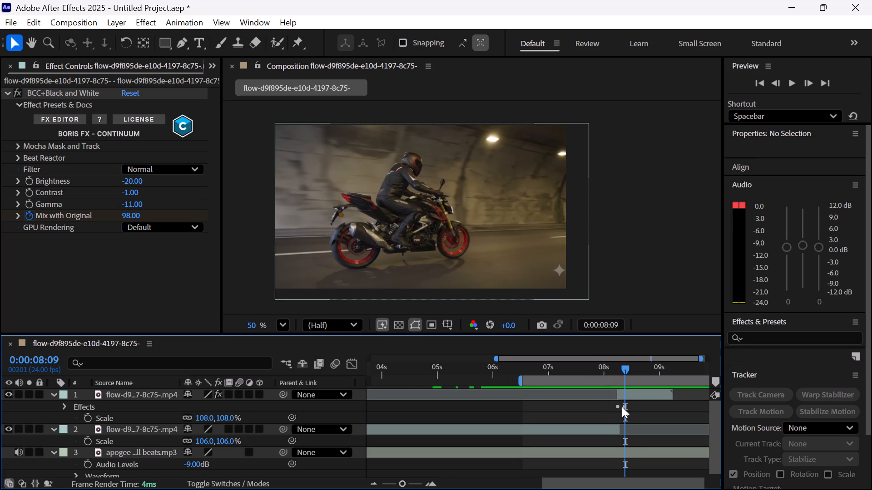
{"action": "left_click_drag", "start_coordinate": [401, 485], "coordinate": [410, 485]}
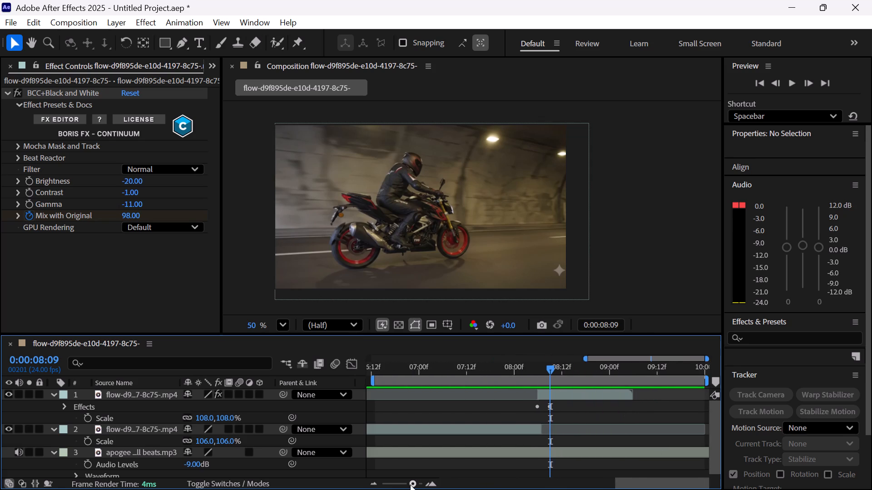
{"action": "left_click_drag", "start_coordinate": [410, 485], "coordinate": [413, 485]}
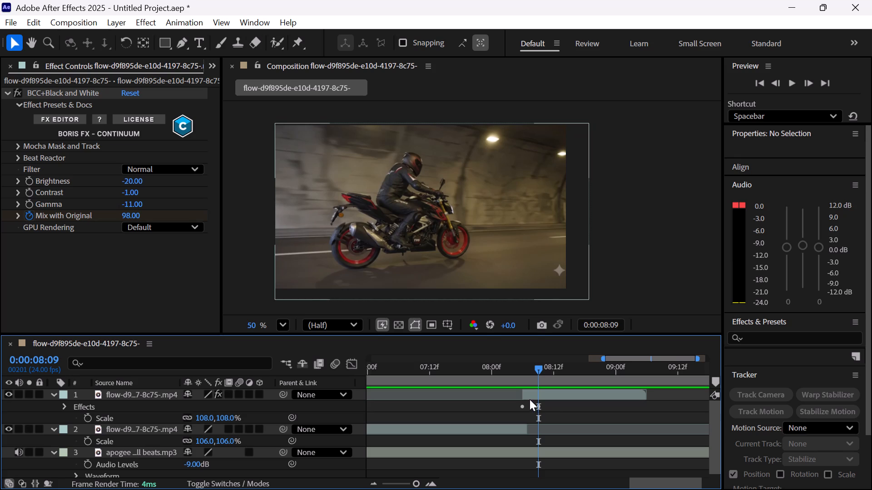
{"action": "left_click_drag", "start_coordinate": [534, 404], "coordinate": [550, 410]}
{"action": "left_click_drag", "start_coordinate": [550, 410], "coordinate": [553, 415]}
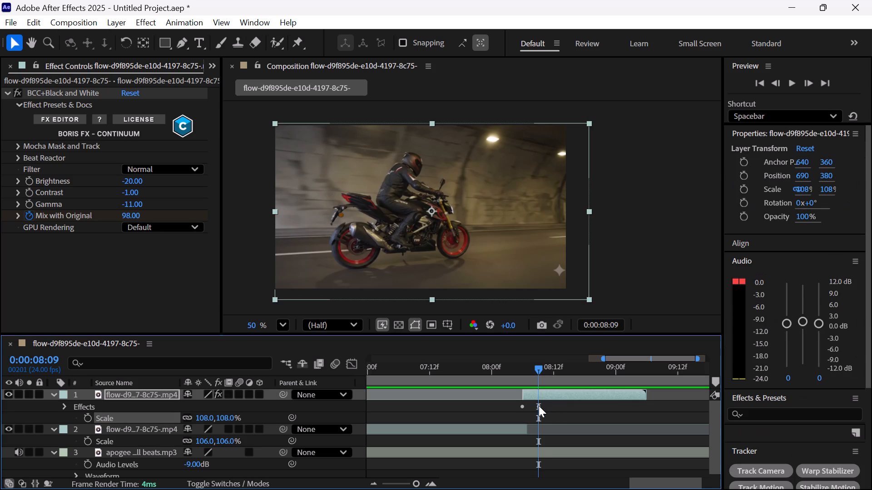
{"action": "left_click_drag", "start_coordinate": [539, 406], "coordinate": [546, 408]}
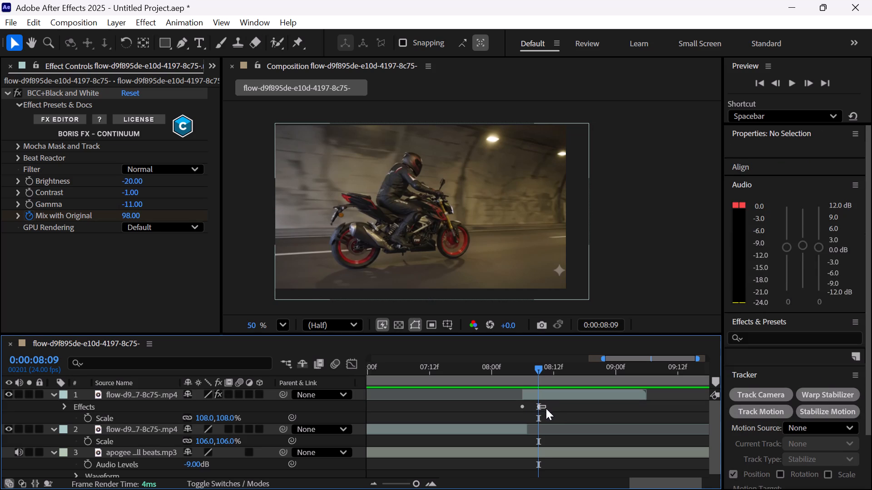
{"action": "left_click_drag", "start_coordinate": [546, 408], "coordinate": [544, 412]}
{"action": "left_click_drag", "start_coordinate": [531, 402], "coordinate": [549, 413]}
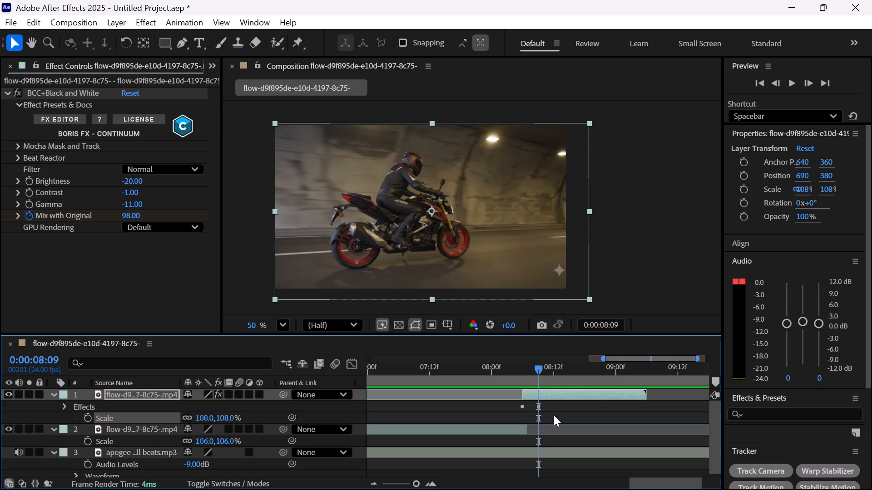
Preview the last video piece from 0:00:08:09 through its end.
{"action": "left_click", "coordinate": [793, 118]}
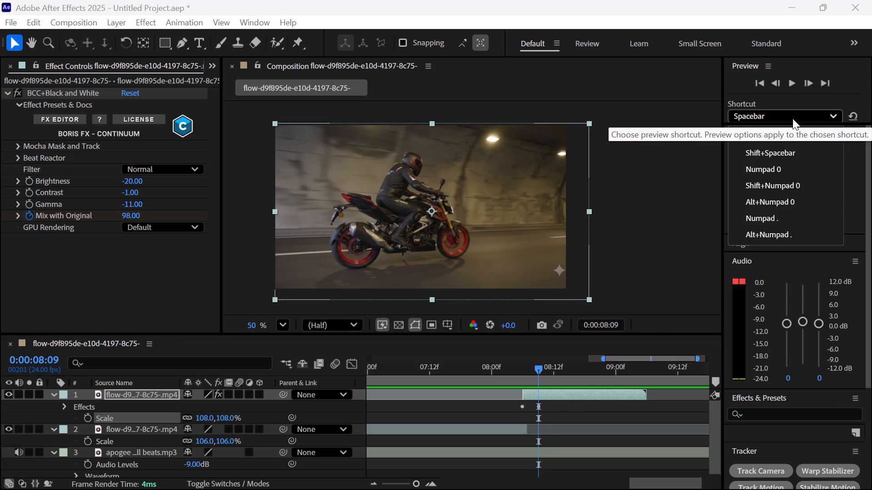
{"action": "left_click", "coordinate": [793, 118]}
{"action": "key", "text": "space"}
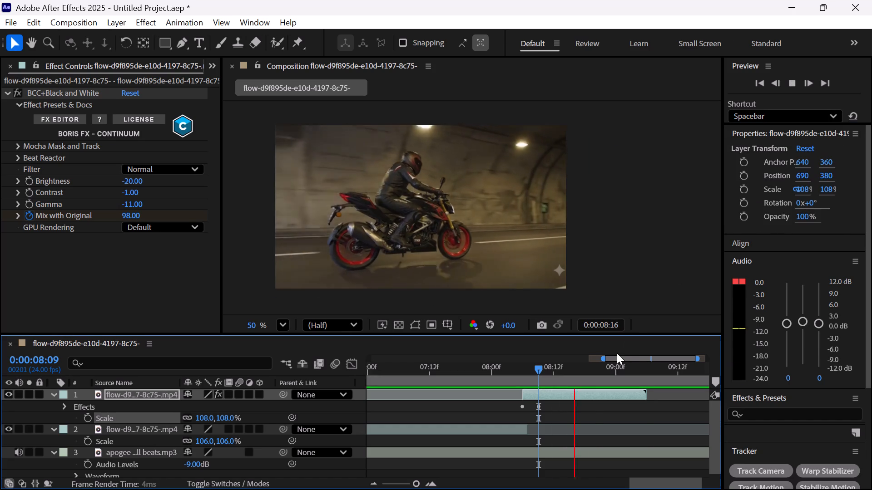
{"action": "key", "text": "space"}
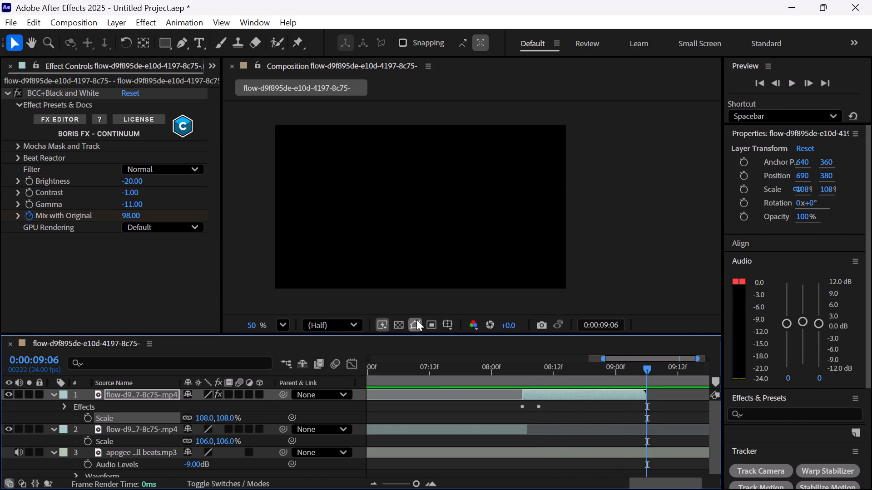
Remove the Mix with Original keyframes from the last video piece's black-and-white effect.
{"action": "left_click_drag", "start_coordinate": [646, 369], "coordinate": [536, 394]}
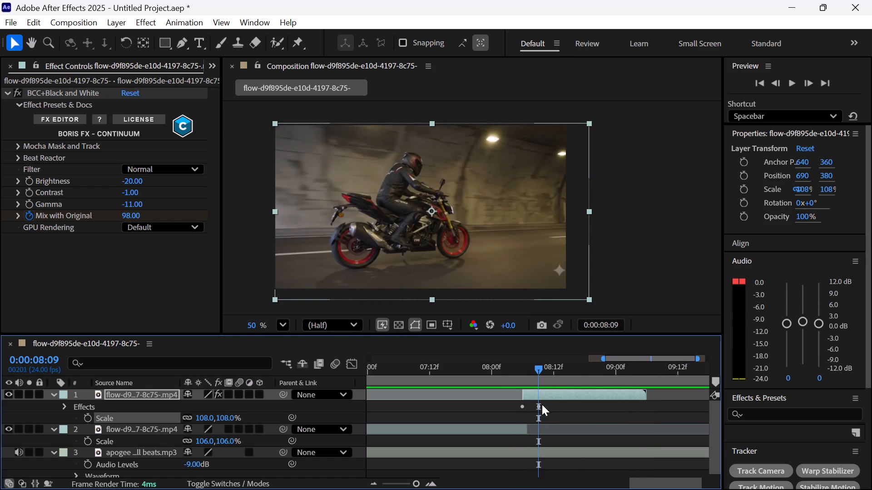
{"action": "left_click_drag", "start_coordinate": [536, 403], "coordinate": [557, 411]}
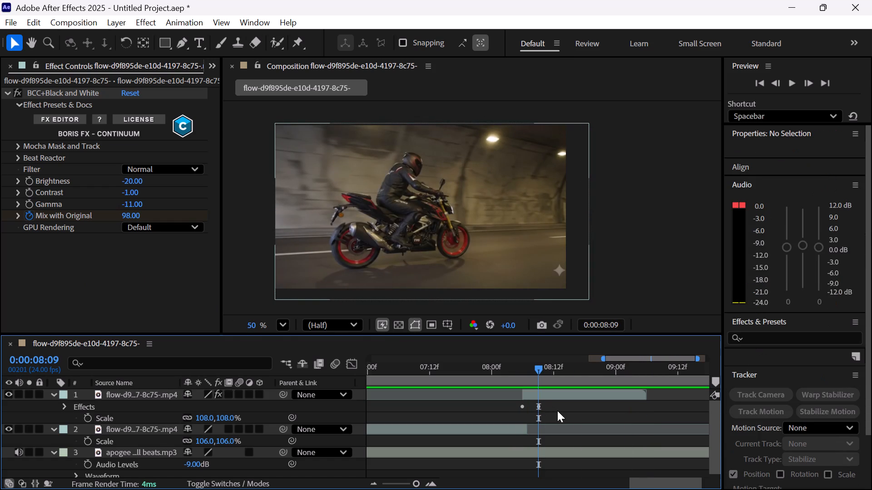
{"action": "key", "text": "Delete"}
{"action": "left_click", "coordinate": [30, 215]}
{"action": "left_click", "coordinate": [30, 215]}
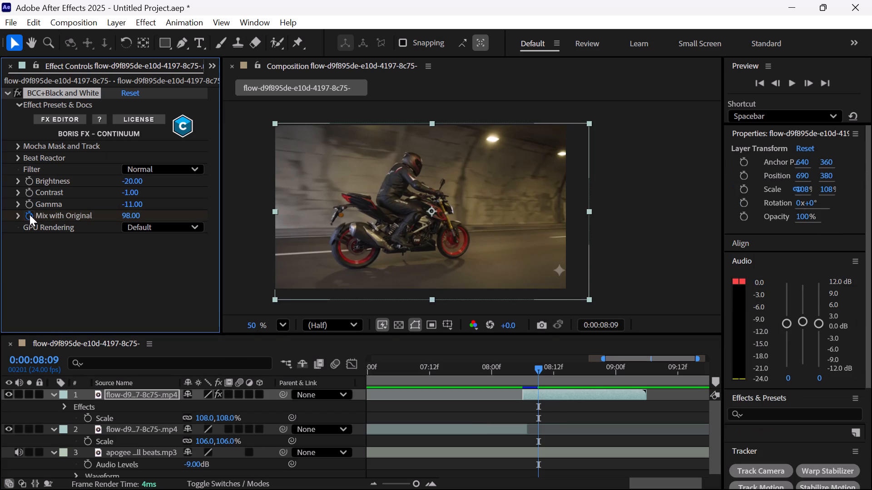
{"action": "left_click", "coordinate": [28, 215]}
Set Mix with Original to 2 and keyframe it at 0:00:08:06, where the last video piece begins.
{"action": "left_click_drag", "start_coordinate": [536, 371], "coordinate": [520, 377]}
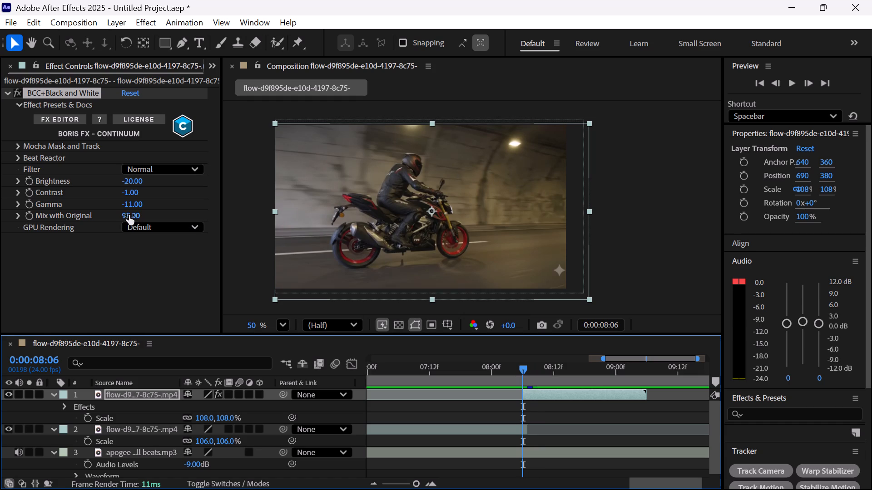
{"action": "left_click_drag", "start_coordinate": [130, 215], "coordinate": [196, 225]}
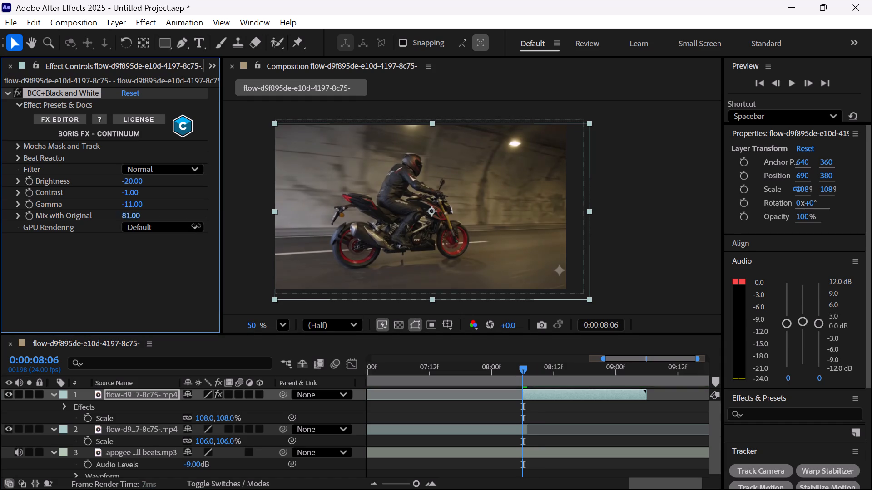
{"action": "left_click_drag", "start_coordinate": [196, 225], "coordinate": [112, 216]}
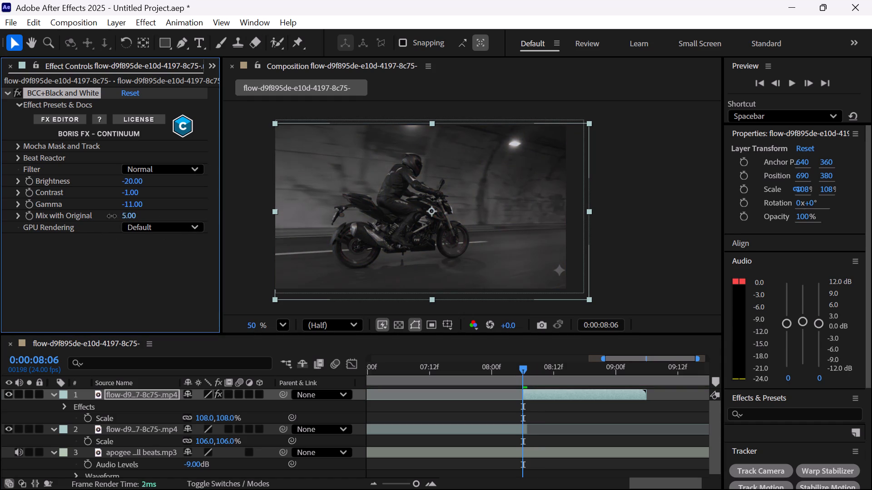
{"action": "left_click_drag", "start_coordinate": [112, 216], "coordinate": [59, 227]}
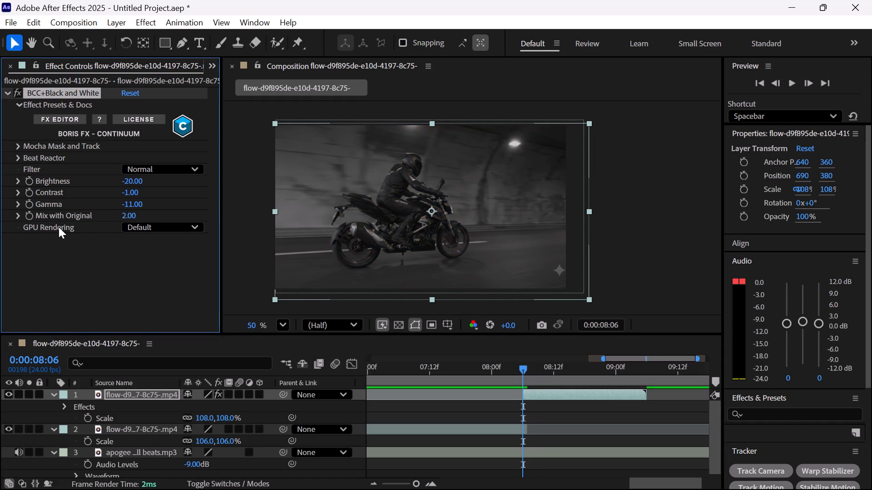
{"action": "left_click", "coordinate": [29, 217]}
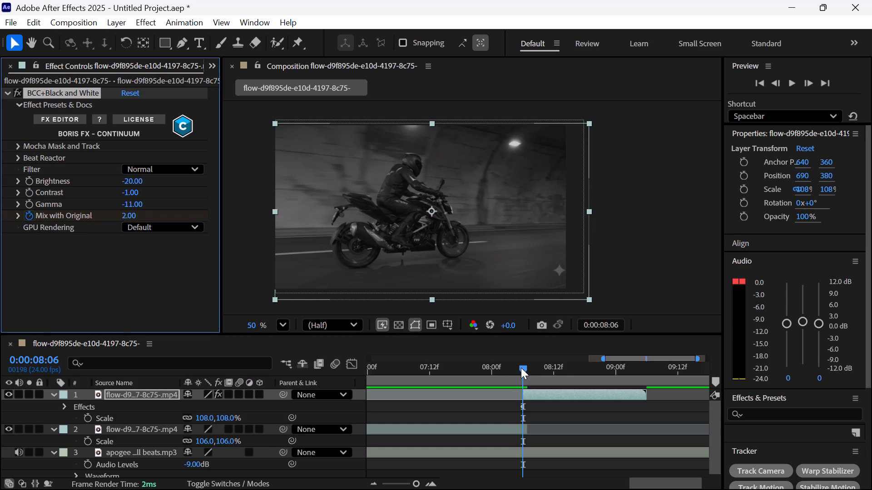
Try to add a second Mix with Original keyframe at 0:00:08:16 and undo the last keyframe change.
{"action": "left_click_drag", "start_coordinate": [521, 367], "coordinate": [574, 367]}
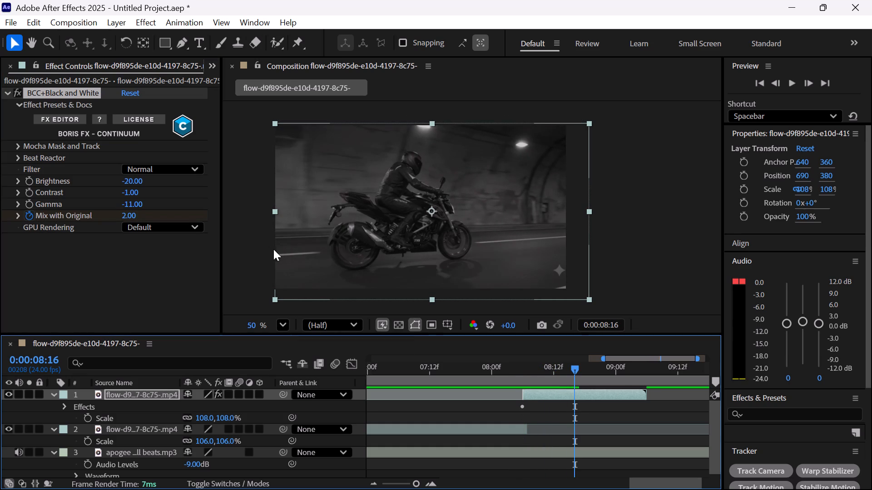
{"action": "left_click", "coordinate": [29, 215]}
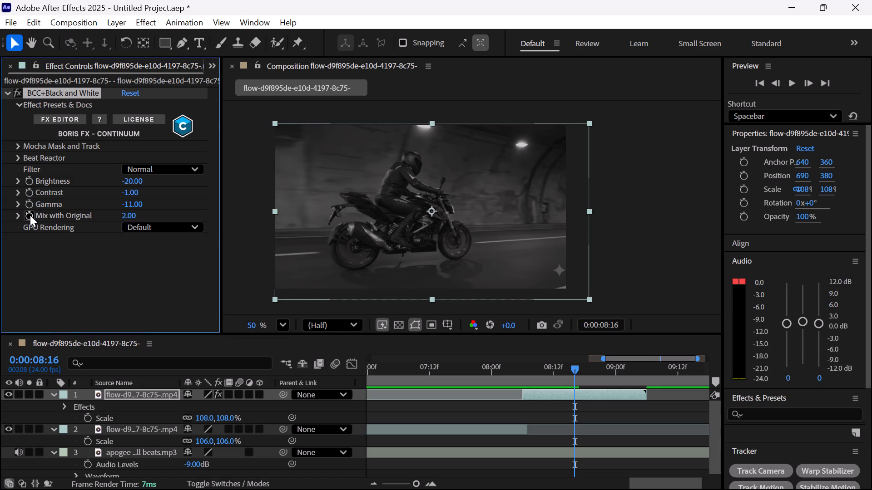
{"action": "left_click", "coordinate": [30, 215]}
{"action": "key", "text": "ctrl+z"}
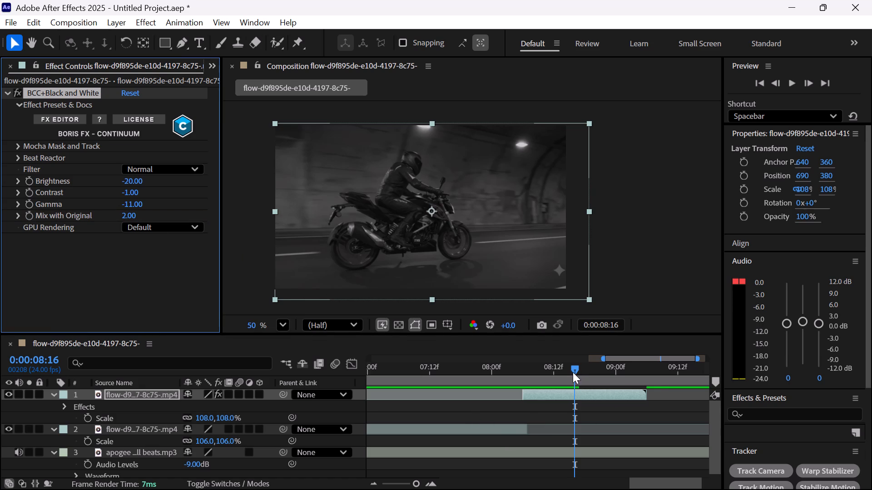
Keyframe the last video piece's Mix with Original at 2 at 0:00:08:06 and at 100 at 0:00:08:17.
{"action": "left_click_drag", "start_coordinate": [573, 365], "coordinate": [520, 369]}
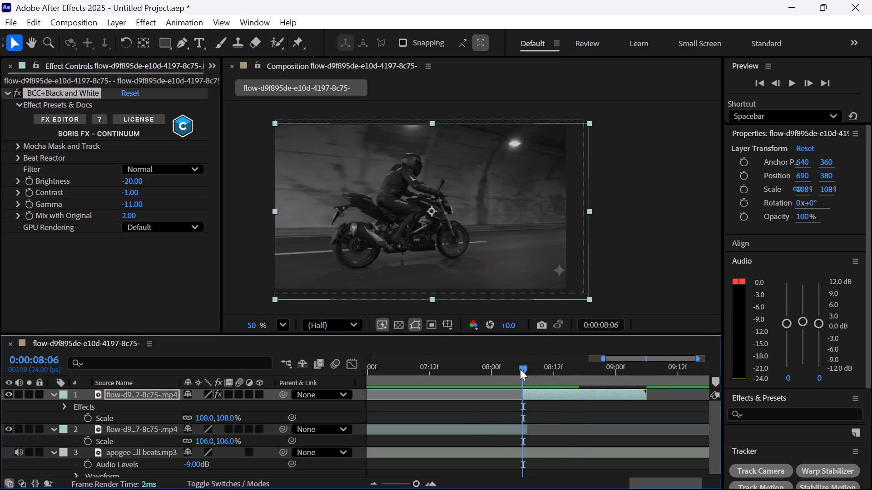
{"action": "left_click", "coordinate": [27, 214]}
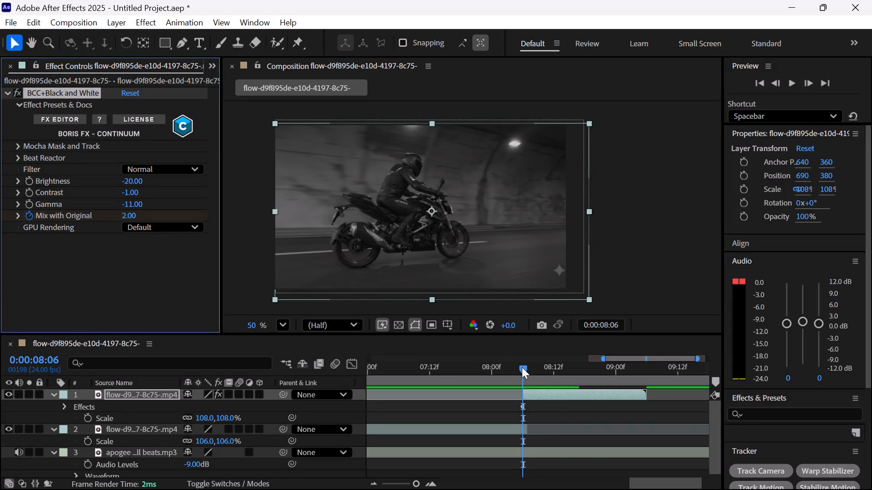
{"action": "left_click_drag", "start_coordinate": [522, 367], "coordinate": [579, 372]}
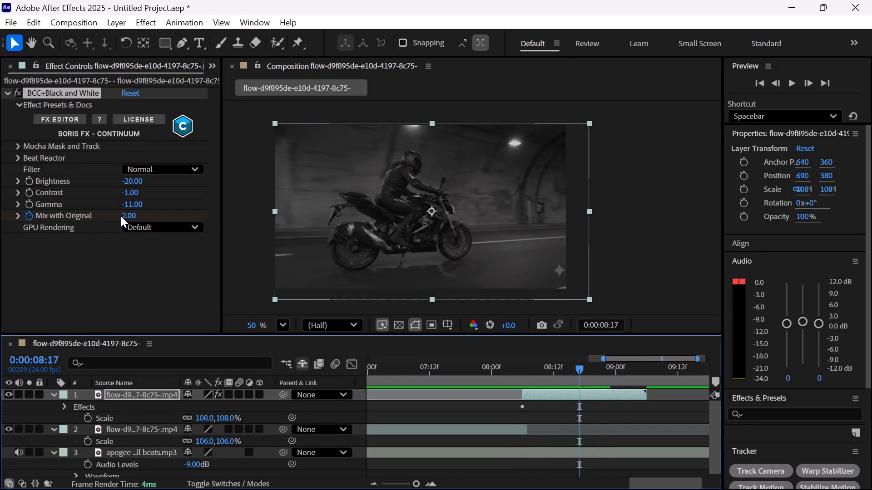
{"action": "left_click_drag", "start_coordinate": [128, 215], "coordinate": [190, 222]}
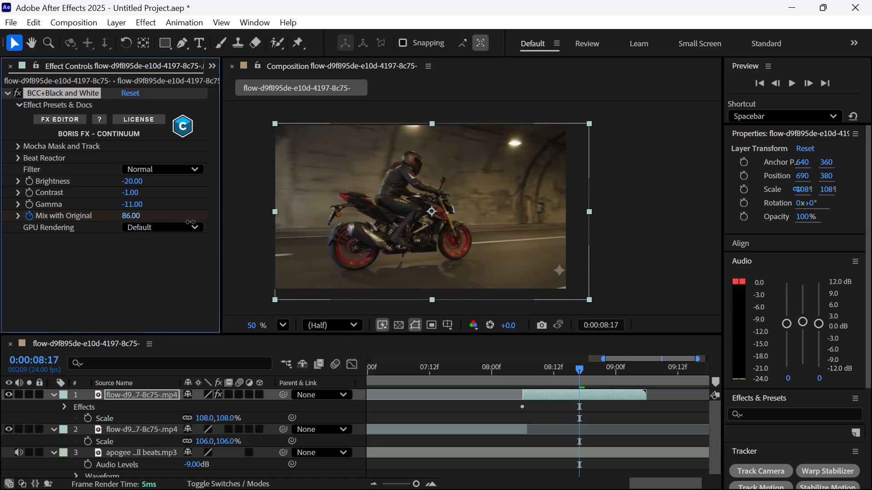
{"action": "left_click_drag", "start_coordinate": [190, 222], "coordinate": [178, 238]}
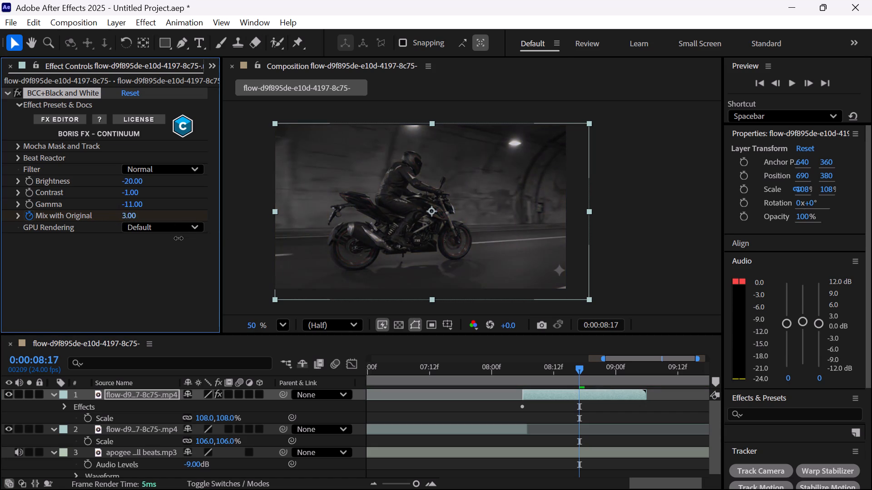
{"action": "left_click_drag", "start_coordinate": [178, 238], "coordinate": [251, 220]}
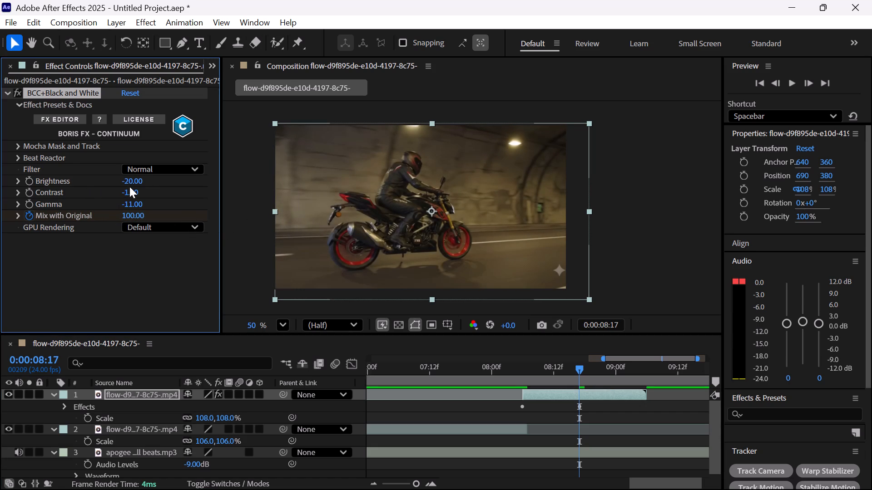
Set the Brightness of the last piece's black-and-white effect to -49.
{"action": "left_click", "coordinate": [137, 179]}
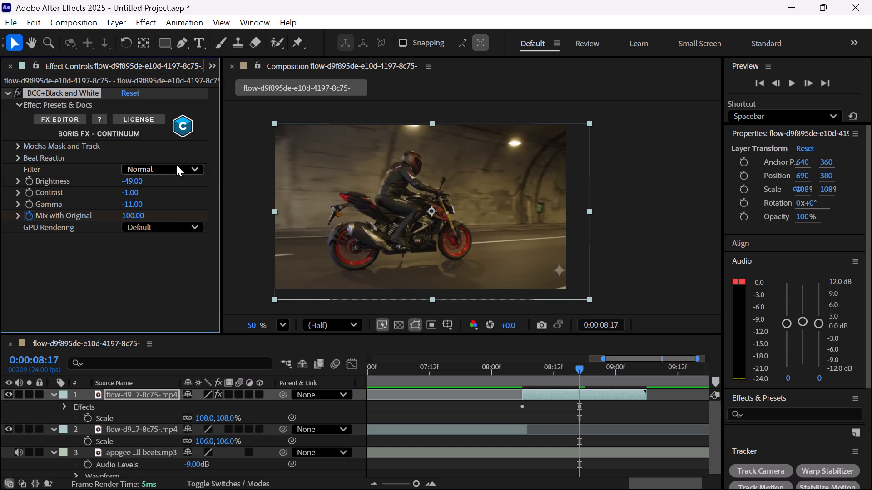
{"action": "left_click", "coordinate": [91, 143]}
{"action": "left_click", "coordinate": [91, 143]}
Preview the transition into the last video piece, playing from 0:00:07:13 and again from 0:00:07:04.
{"action": "left_click_drag", "start_coordinate": [578, 372], "coordinate": [431, 365]}
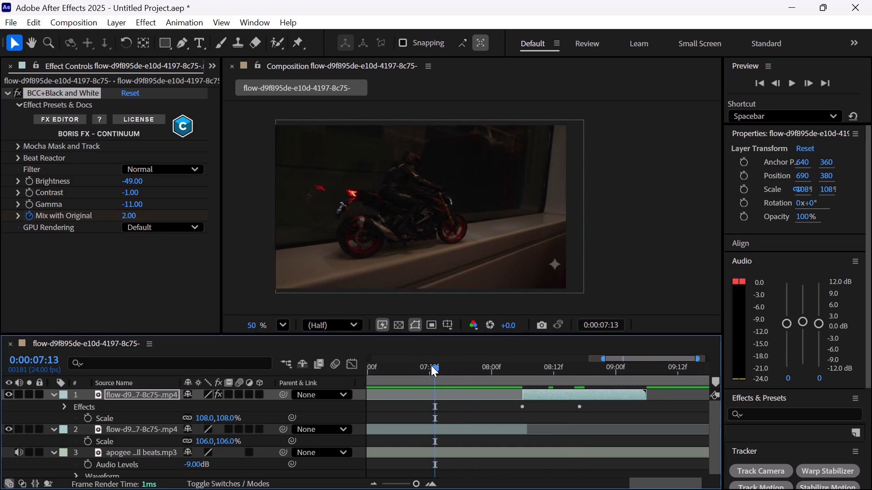
{"action": "key", "text": "space"}
{"action": "key", "text": "space"}
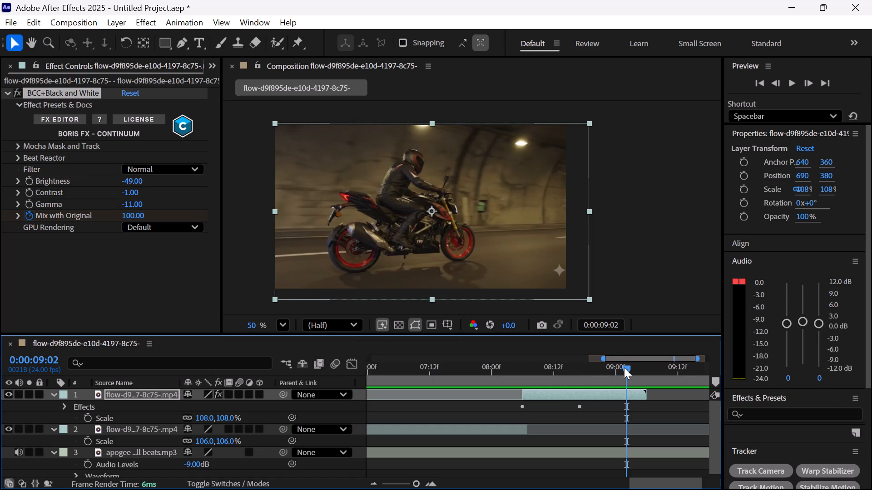
{"action": "left_click_drag", "start_coordinate": [624, 367], "coordinate": [384, 387]}
{"action": "key", "text": "space"}
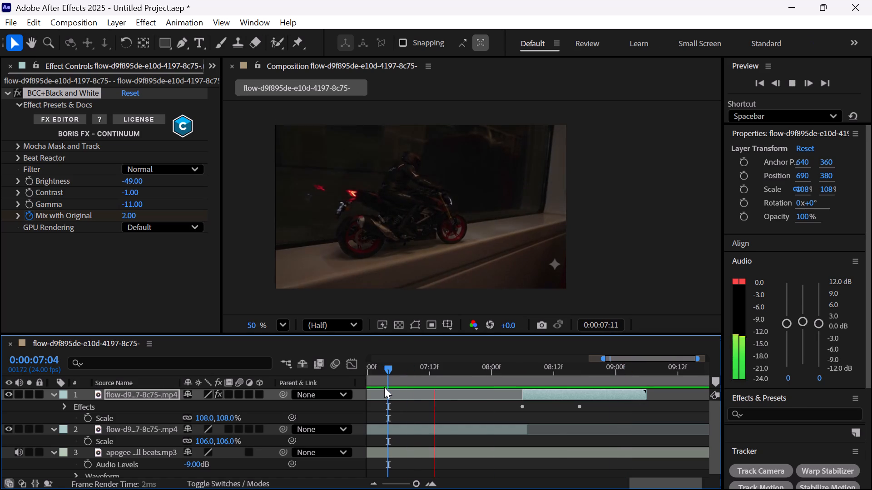
{"action": "key", "text": "space"}
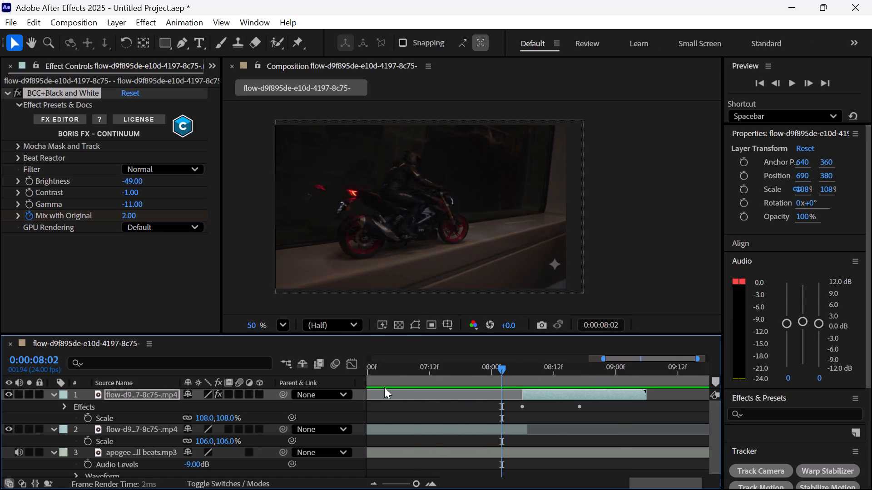
Copy the BCC+Black and White effect from the last video piece onto the preceding piece on layer 2.
{"action": "left_click", "coordinate": [485, 426]}
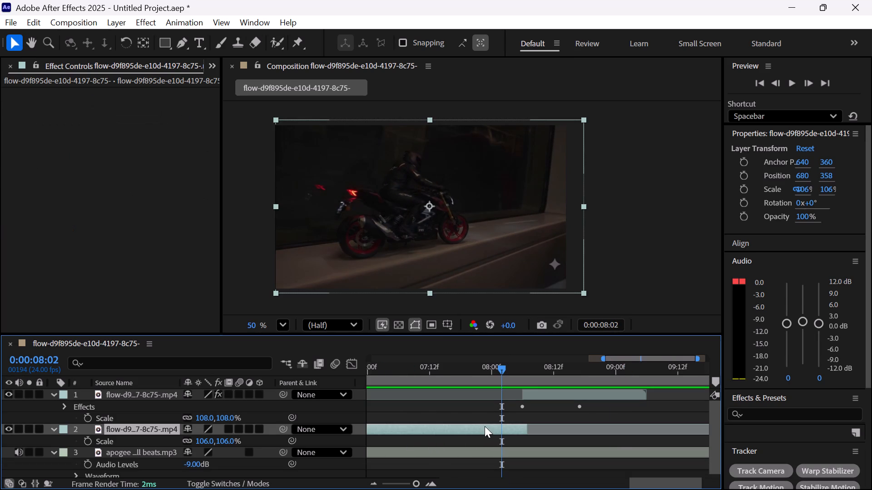
{"action": "left_click", "coordinate": [542, 392]}
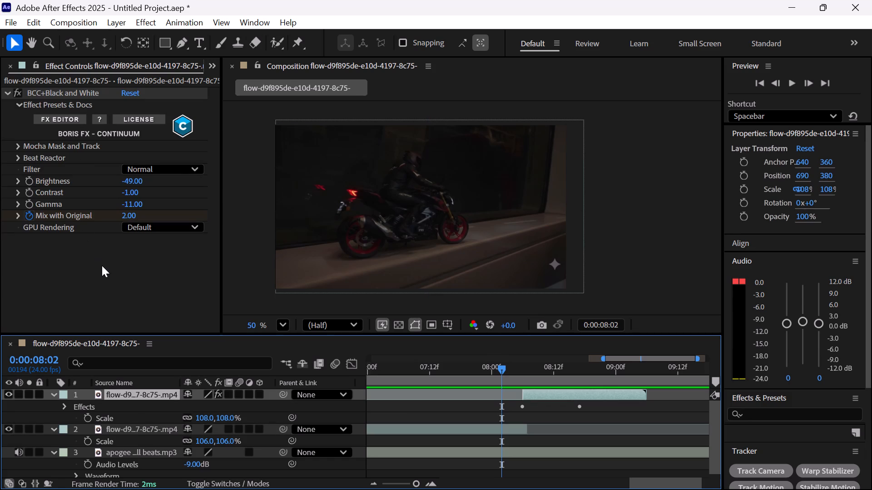
{"action": "left_click", "coordinate": [102, 265]}
{"action": "left_click", "coordinate": [84, 88]}
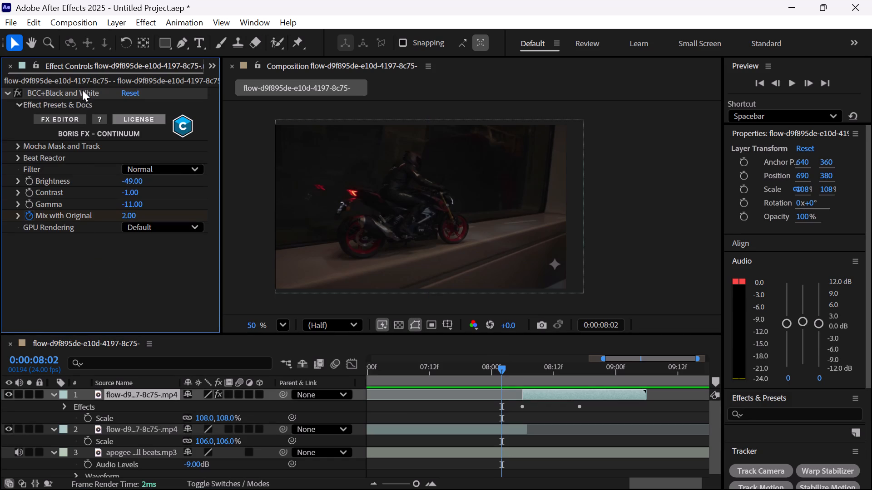
{"action": "left_click", "coordinate": [82, 91]}
{"action": "key", "text": "ctrl+c"}
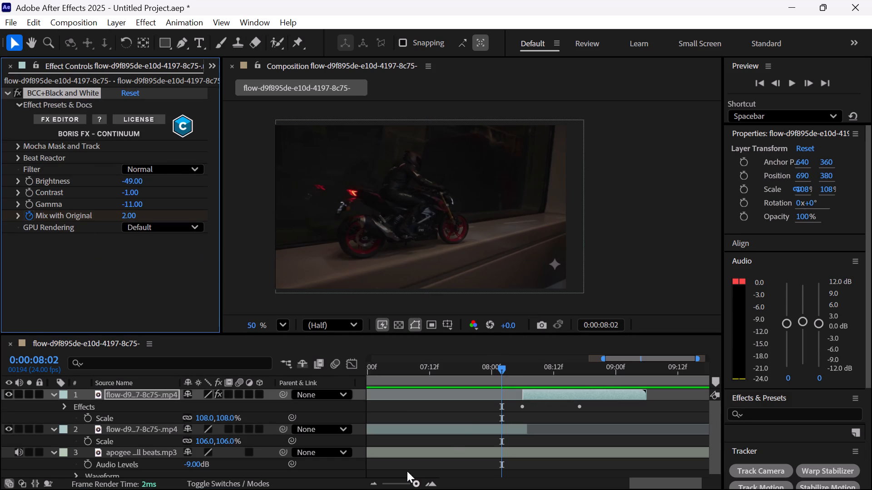
{"action": "left_click", "coordinate": [461, 430]}
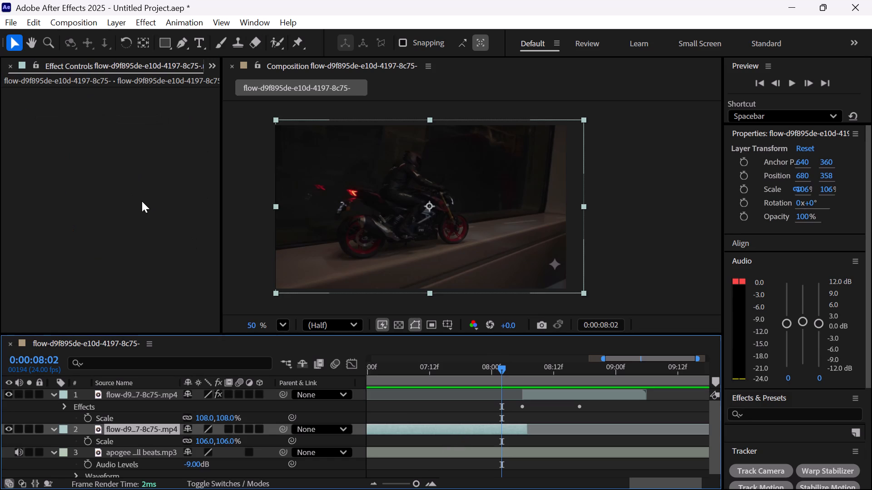
{"action": "left_click", "coordinate": [142, 201]}
{"action": "key", "text": "ctrl+v"}
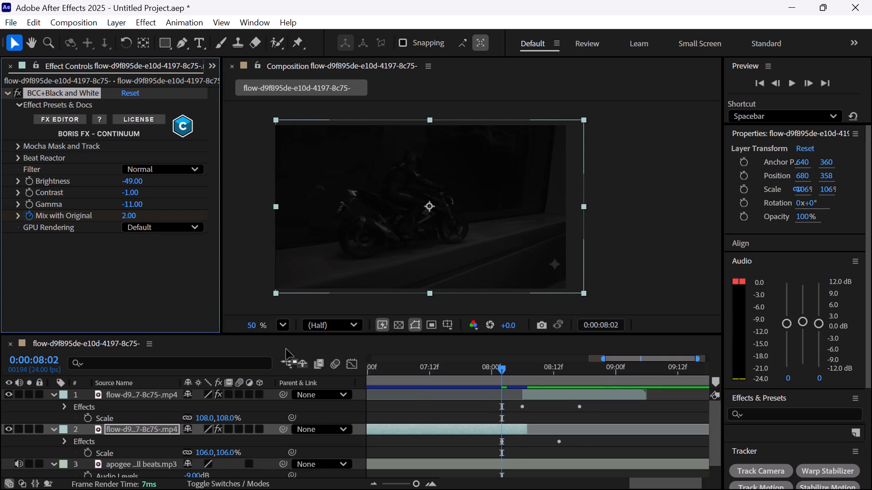
Remove the pasted Mix with Original keyframes on layer 2 and reset its black-and-white effect to default values.
{"action": "left_click", "coordinate": [31, 214]}
{"action": "left_click_drag", "start_coordinate": [503, 367], "coordinate": [503, 389]}
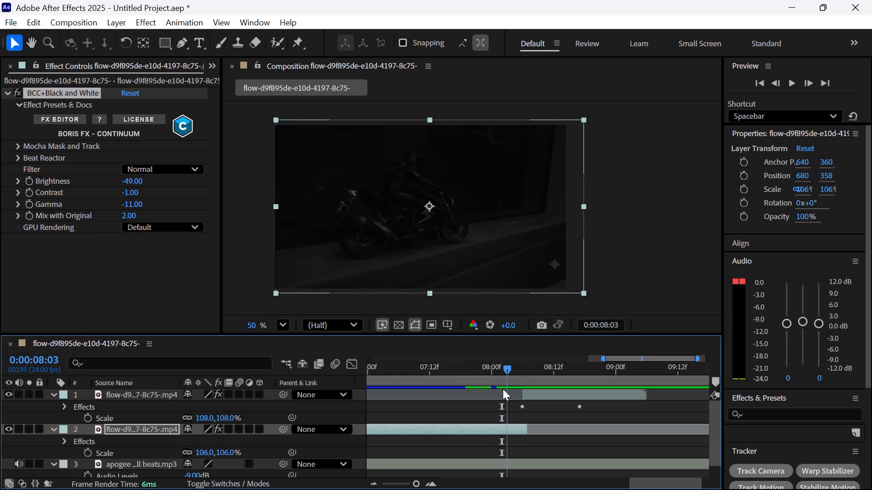
{"action": "left_click_drag", "start_coordinate": [503, 389], "coordinate": [507, 390]}
{"action": "left_click", "coordinate": [484, 434]}
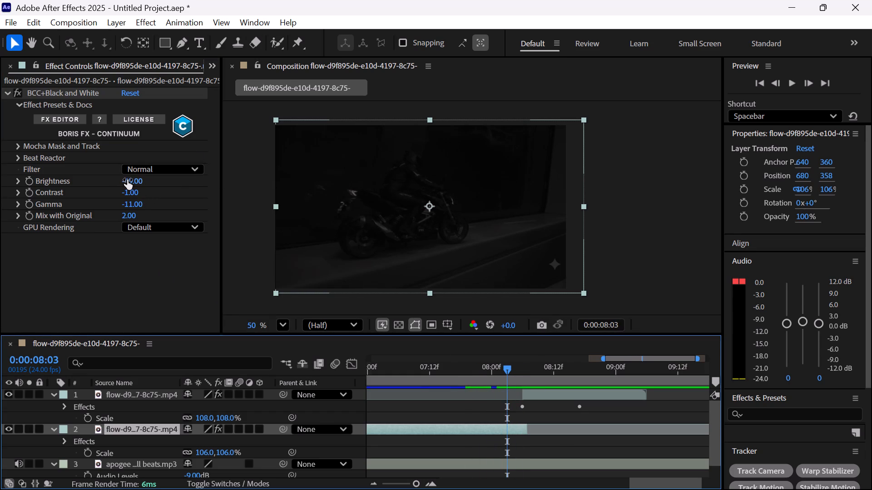
{"action": "left_click", "coordinate": [127, 92]}
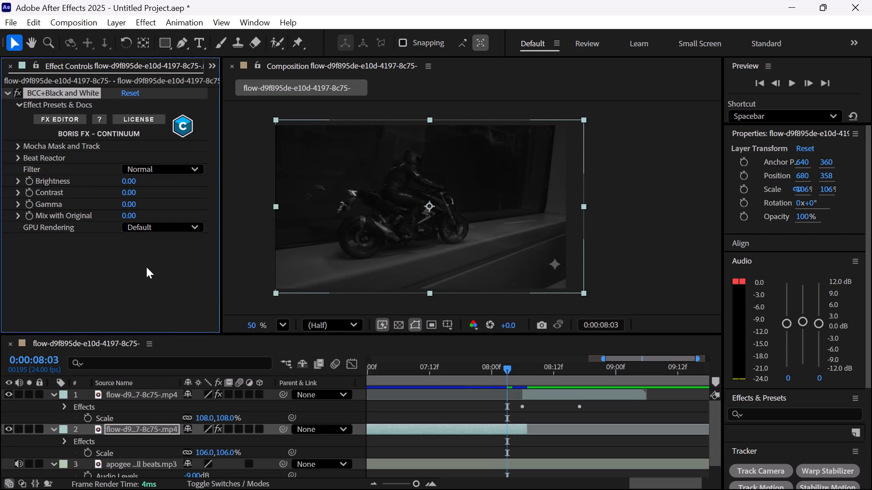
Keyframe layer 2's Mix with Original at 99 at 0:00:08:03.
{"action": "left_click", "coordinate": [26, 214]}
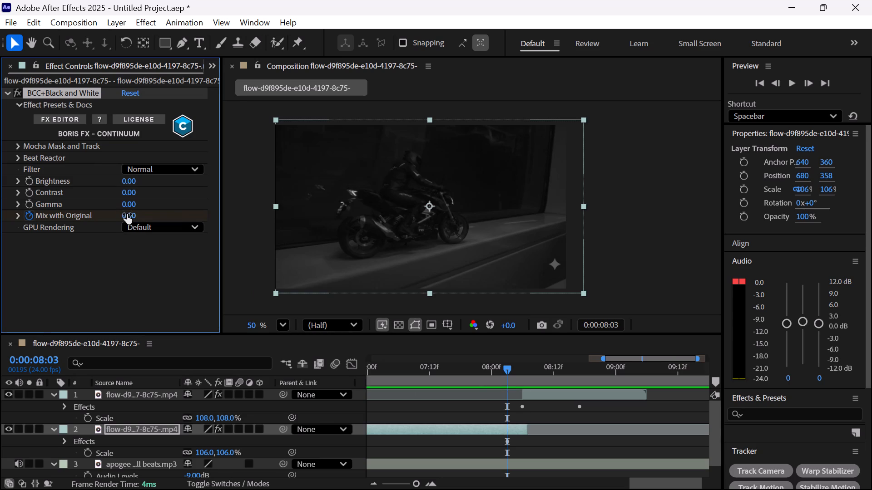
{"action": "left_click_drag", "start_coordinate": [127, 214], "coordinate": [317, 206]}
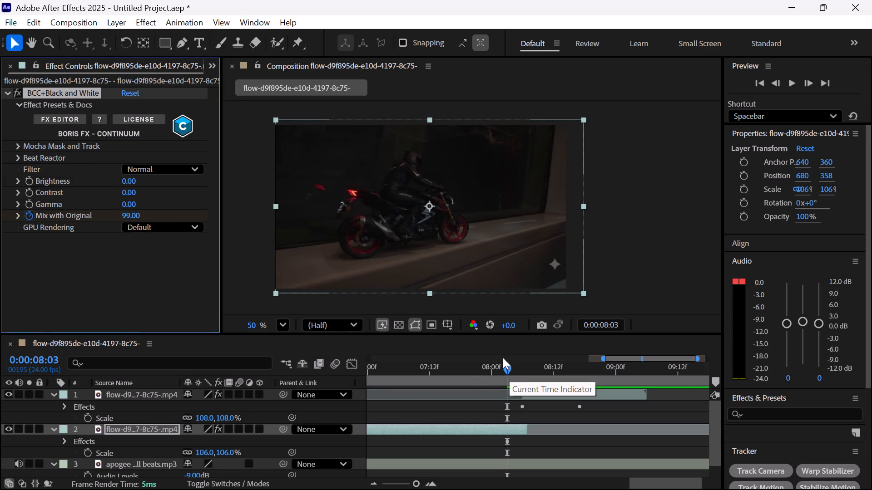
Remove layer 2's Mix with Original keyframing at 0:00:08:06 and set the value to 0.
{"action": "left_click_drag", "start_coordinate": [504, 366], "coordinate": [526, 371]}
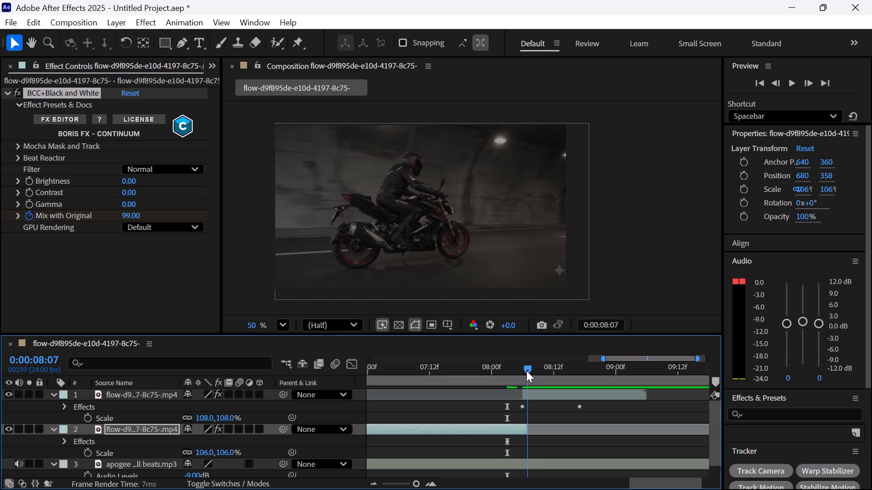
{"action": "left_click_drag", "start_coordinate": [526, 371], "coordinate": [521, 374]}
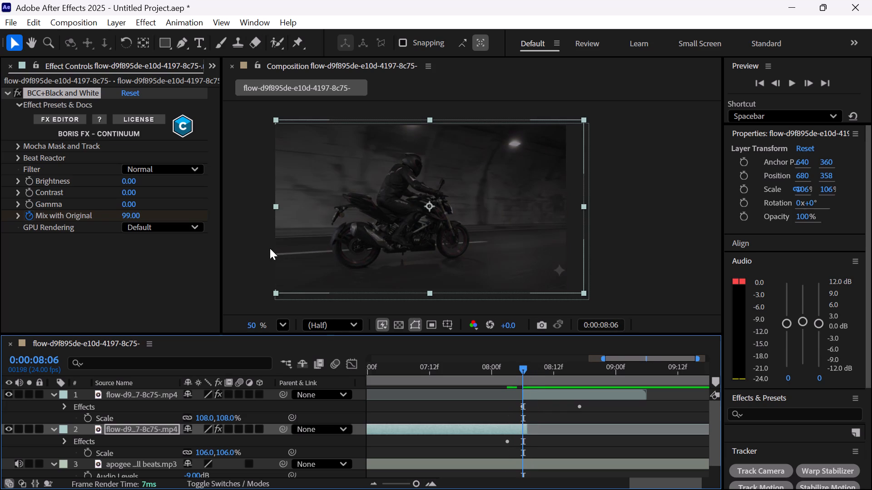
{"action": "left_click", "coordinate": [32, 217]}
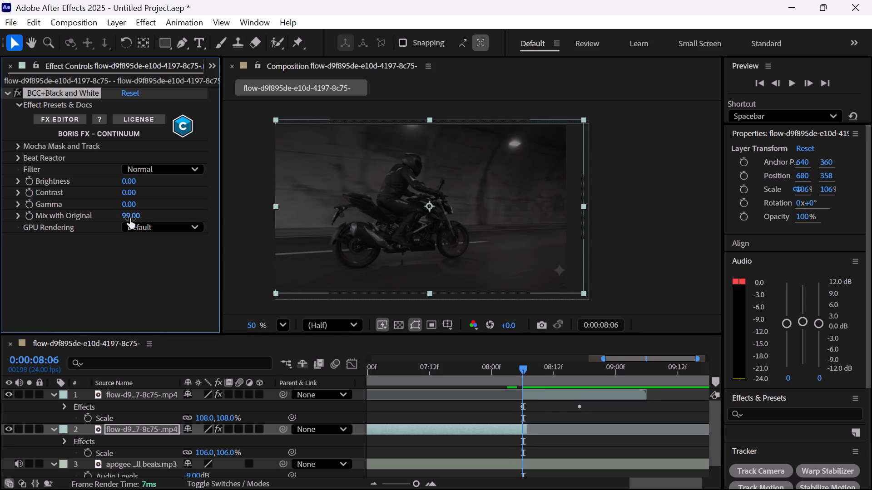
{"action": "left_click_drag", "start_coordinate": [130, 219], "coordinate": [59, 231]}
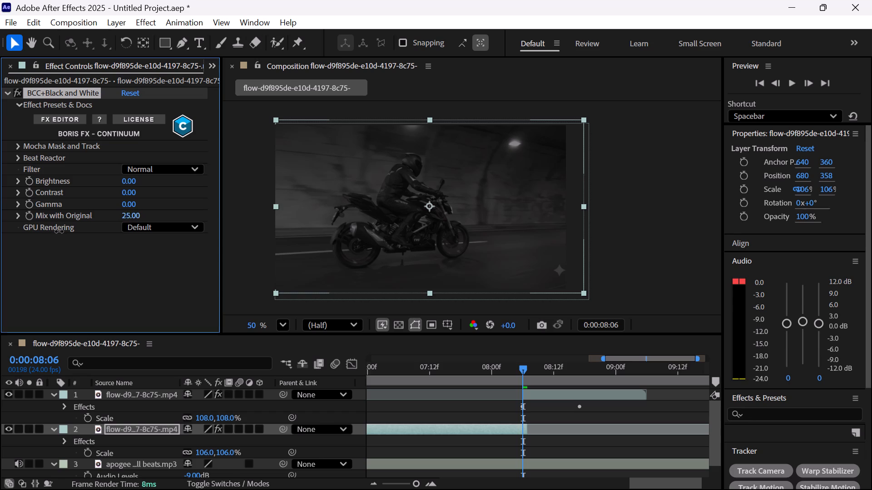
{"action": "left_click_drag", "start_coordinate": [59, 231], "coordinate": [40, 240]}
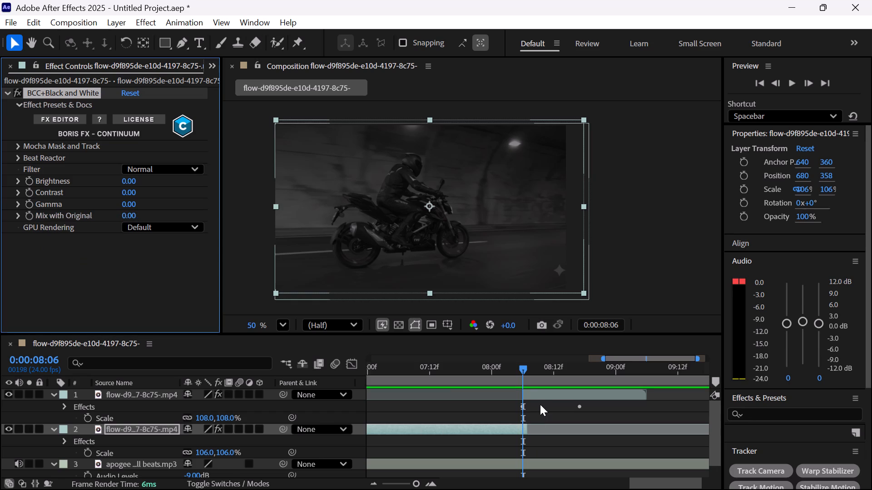
Keyframe layer 2's Mix with Original at 100 at 0:00:07:23, shortly before the last cut.
{"action": "left_click_drag", "start_coordinate": [521, 369], "coordinate": [486, 382]}
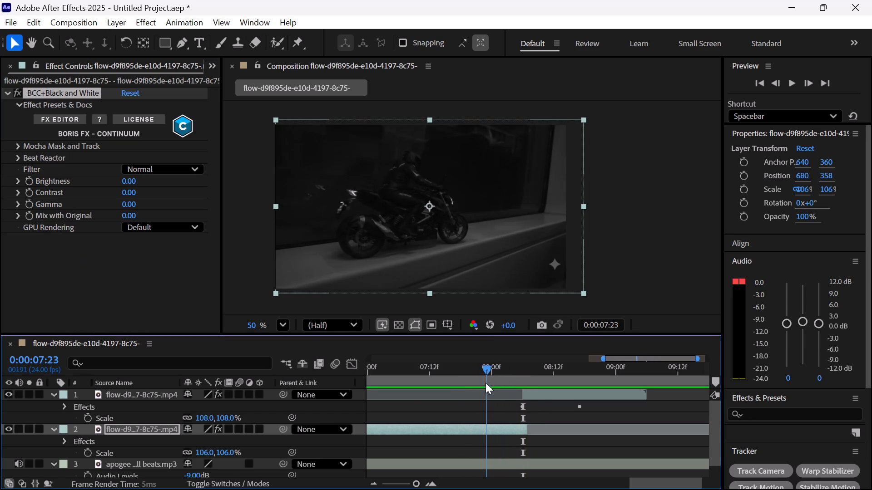
{"action": "left_click_drag", "start_coordinate": [486, 382], "coordinate": [484, 382]}
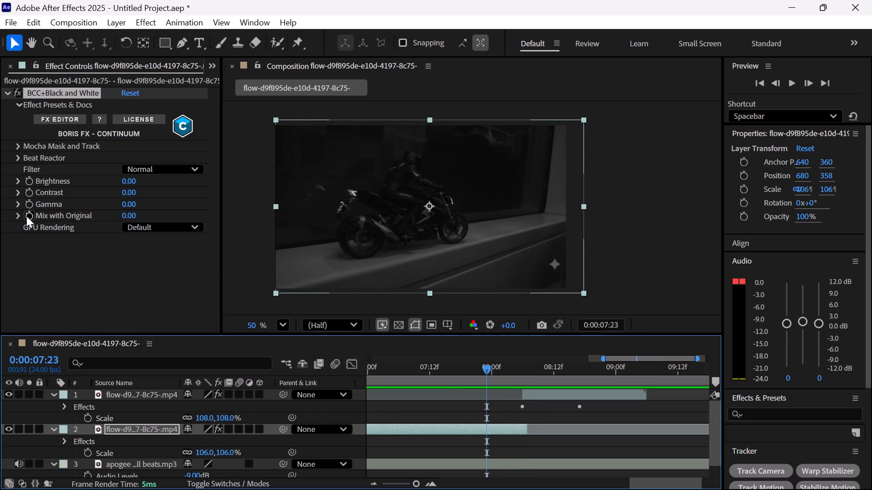
{"action": "left_click", "coordinate": [26, 216]}
{"action": "left_click_drag", "start_coordinate": [132, 211], "coordinate": [0, 233]}
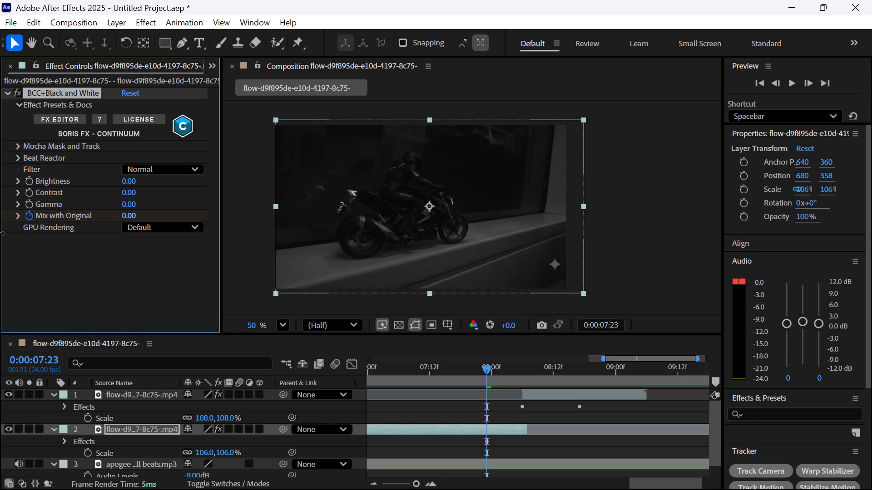
{"action": "left_click_drag", "start_coordinate": [0, 233], "coordinate": [22, 225]}
{"action": "left_click_drag", "start_coordinate": [132, 214], "coordinate": [23, 247]}
{"action": "left_click_drag", "start_coordinate": [23, 247], "coordinate": [206, 230]}
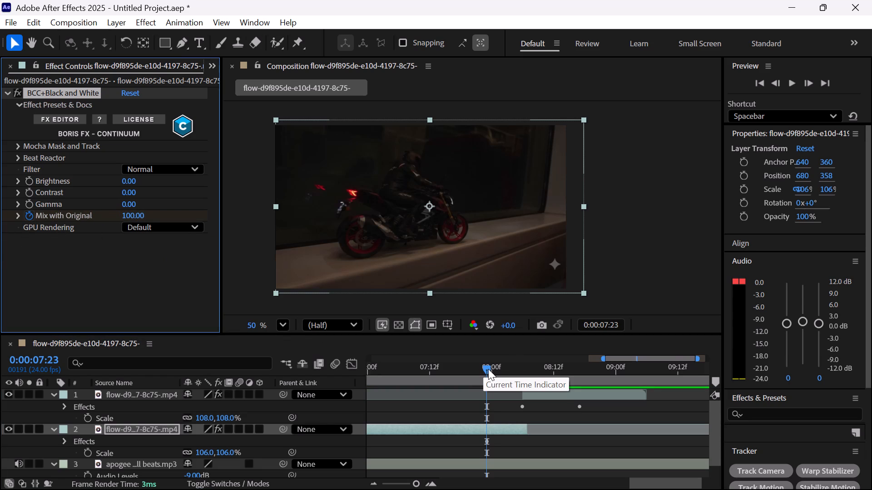
Keyframe layer 2's Mix with Original at 0 at 0:00:08:06 and play back the edit from 0:00:00:14.
{"action": "left_click_drag", "start_coordinate": [488, 369], "coordinate": [525, 375]}
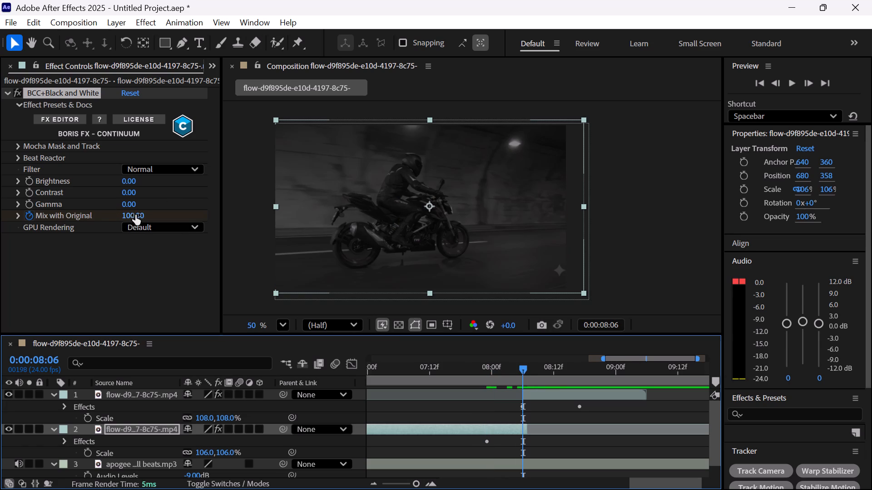
{"action": "left_click_drag", "start_coordinate": [135, 215], "coordinate": [0, 219]}
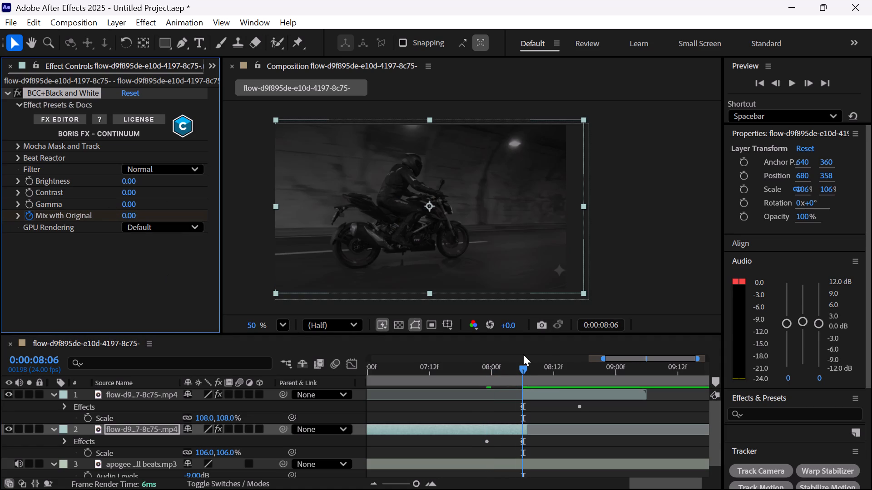
{"action": "left_click_drag", "start_coordinate": [524, 368], "coordinate": [307, 368]}
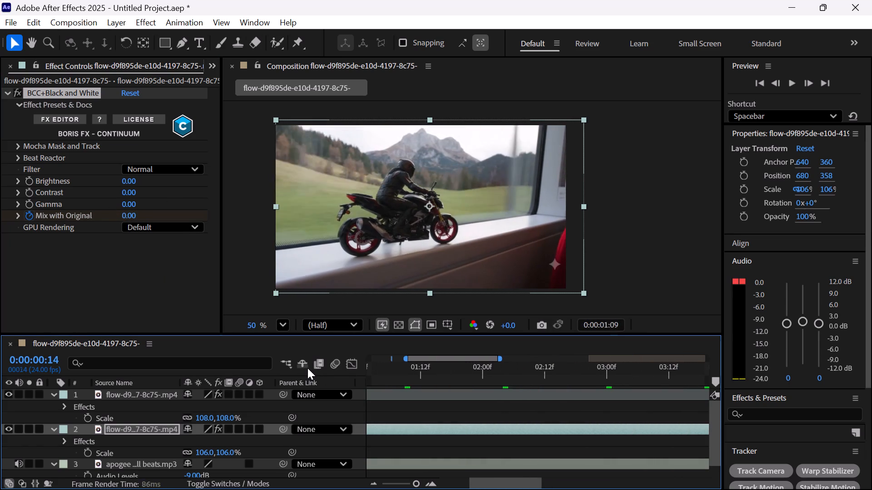
{"action": "key", "text": "space"}
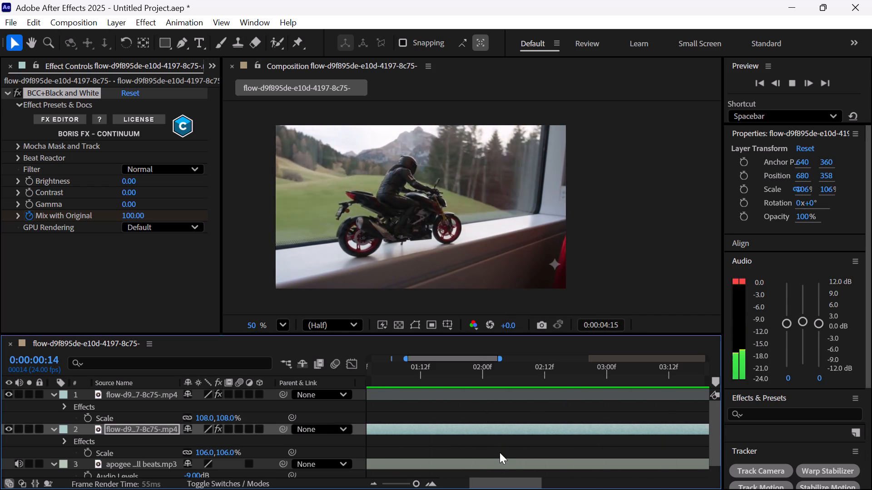
{"action": "key", "text": "space"}
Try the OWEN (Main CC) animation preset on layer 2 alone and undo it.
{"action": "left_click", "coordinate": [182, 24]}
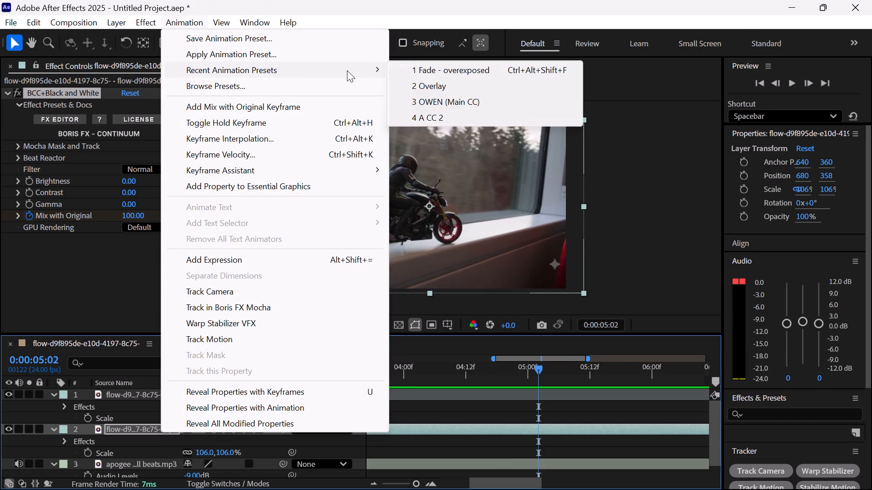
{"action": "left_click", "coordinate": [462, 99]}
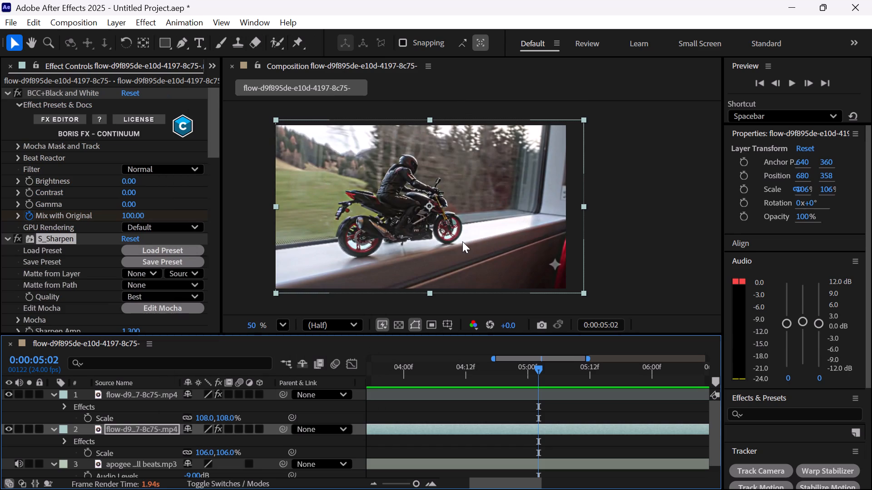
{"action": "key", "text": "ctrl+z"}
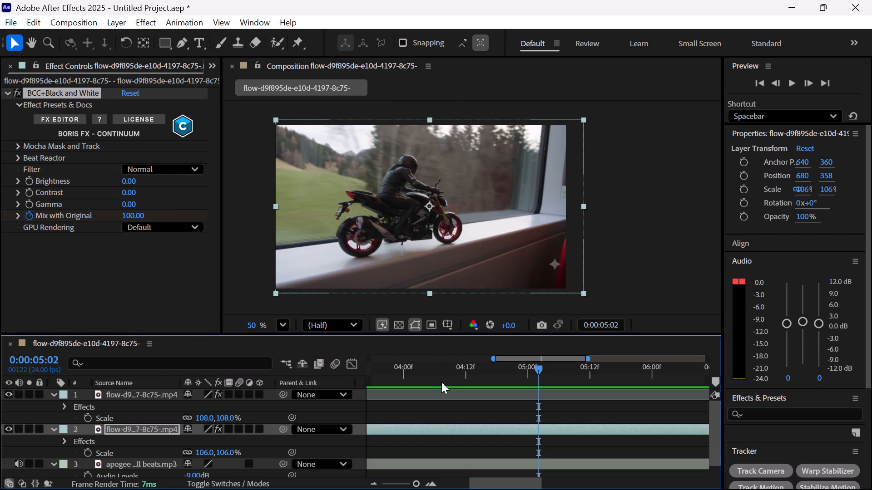
Apply the recent OWEN (Main CC) animation preset to all three layers, including the audio layer.
{"action": "scroll", "coordinate": [463, 469], "scroll_direction": "down", "scroll_amount": 6, "text": "ctrl"}
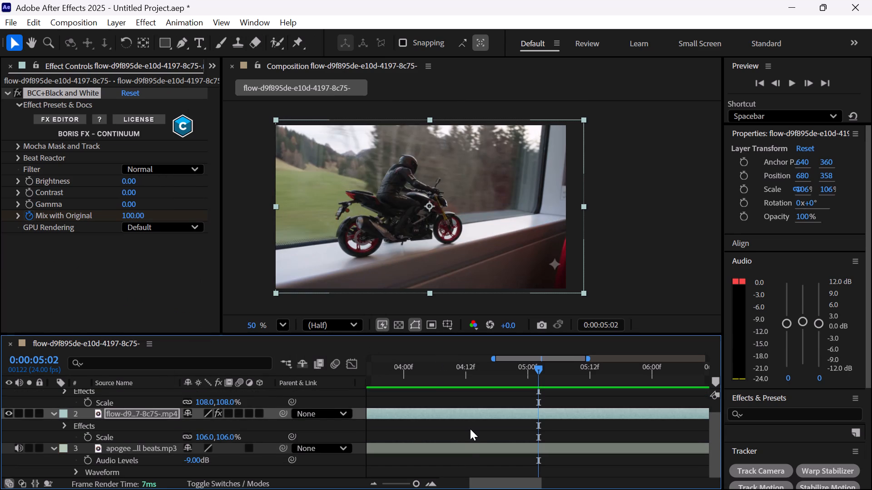
{"action": "left_click", "coordinate": [471, 429]}
{"action": "key", "text": "ctrl+a"}
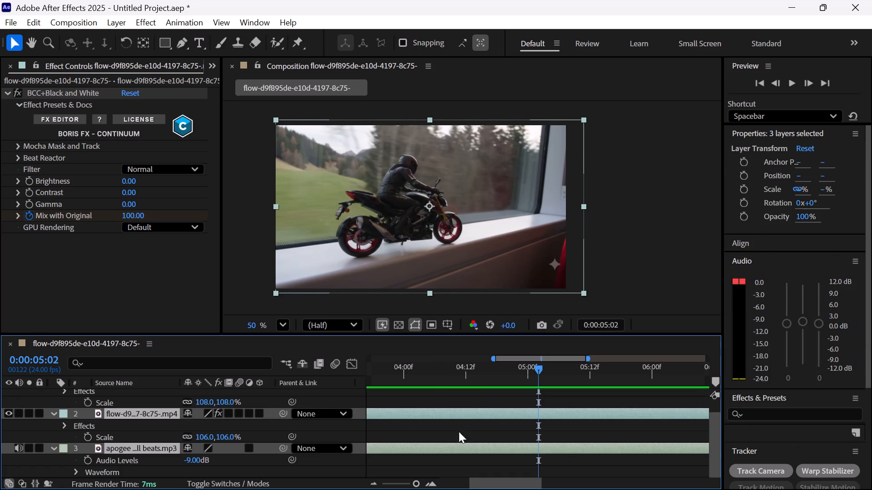
{"action": "left_click", "coordinate": [188, 24]}
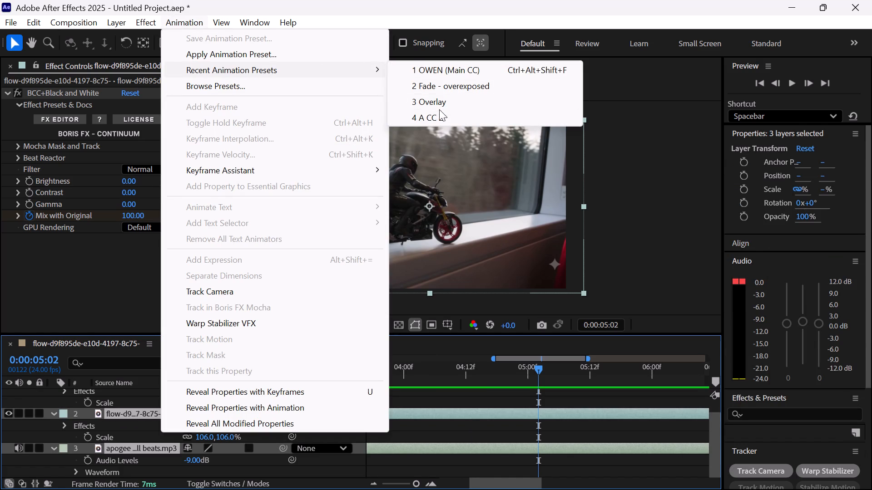
{"action": "left_click", "coordinate": [472, 68]}
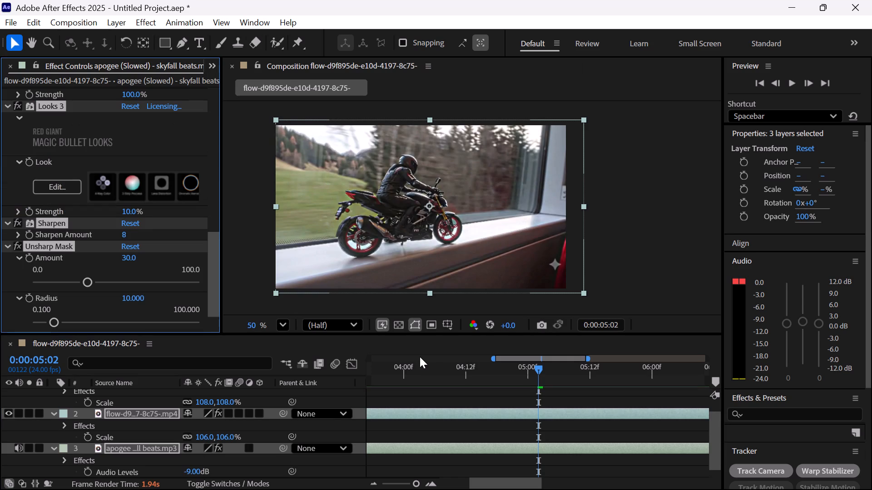
Play back the colour-graded edit from 0:00:00:00 to examine the look and playback.
{"action": "left_click_drag", "start_coordinate": [539, 369], "coordinate": [331, 378]}
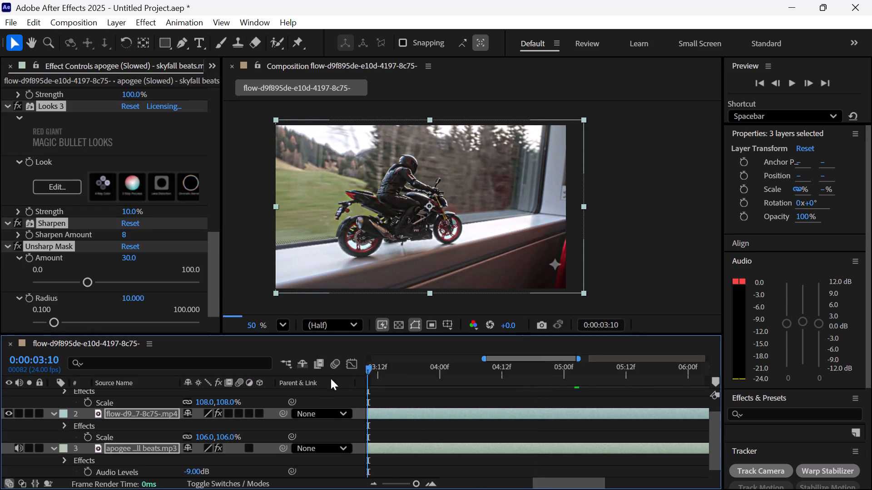
{"action": "left_click_drag", "start_coordinate": [331, 378], "coordinate": [293, 387]}
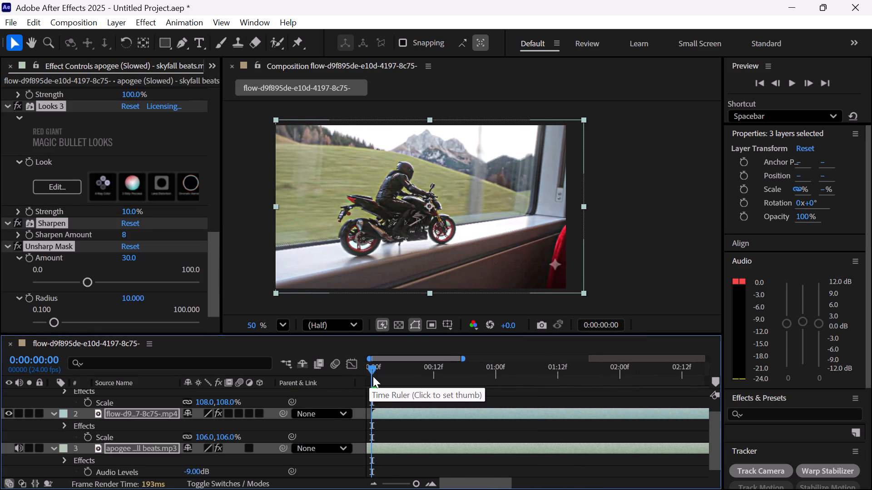
{"action": "key", "text": "space"}
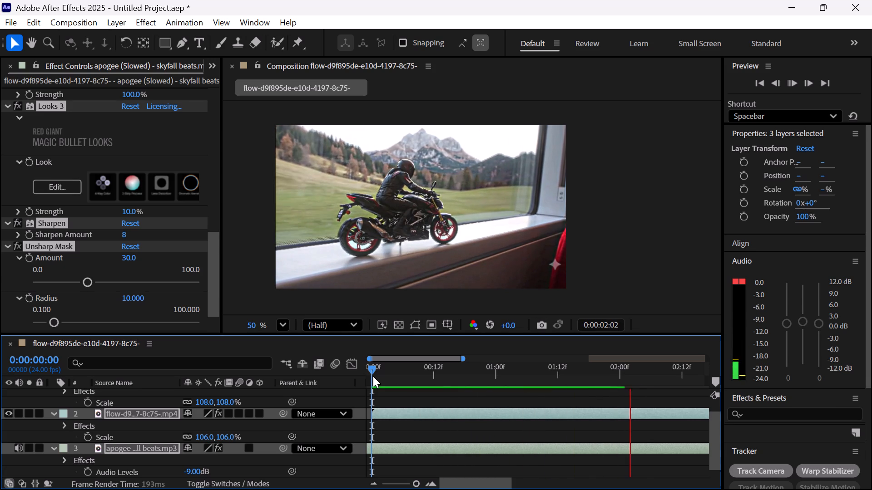
{"action": "key", "text": "space"}
{"action": "key", "text": "space"}
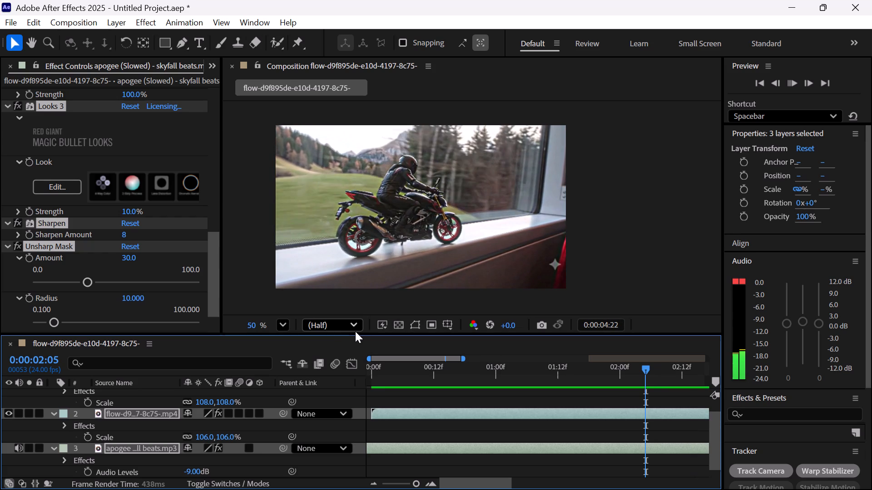
{"action": "key", "text": "space"}
{"action": "key", "text": "space"}
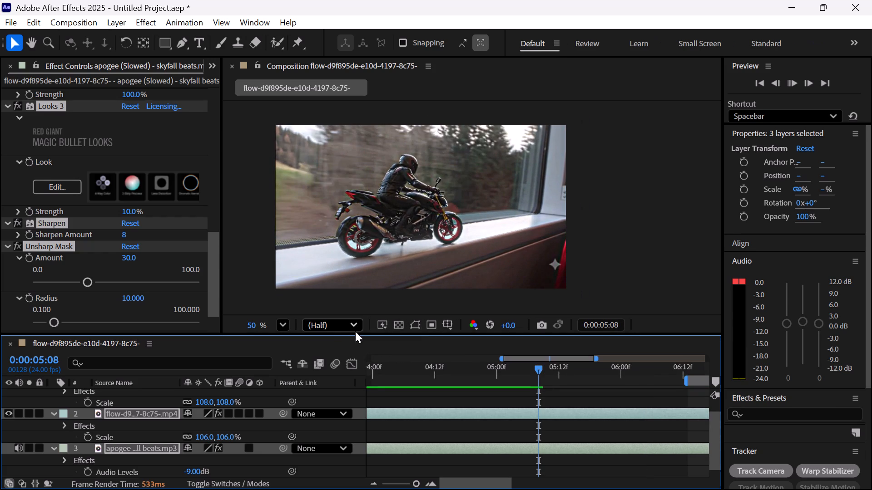
{"action": "key", "text": "space"}
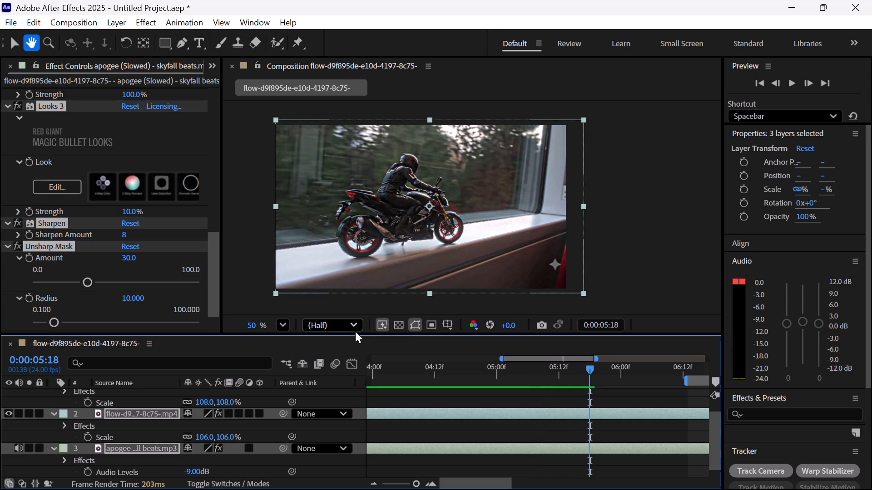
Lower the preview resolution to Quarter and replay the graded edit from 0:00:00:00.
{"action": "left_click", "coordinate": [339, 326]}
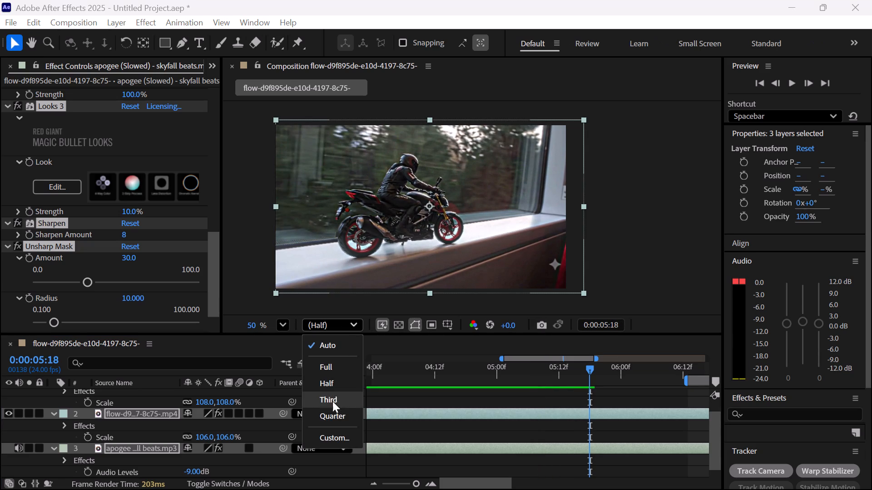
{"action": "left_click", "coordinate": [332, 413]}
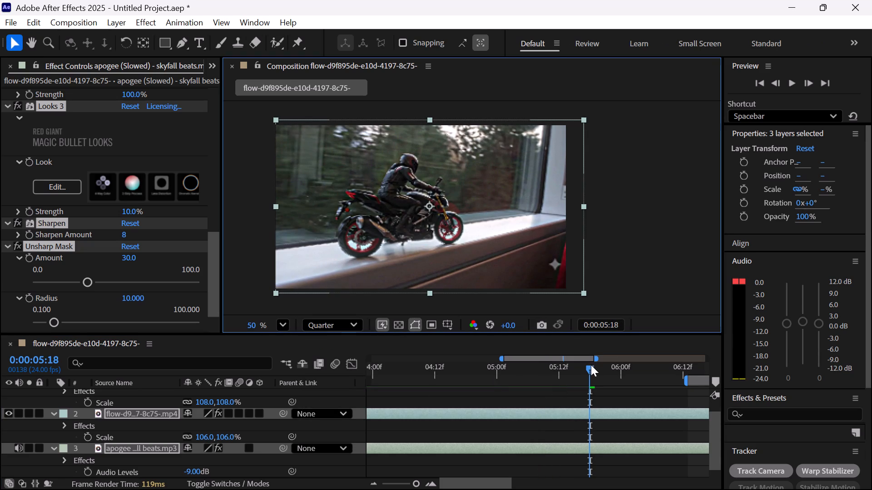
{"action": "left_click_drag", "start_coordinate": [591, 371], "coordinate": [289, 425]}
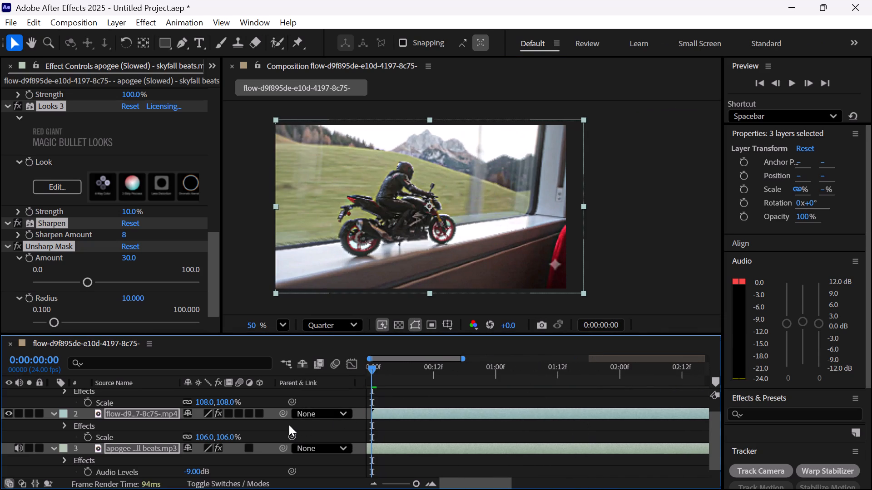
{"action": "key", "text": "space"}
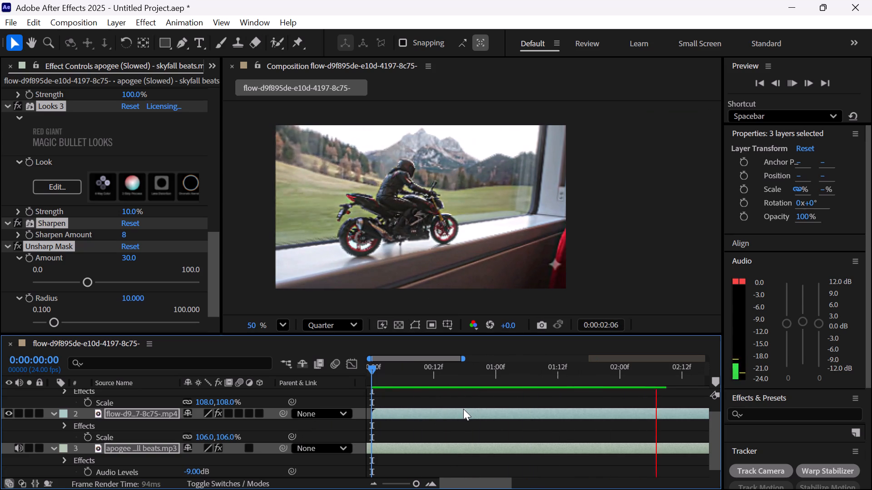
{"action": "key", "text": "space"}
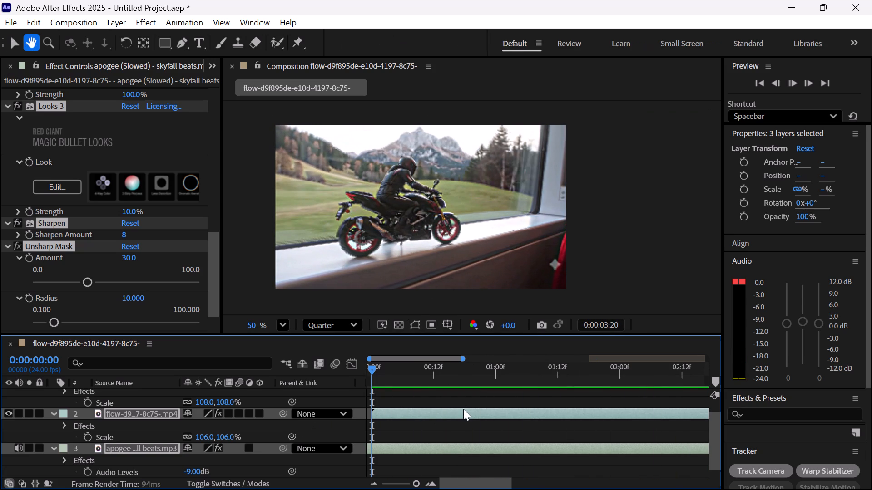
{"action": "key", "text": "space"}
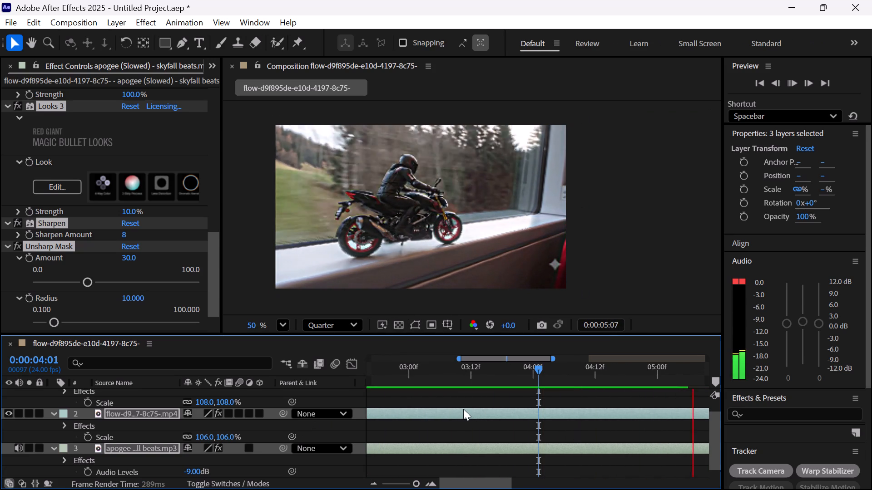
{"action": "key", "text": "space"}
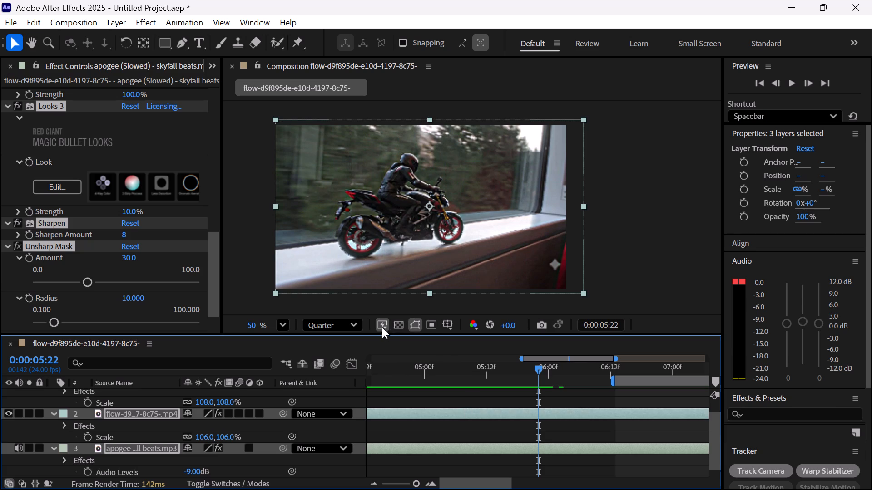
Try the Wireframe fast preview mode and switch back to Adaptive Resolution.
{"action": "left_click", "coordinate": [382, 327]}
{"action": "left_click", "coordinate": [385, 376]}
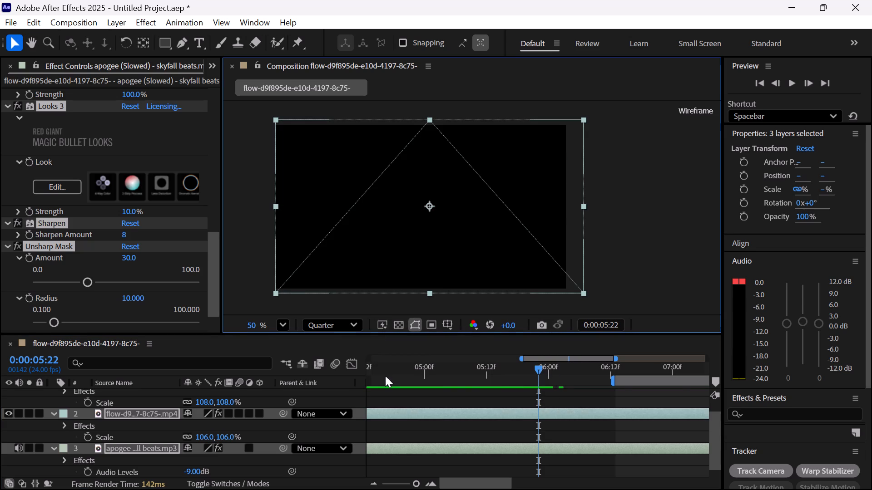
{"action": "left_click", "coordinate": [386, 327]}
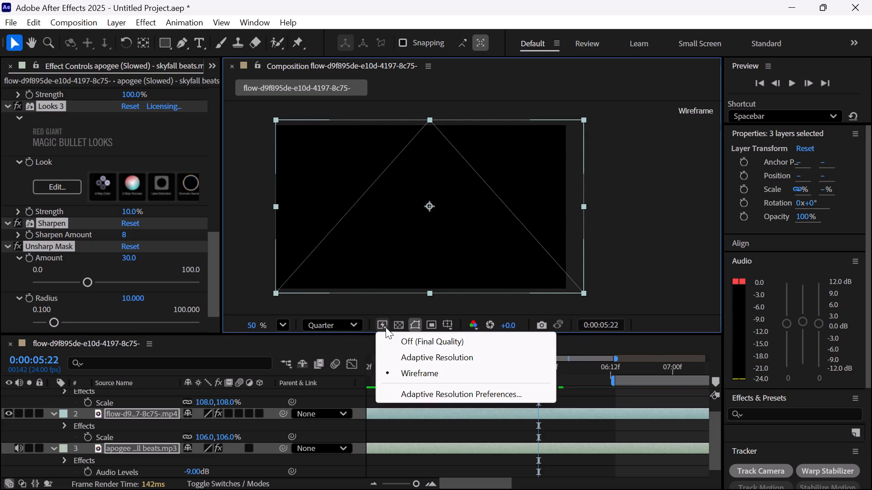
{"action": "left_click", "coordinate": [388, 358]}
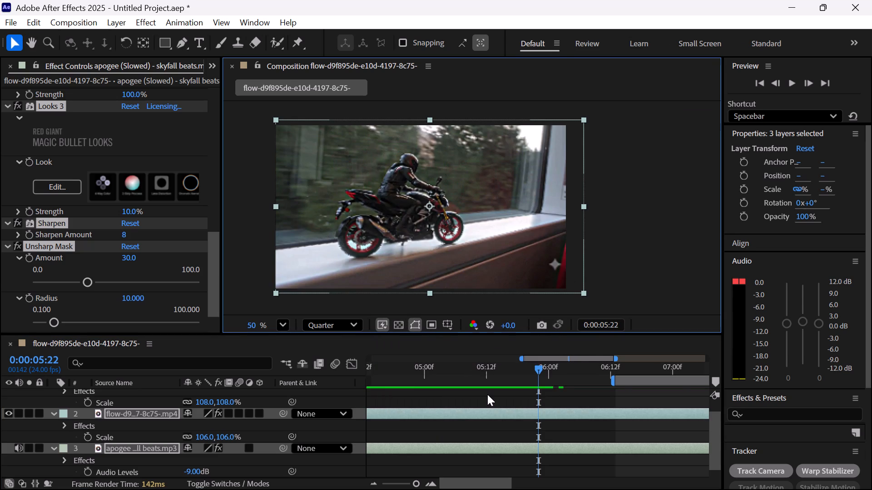
Play the edit from 0:00:05:22 past the last cut to 0:00:08:15 and set the preview resolution to Full.
{"action": "key", "text": "space"}
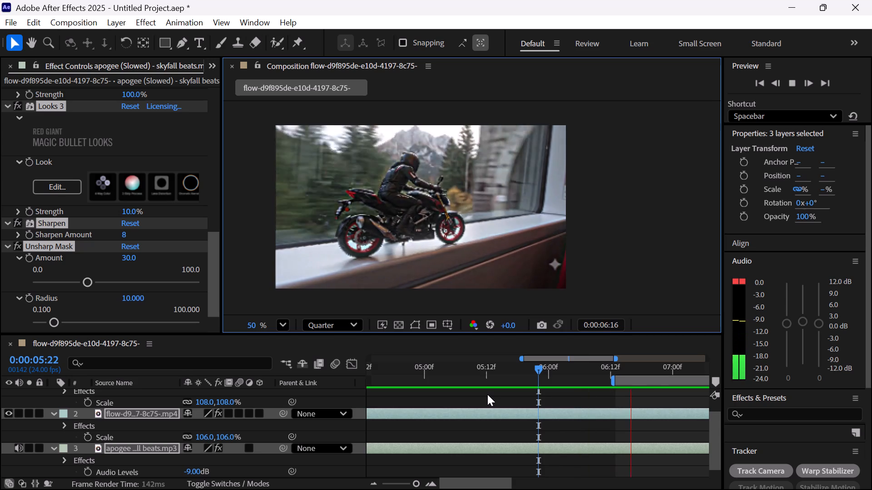
{"action": "key", "text": "space"}
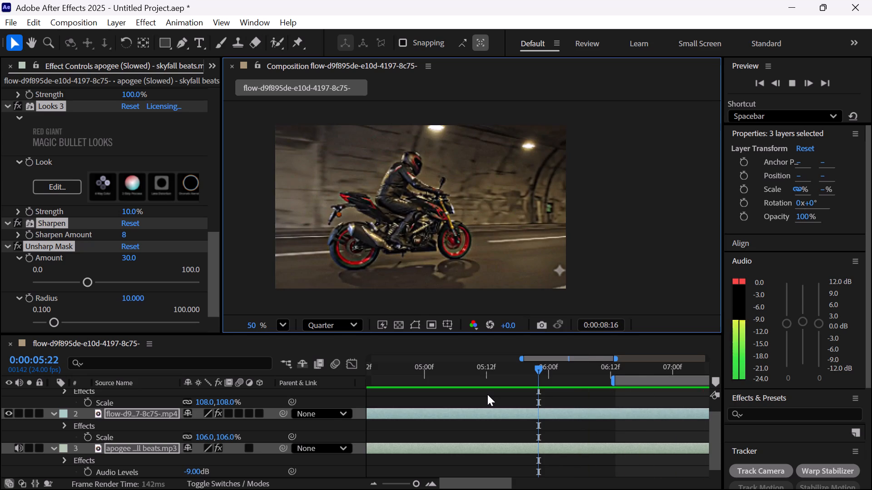
{"action": "left_click", "coordinate": [386, 325]}
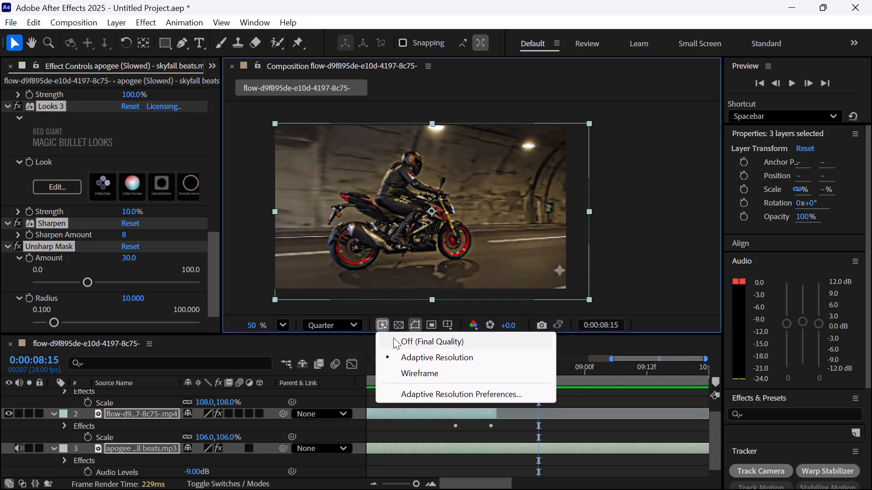
{"action": "left_click", "coordinate": [338, 323]}
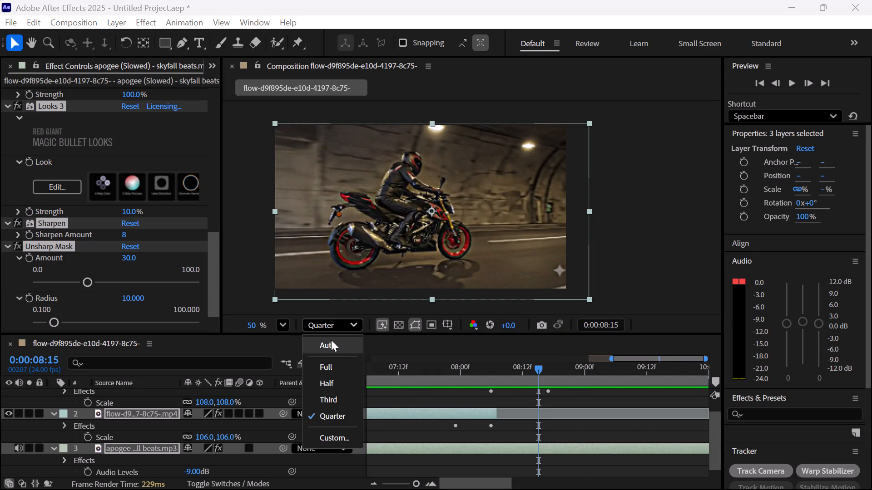
{"action": "left_click", "coordinate": [327, 360]}
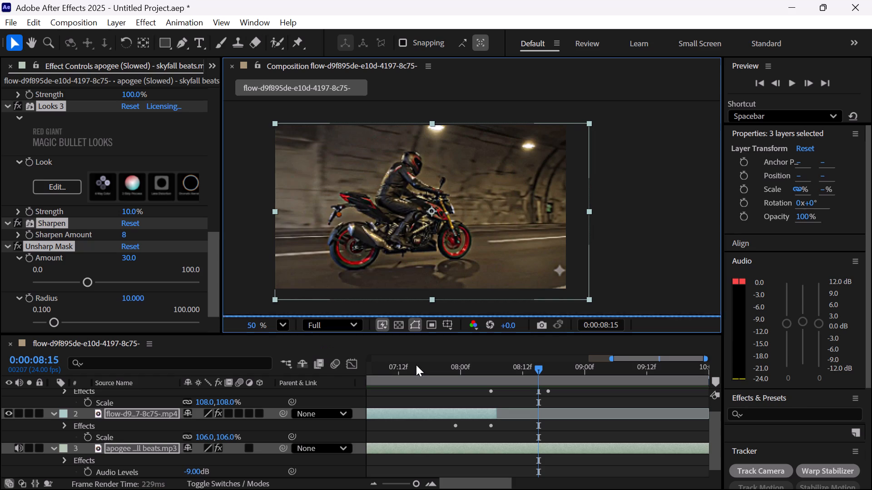
Examine the graded rider and motorcycle up close in the frame at 0:00:08:15.
{"action": "left_click", "coordinate": [475, 189]}
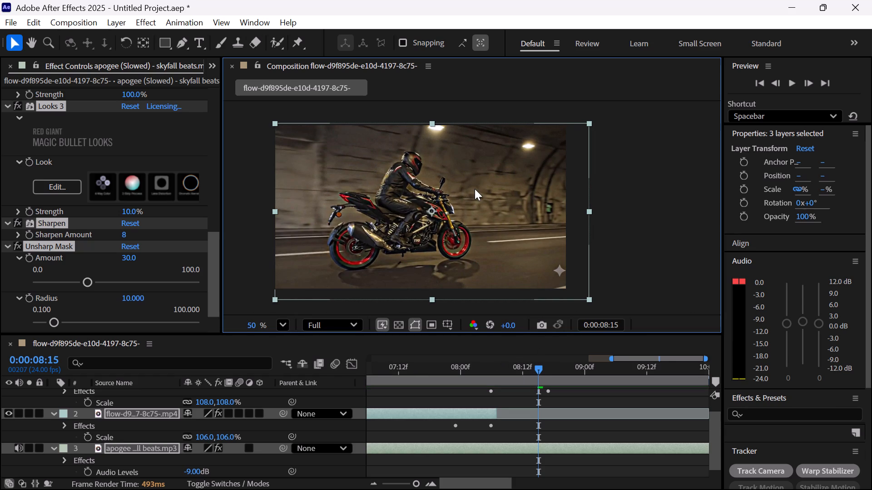
{"action": "scroll", "coordinate": [475, 189], "scroll_direction": "up", "scroll_amount": 9, "text": "ctrl"}
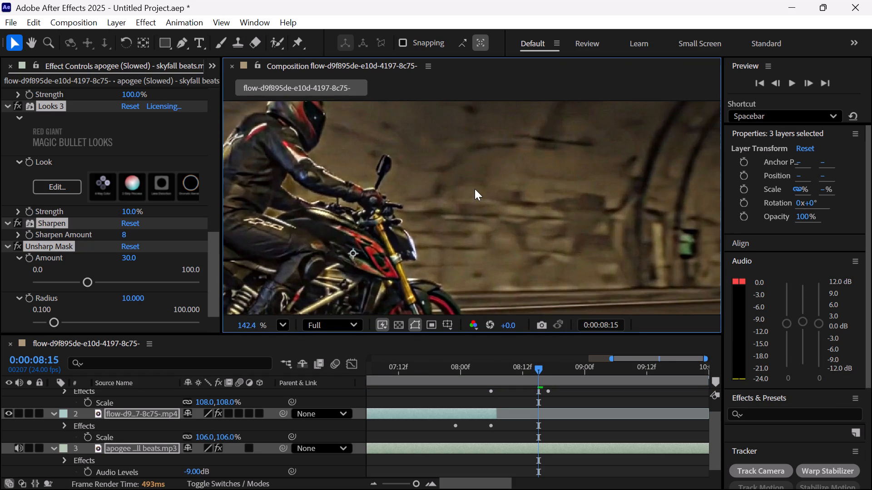
{"action": "scroll", "coordinate": [475, 189], "scroll_direction": "right", "scroll_amount": 2}
{"action": "scroll", "coordinate": [475, 189], "scroll_direction": "up", "scroll_amount": 7, "text": "ctrl"}
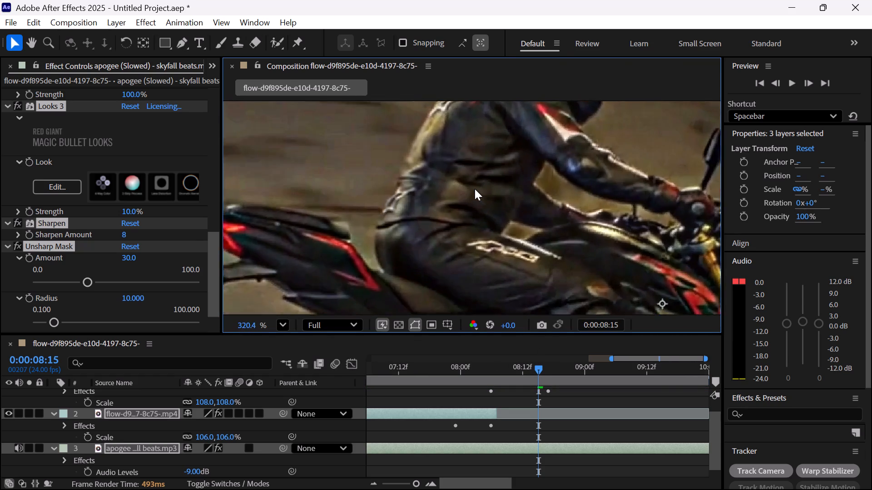
Try to erase the side stand beneath the motorcycle with the Eraser tool in the frame at 0:00:08:15.
{"action": "scroll", "coordinate": [475, 189], "scroll_direction": "down", "scroll_amount": 8, "text": "ctrl"}
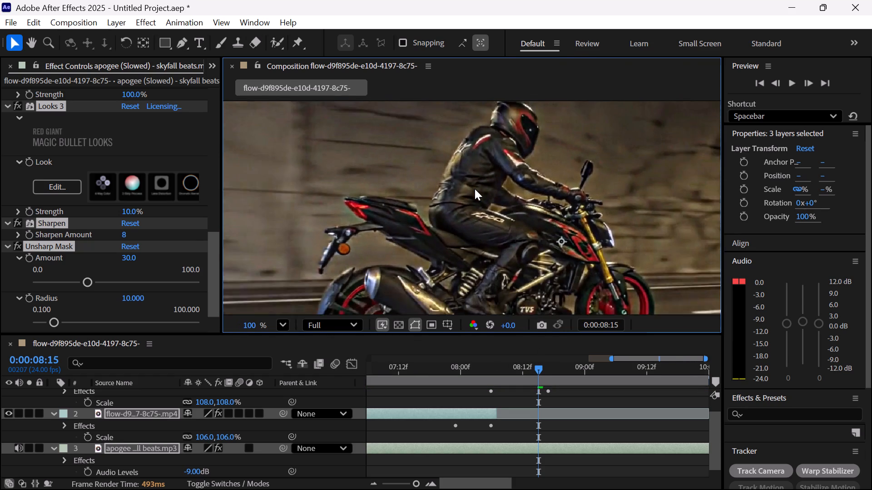
{"action": "scroll", "coordinate": [475, 189], "scroll_direction": "down", "scroll_amount": 1}
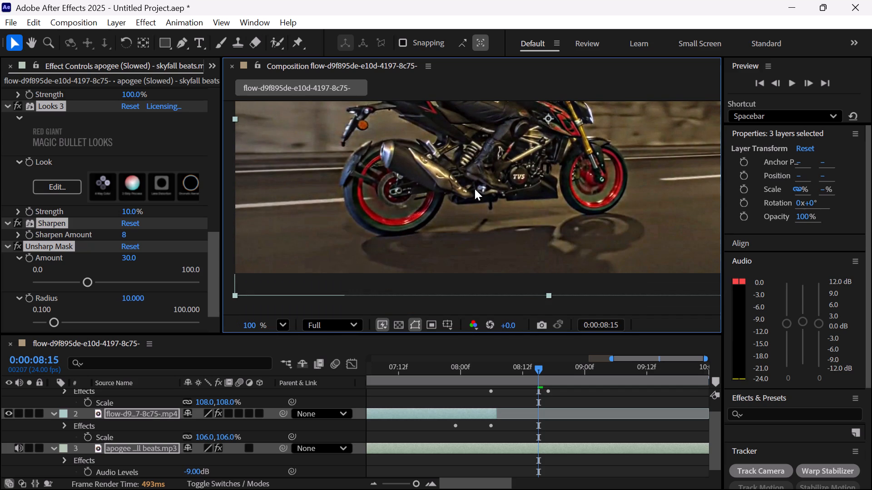
{"action": "scroll", "coordinate": [475, 189], "scroll_direction": "up", "scroll_amount": 2}
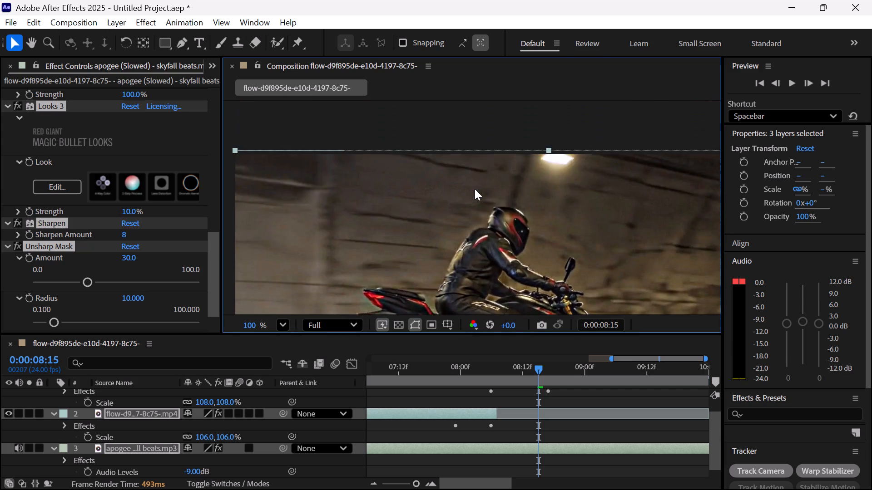
{"action": "scroll", "coordinate": [475, 189], "scroll_direction": "down", "scroll_amount": 1}
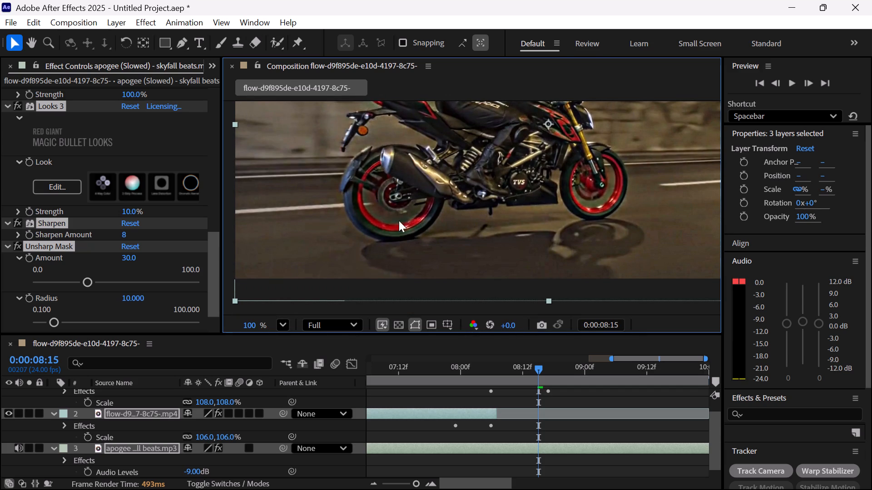
{"action": "left_click", "coordinate": [283, 49]}
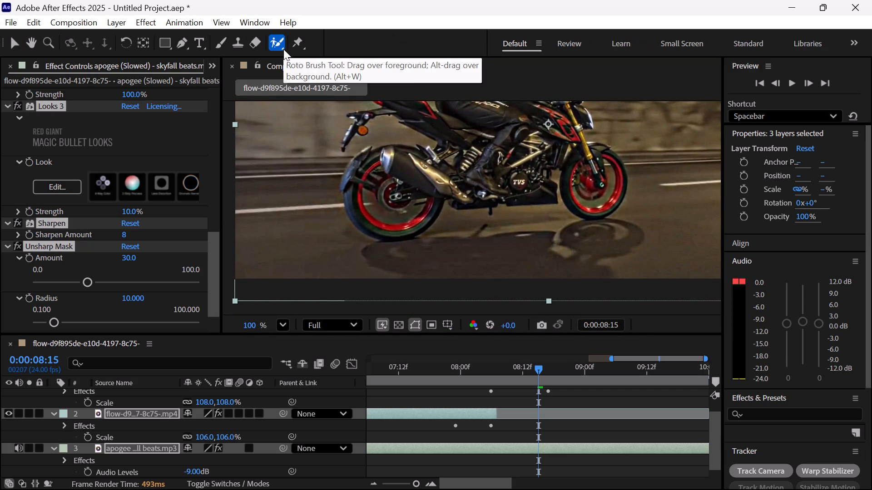
{"action": "left_click", "coordinate": [256, 45]}
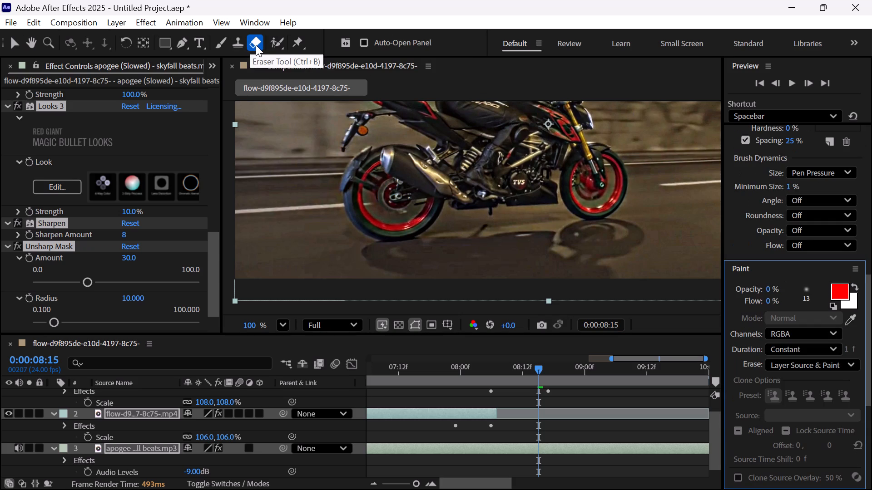
{"action": "left_click", "coordinate": [491, 211]}
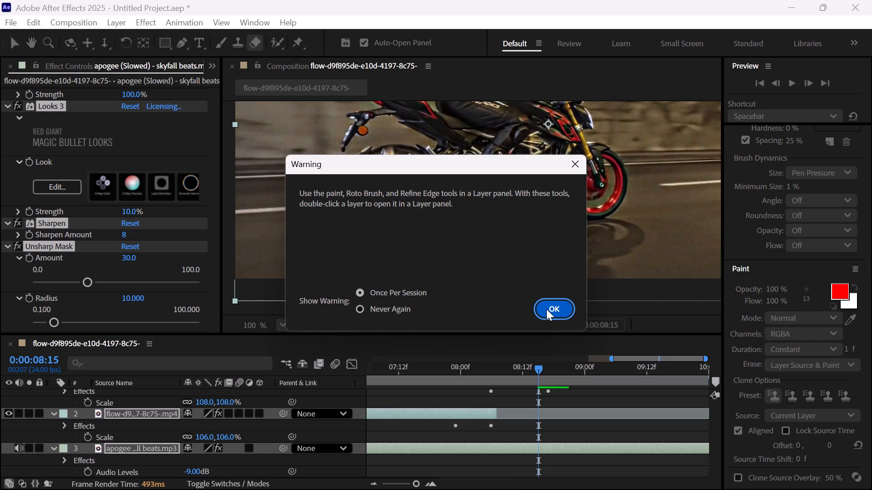
{"action": "left_click", "coordinate": [546, 309]}
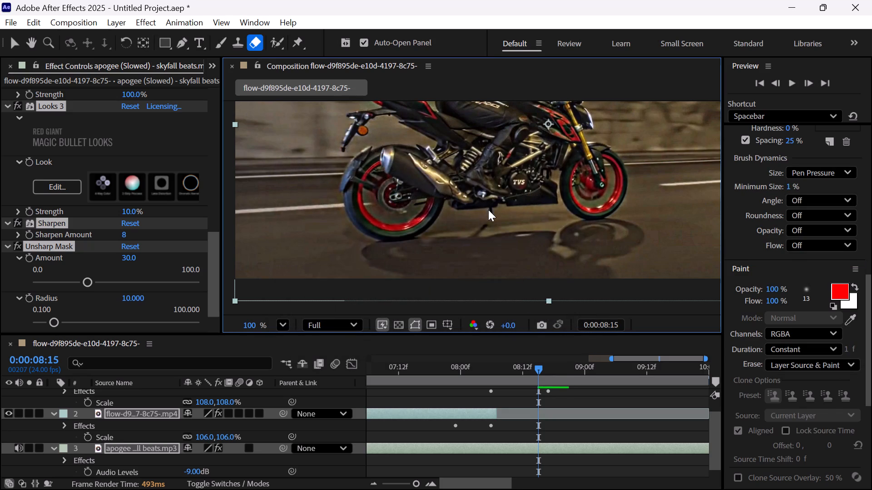
{"action": "left_click_drag", "start_coordinate": [488, 210], "coordinate": [477, 214]}
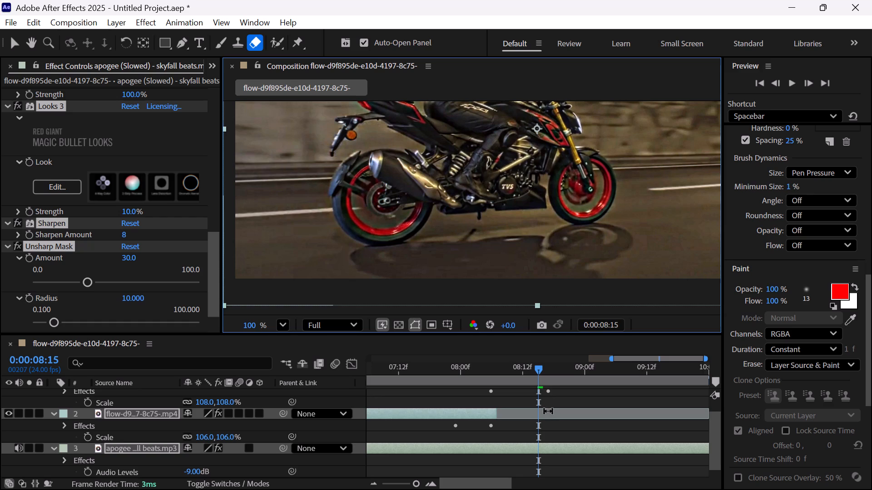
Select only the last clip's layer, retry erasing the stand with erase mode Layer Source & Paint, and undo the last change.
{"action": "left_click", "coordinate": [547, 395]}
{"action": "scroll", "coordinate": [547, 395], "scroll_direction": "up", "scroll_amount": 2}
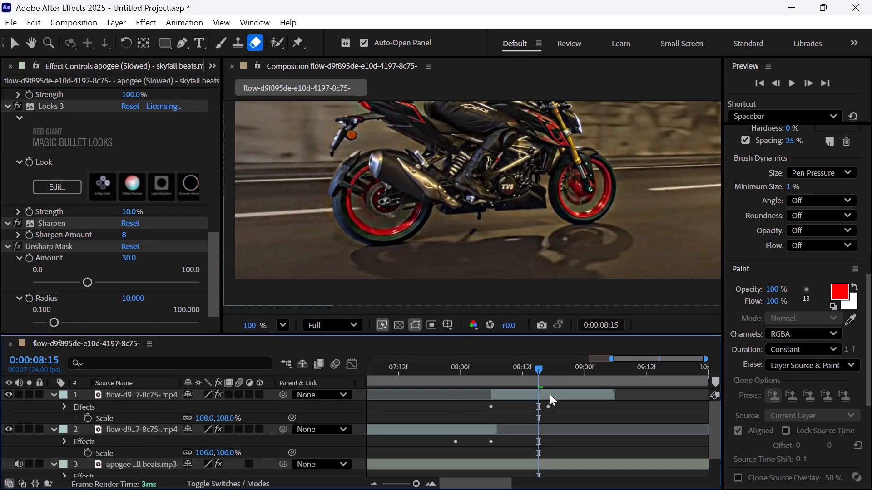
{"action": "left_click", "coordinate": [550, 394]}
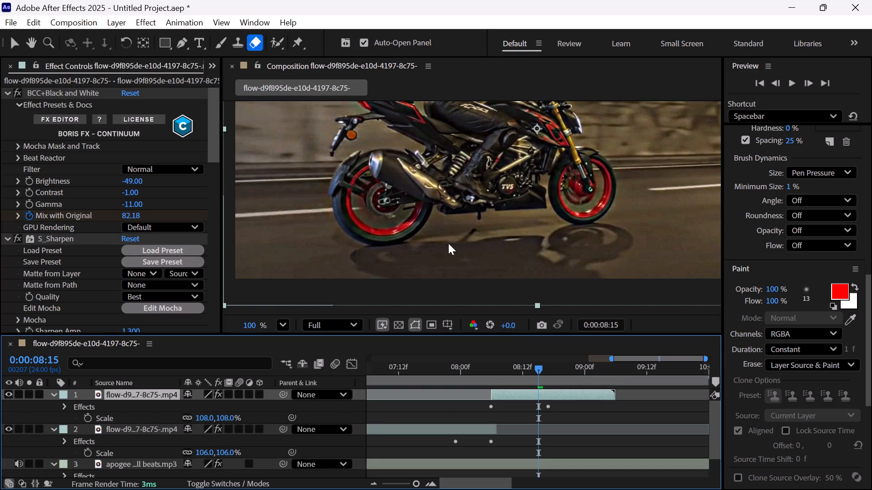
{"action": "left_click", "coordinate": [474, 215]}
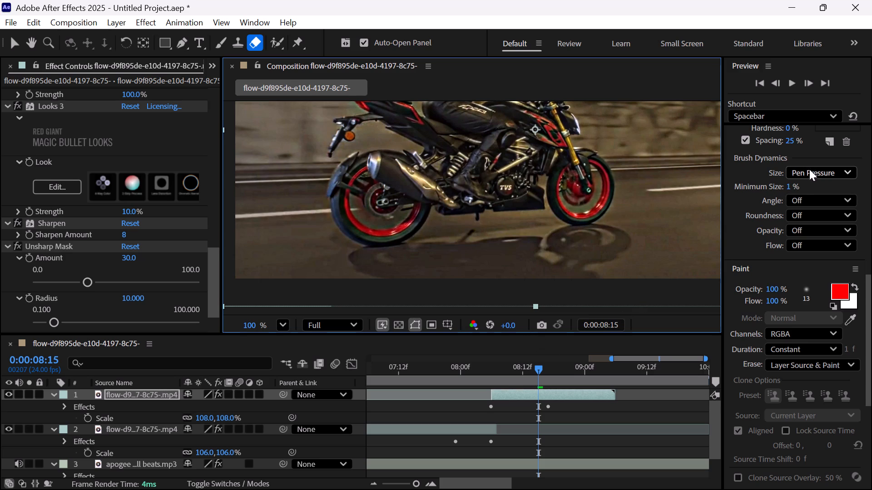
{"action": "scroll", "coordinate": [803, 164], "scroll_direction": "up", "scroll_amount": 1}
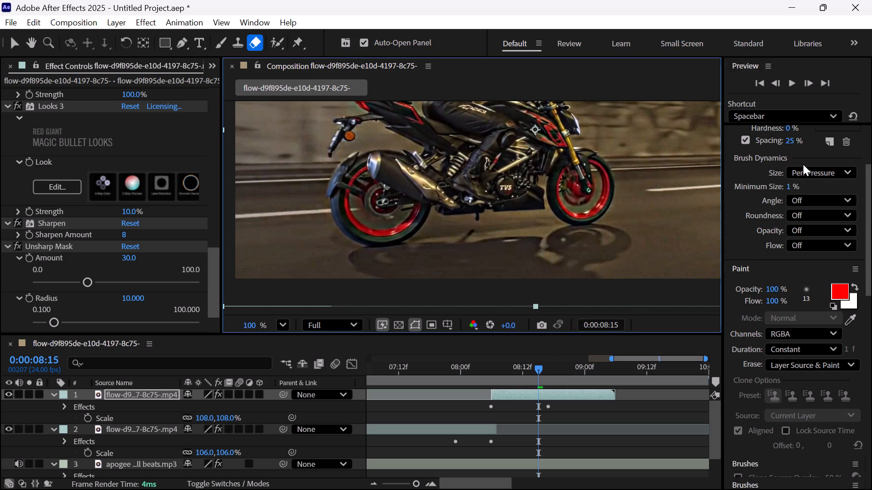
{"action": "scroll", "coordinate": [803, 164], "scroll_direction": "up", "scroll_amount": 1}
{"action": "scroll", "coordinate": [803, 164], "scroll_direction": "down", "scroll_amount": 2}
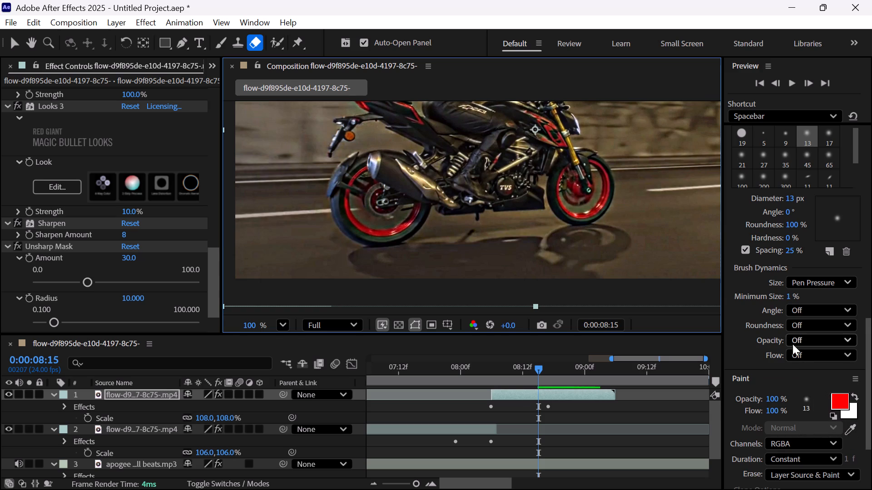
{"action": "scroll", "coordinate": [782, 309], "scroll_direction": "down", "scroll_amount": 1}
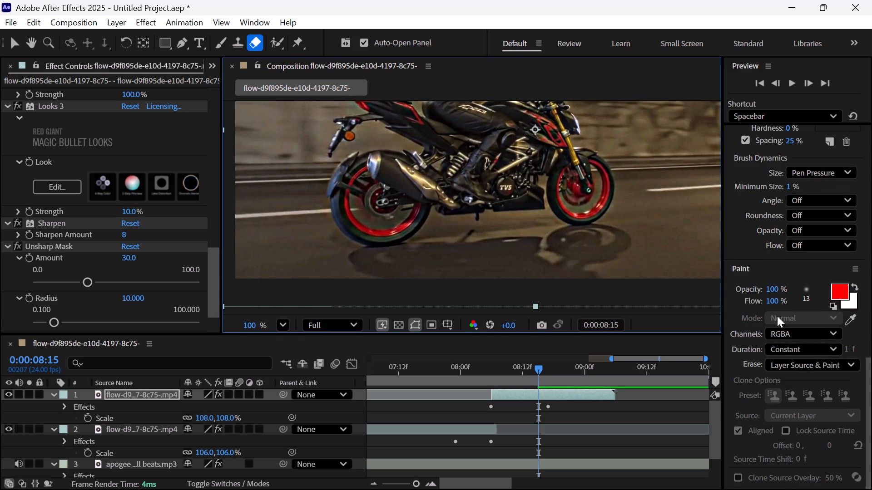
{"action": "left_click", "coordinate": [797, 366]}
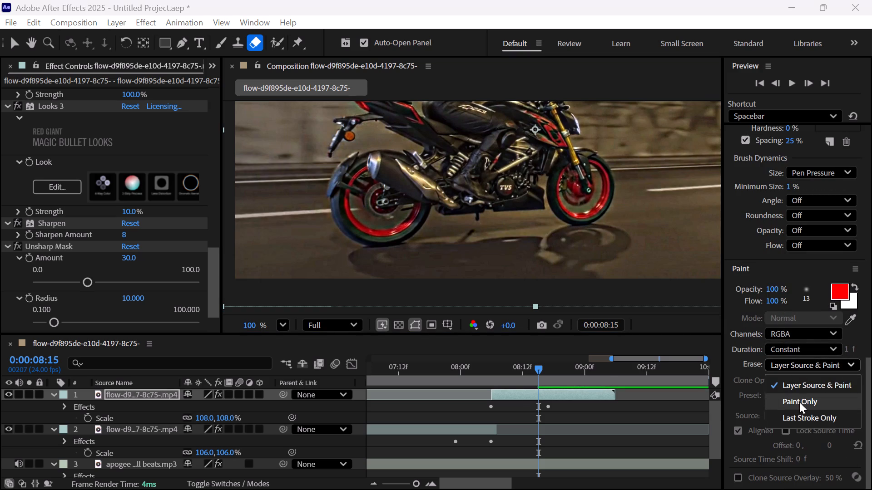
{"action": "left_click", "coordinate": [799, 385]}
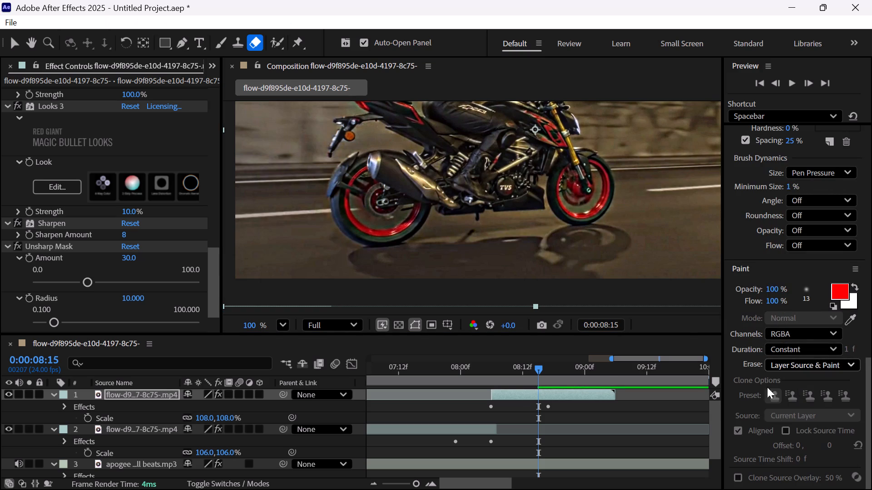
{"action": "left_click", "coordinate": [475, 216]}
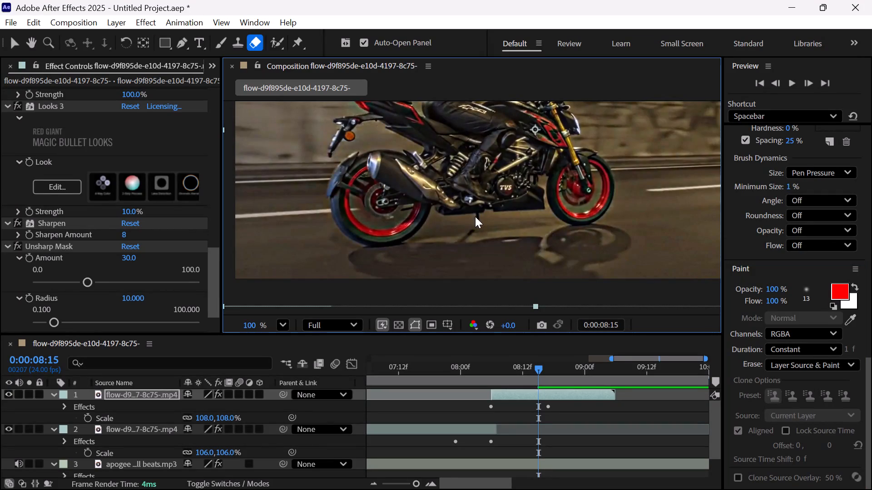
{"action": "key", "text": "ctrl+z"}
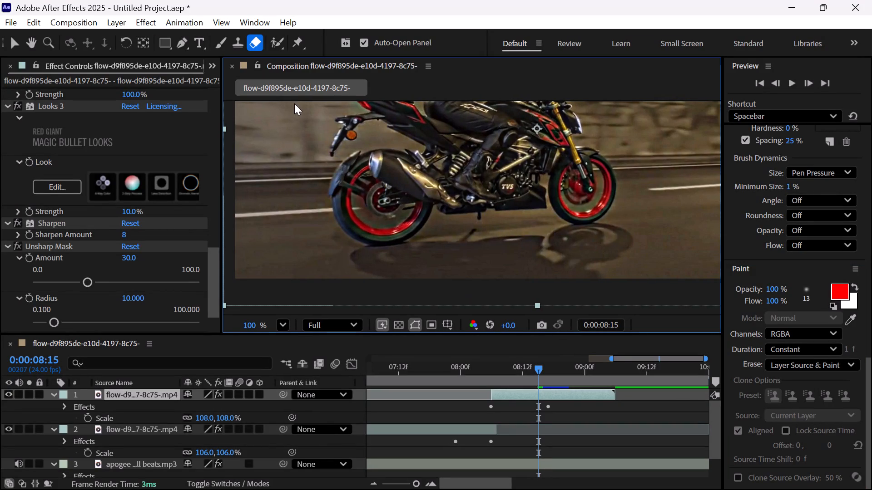
Collapse the Paint and Brushes settings, keeping the Eraser tool active.
{"action": "left_click", "coordinate": [251, 42]}
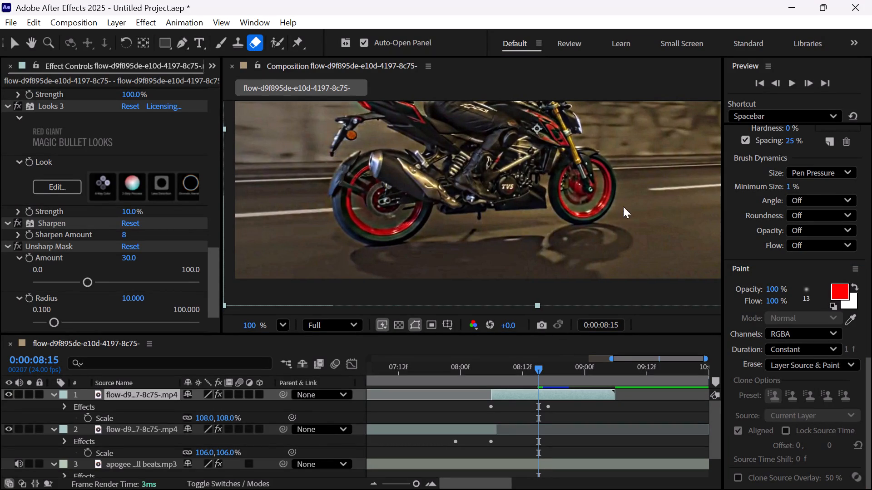
{"action": "left_click", "coordinate": [825, 268]}
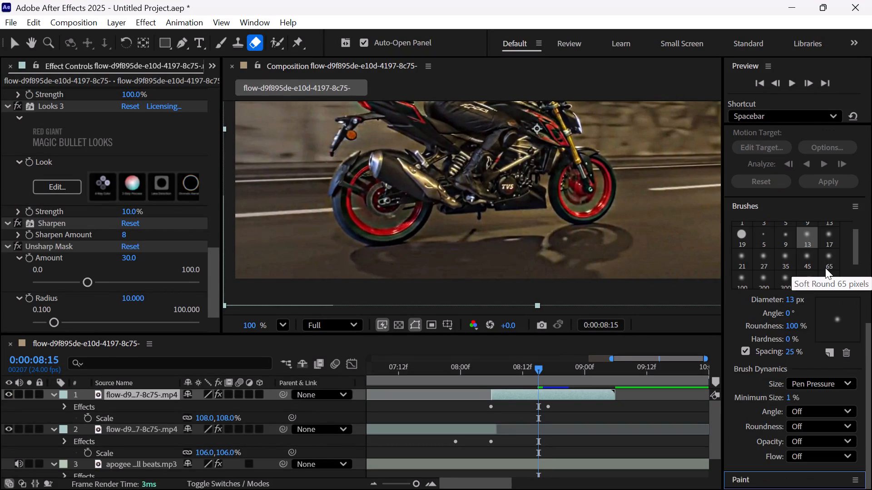
{"action": "left_click", "coordinate": [793, 202]}
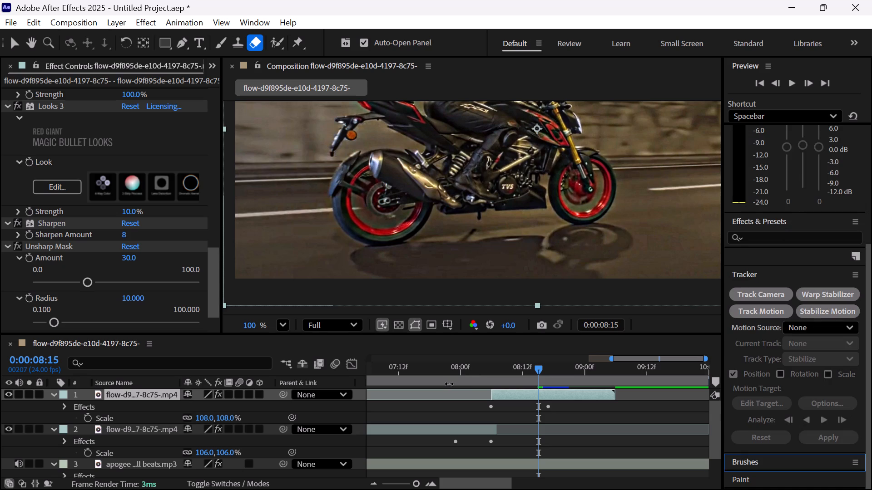
Move the current time to 0:00:00:00 and inspect the whole opening frame with the motorcycle by the train window.
{"action": "left_click_drag", "start_coordinate": [536, 367], "coordinate": [372, 372]}
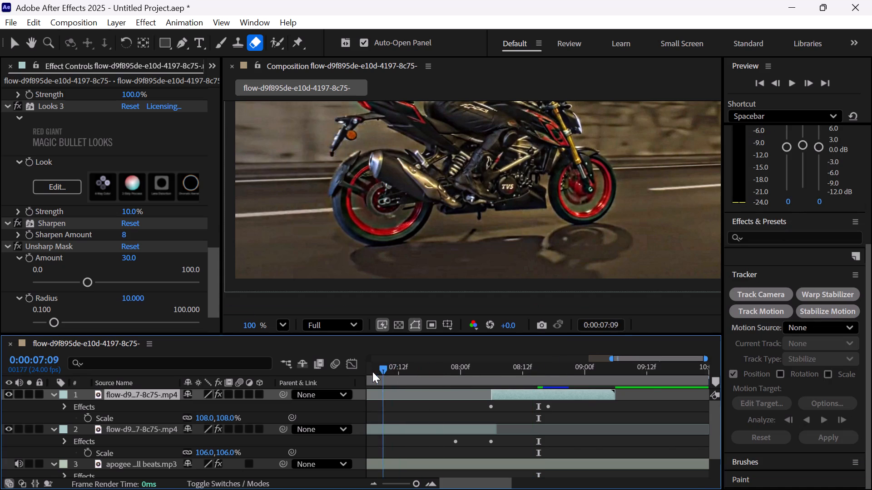
{"action": "left_click_drag", "start_coordinate": [372, 372], "coordinate": [366, 373]}
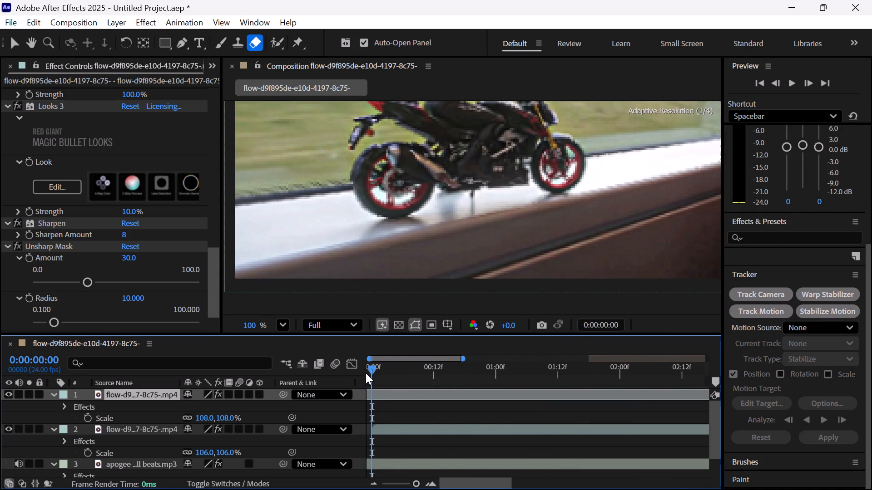
{"action": "left_click_drag", "start_coordinate": [366, 373], "coordinate": [364, 372]}
{"action": "scroll", "coordinate": [509, 428], "scroll_direction": "down", "scroll_amount": 4, "text": "ctrl"}
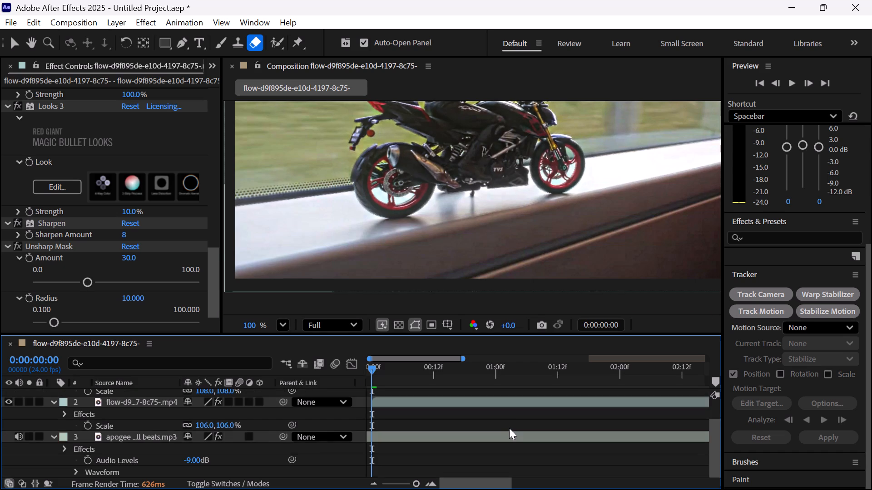
{"action": "scroll", "coordinate": [483, 199], "scroll_direction": "down", "scroll_amount": 4, "text": "ctrl"}
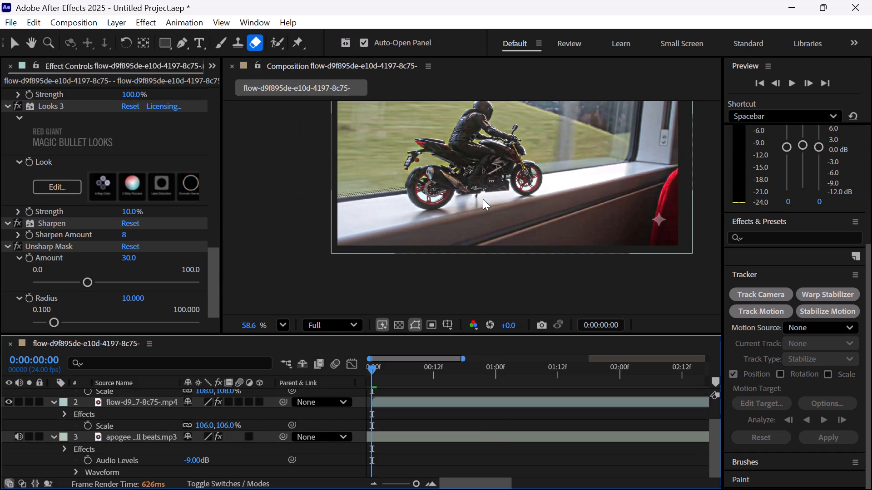
{"action": "scroll", "coordinate": [483, 199], "scroll_direction": "left", "scroll_amount": 1}
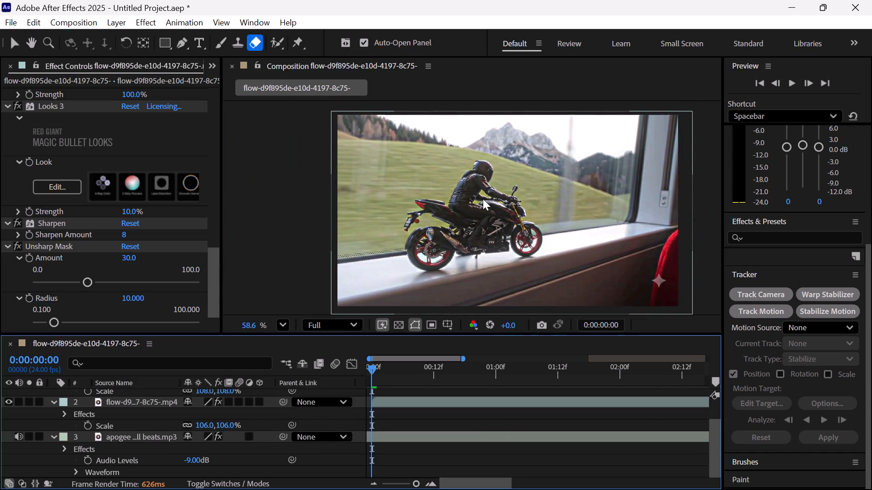
{"action": "scroll", "coordinate": [483, 199], "scroll_direction": "left", "scroll_amount": 1}
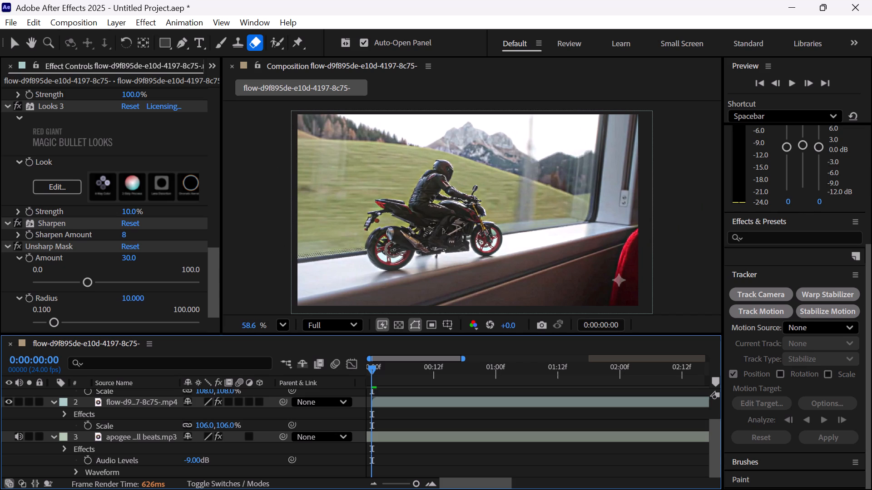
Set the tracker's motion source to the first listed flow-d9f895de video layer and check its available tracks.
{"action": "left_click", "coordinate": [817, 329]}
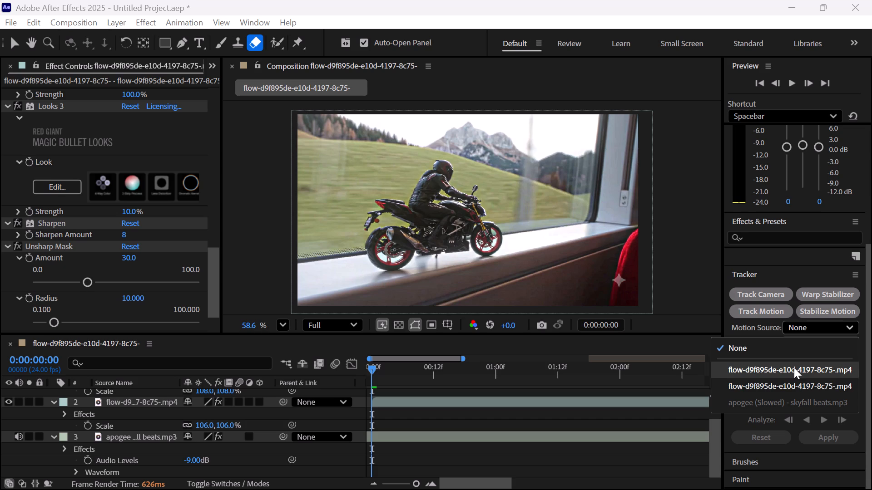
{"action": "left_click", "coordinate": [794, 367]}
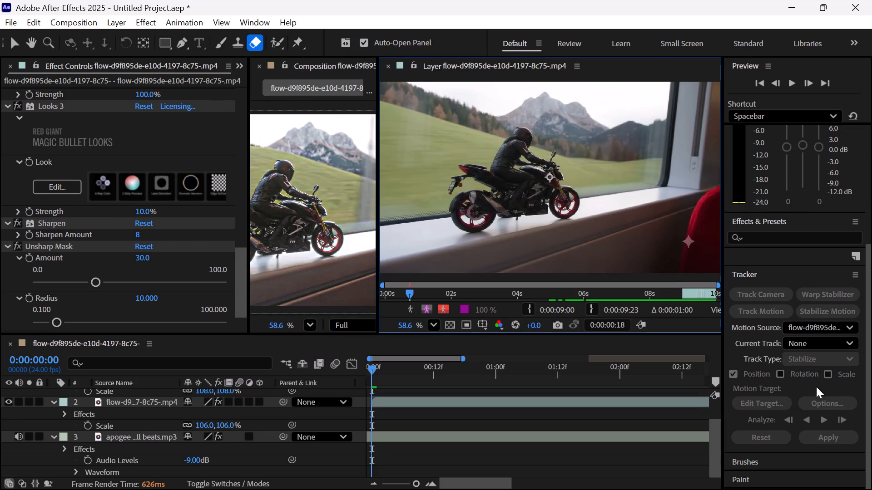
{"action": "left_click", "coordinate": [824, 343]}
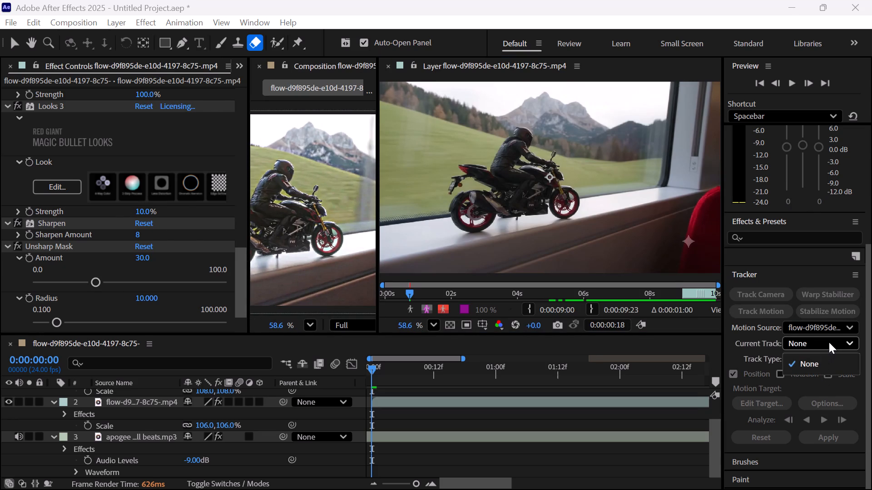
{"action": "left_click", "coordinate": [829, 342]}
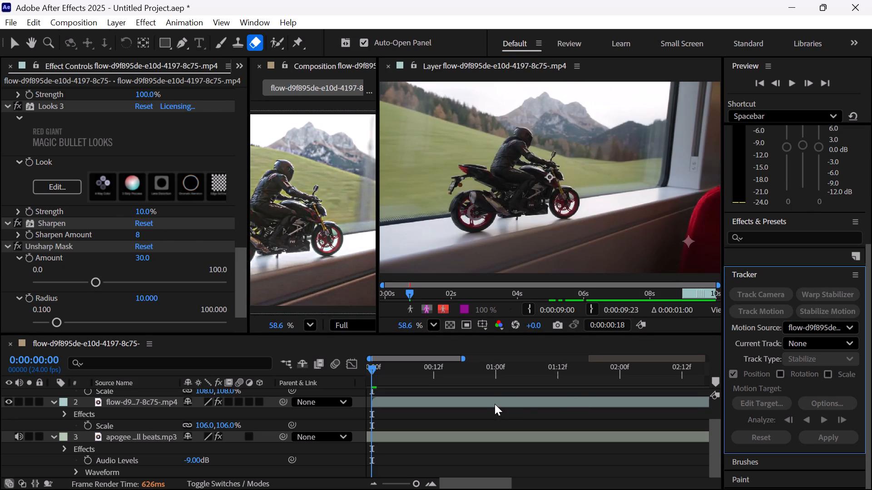
Start a Stabilize Motion track with position on video layer 2 at 0:00:00:00.
{"action": "left_click", "coordinate": [490, 402]}
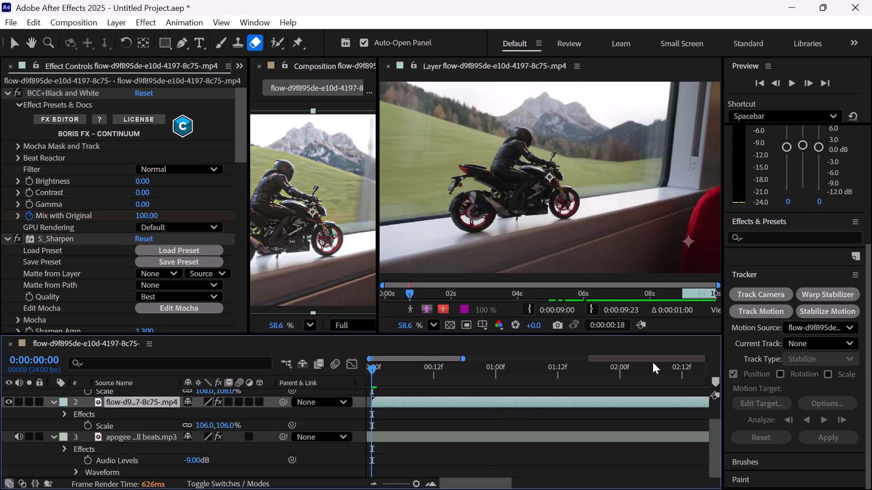
{"action": "left_click", "coordinate": [794, 345]}
{"action": "left_click", "coordinate": [794, 345]}
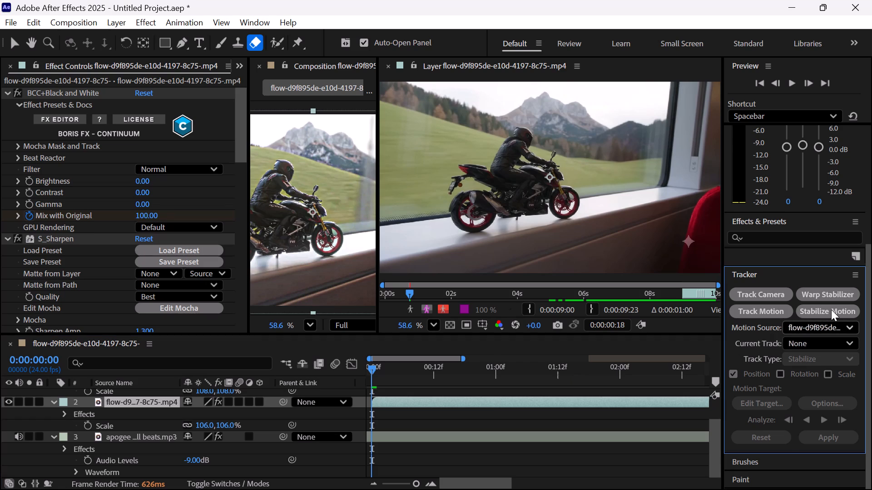
{"action": "left_click", "coordinate": [831, 309]}
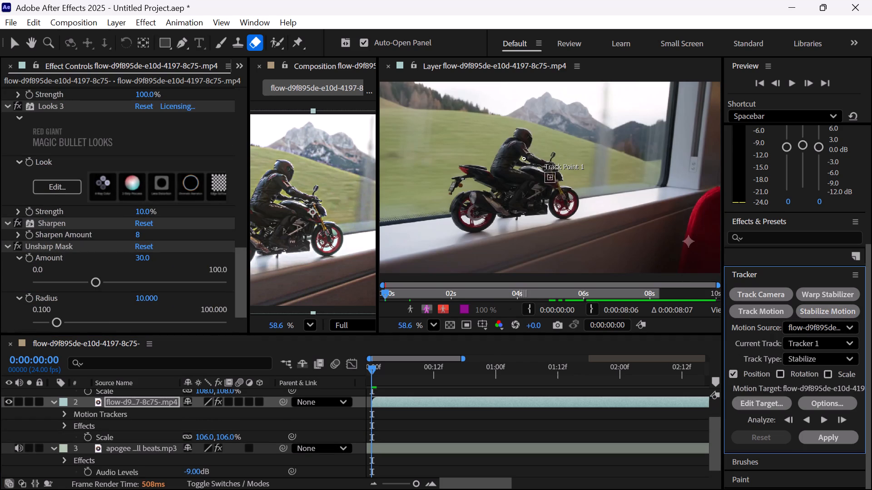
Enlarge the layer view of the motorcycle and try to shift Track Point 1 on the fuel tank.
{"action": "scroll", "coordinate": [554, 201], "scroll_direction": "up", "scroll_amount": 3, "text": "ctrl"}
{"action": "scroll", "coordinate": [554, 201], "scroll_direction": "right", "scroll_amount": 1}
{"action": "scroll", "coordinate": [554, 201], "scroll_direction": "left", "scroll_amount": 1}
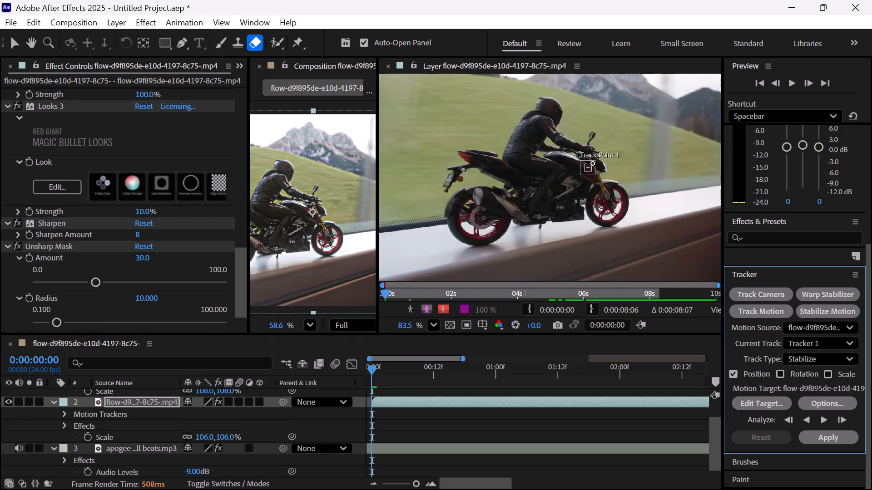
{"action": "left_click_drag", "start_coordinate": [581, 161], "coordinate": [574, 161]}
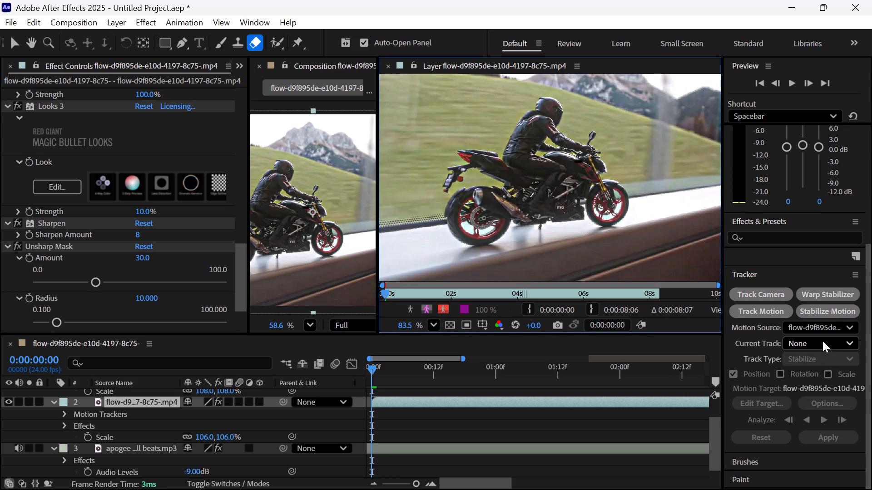
Start another Stabilize Motion track on video layer 2, then make Tracker 1 the current track.
{"action": "left_click", "coordinate": [828, 313]}
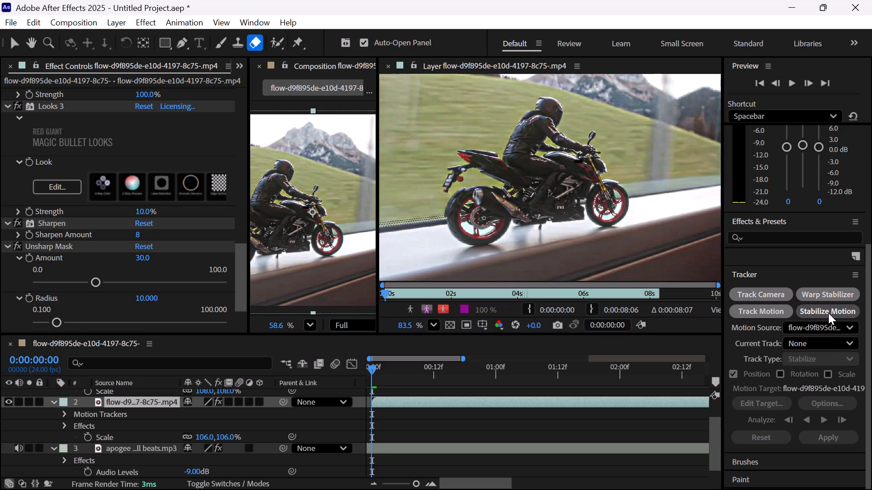
{"action": "left_click", "coordinate": [815, 346]}
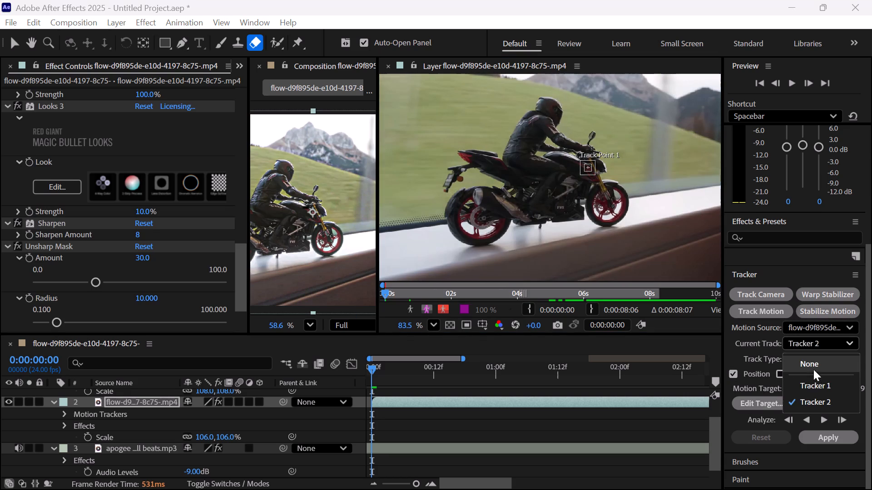
{"action": "left_click", "coordinate": [813, 383]}
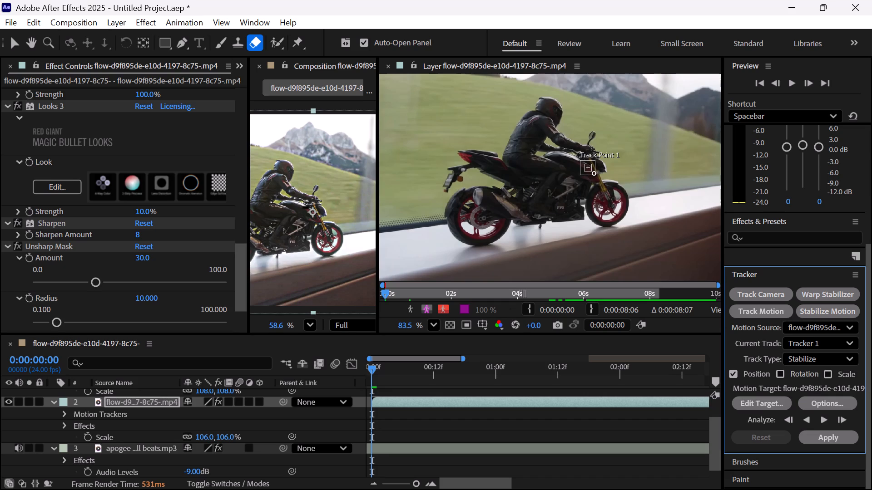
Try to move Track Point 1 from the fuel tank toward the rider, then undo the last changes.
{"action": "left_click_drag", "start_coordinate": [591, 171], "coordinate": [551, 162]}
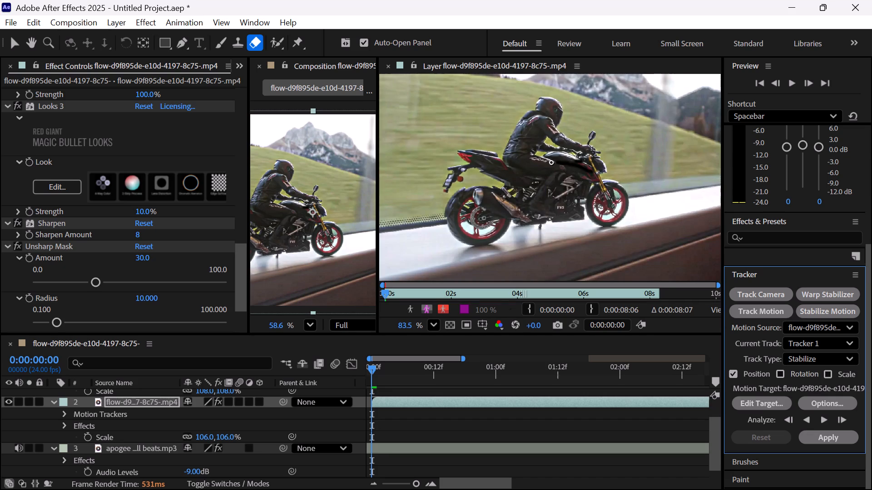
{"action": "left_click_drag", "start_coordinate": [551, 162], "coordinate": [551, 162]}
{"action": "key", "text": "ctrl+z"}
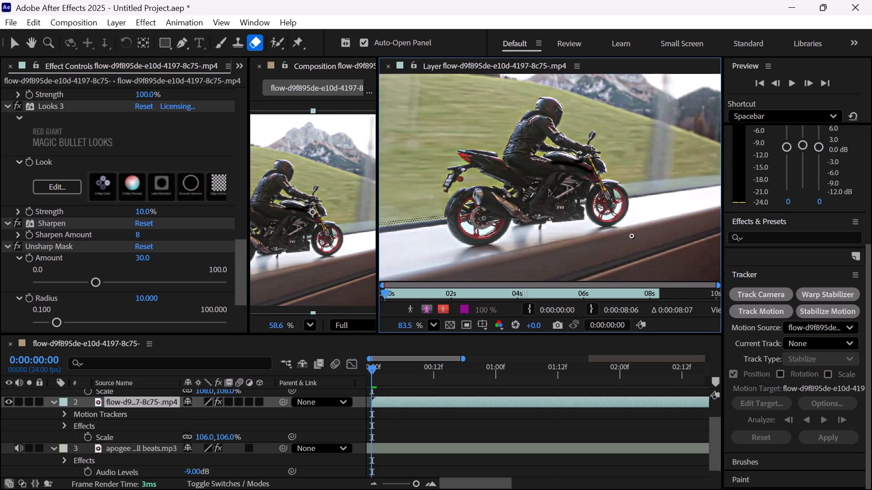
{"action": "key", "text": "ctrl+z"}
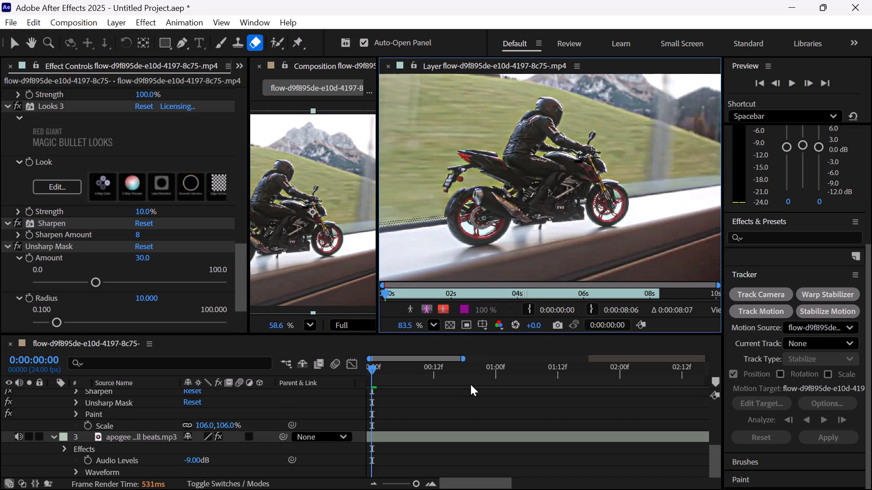
Close the layer view of the flow-d9f895de clip, leaving only the composition view open.
{"action": "scroll", "coordinate": [471, 384], "scroll_direction": "up", "scroll_amount": 2}
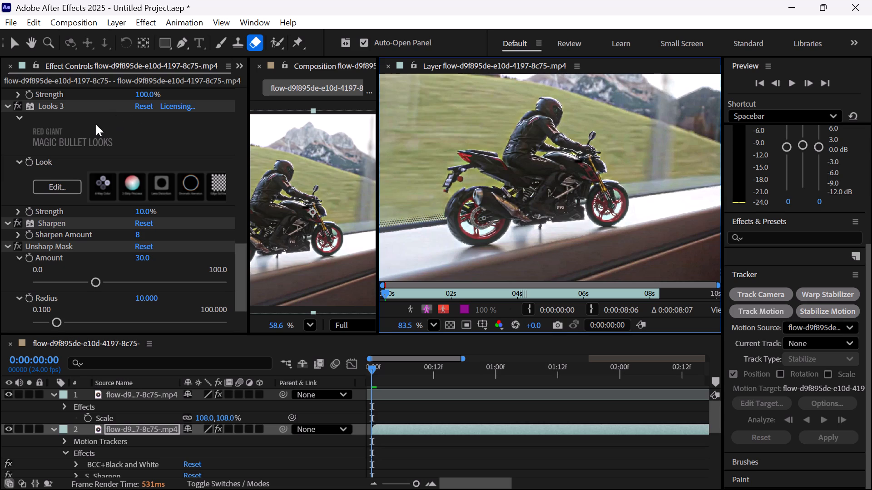
{"action": "scroll", "coordinate": [96, 124], "scroll_direction": "up", "scroll_amount": 5}
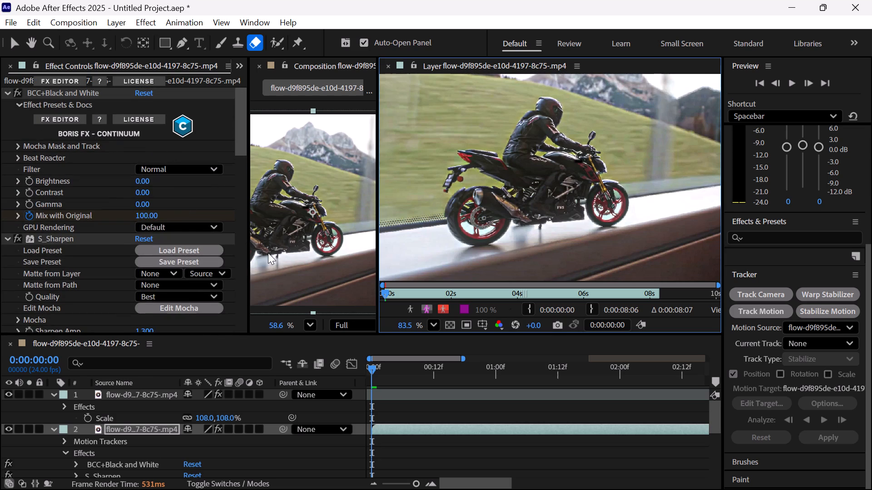
{"action": "left_click", "coordinate": [391, 65]}
Set the composition preview resolution to Quarter and play the edit from 0:00:00:00.
{"action": "scroll", "coordinate": [481, 155], "scroll_direction": "up", "scroll_amount": 3, "text": "ctrl"}
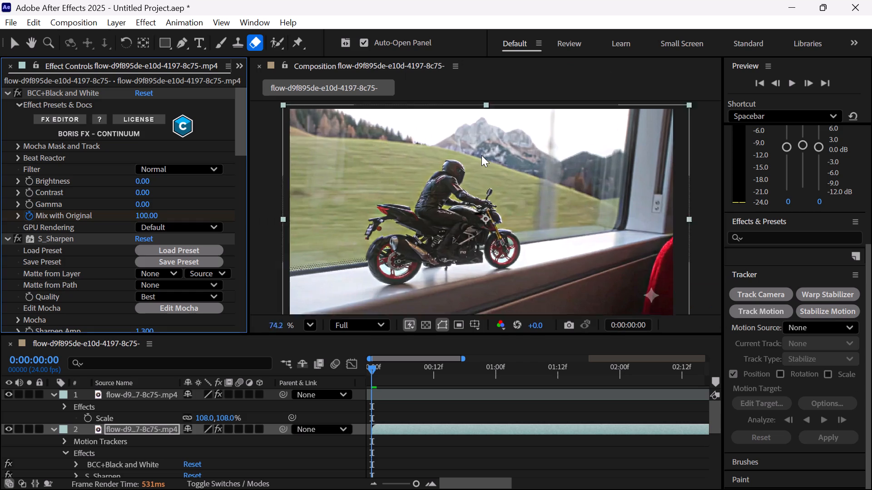
{"action": "scroll", "coordinate": [481, 155], "scroll_direction": "up", "scroll_amount": 11, "text": "ctrl"}
{"action": "scroll", "coordinate": [481, 155], "scroll_direction": "down", "scroll_amount": 6, "text": "ctrl"}
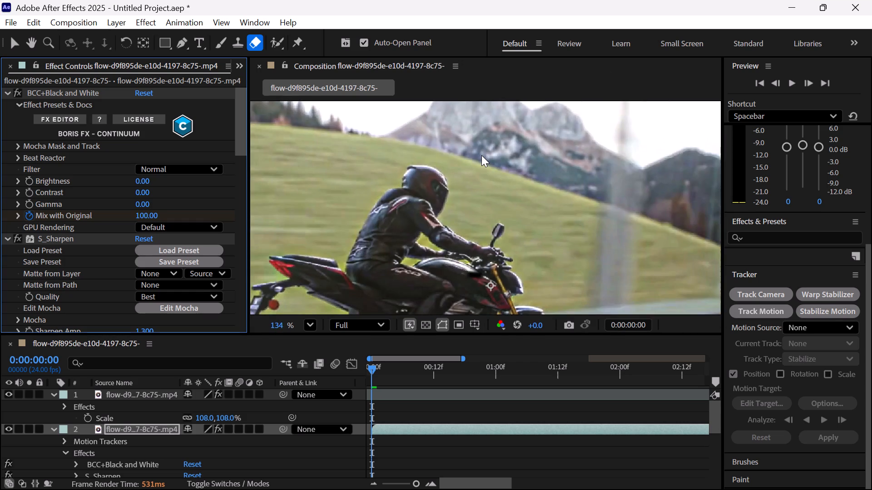
{"action": "scroll", "coordinate": [481, 155], "scroll_direction": "down", "scroll_amount": 9, "text": "ctrl"}
{"action": "scroll", "coordinate": [477, 160], "scroll_direction": "up", "scroll_amount": 5, "text": "ctrl"}
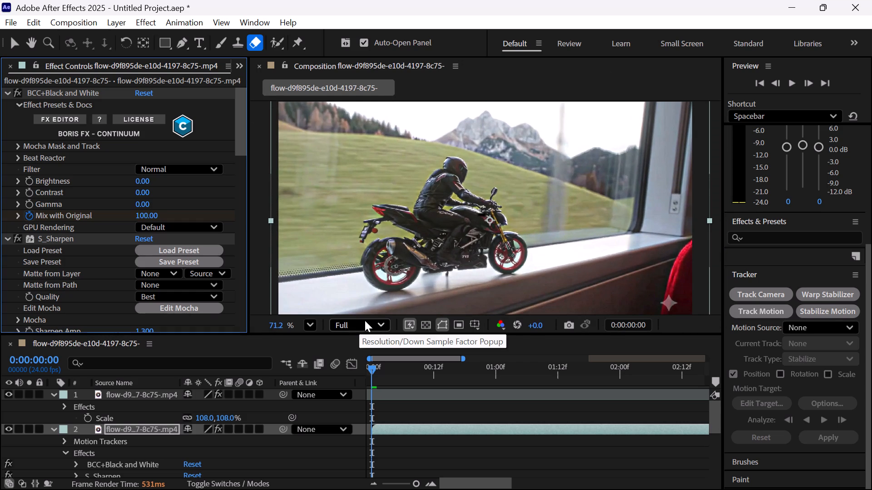
{"action": "left_click", "coordinate": [362, 322]}
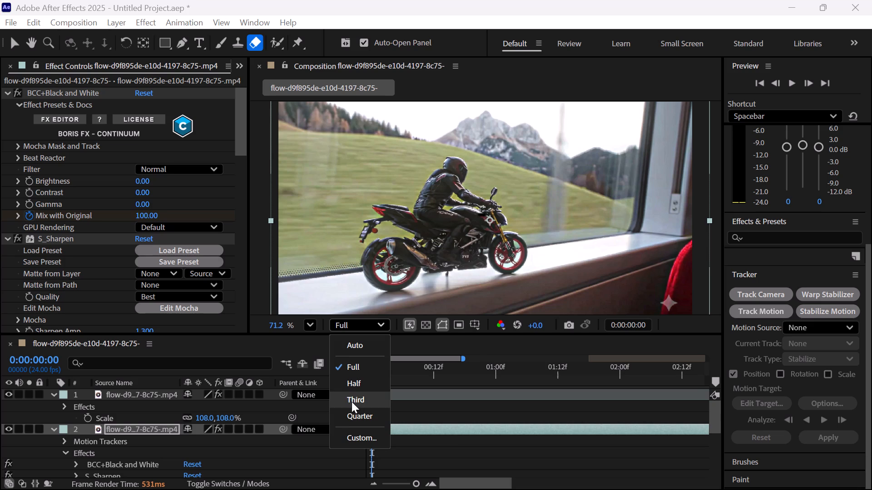
{"action": "left_click", "coordinate": [348, 412]}
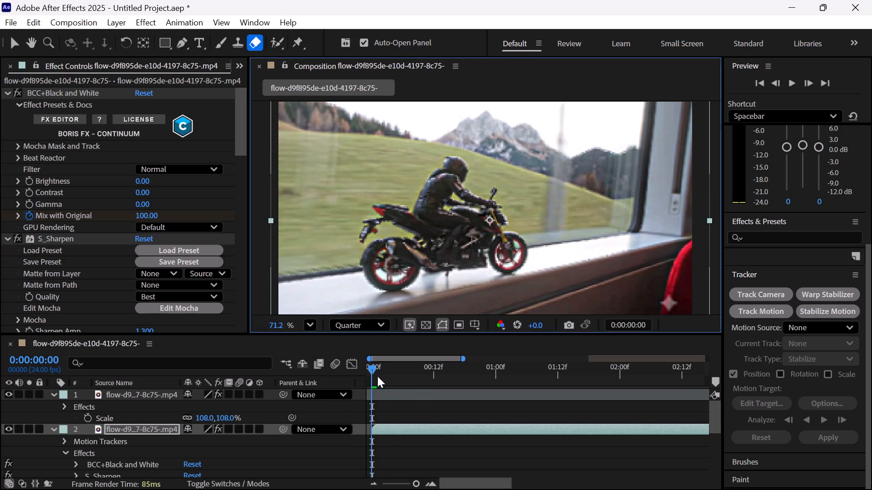
{"action": "key", "text": "space"}
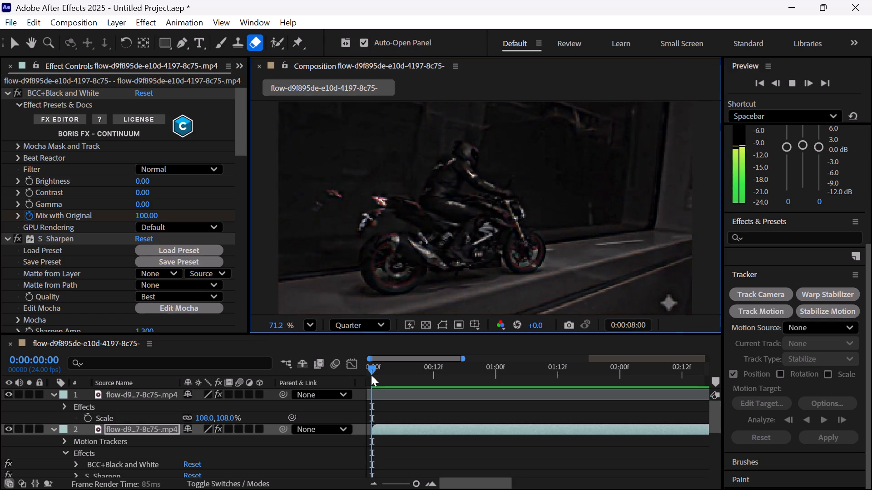
{"action": "key", "text": "space"}
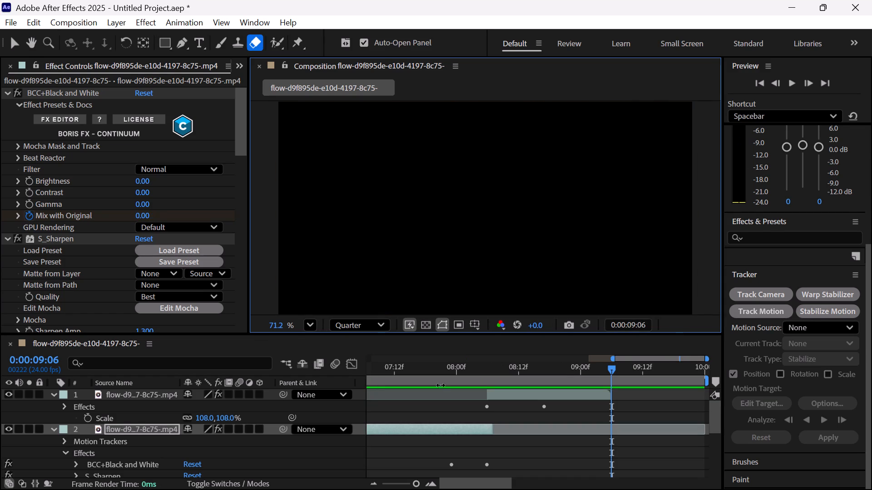
Examine the cut from the train-window clip to the tunnel clip between 0:00:08:03 and 0:00:08:09.
{"action": "left_click_drag", "start_coordinate": [612, 372], "coordinate": [472, 386]}
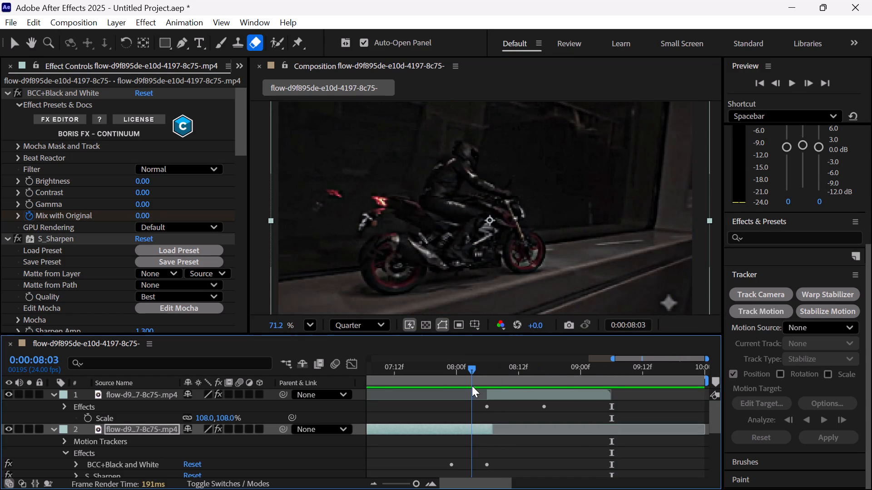
{"action": "left_click_drag", "start_coordinate": [472, 386], "coordinate": [500, 390]}
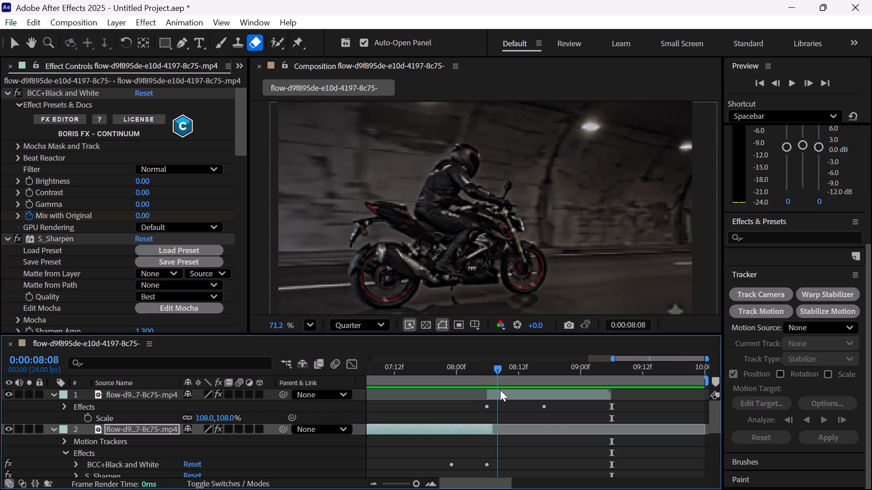
{"action": "left_click_drag", "start_coordinate": [500, 390], "coordinate": [504, 393]}
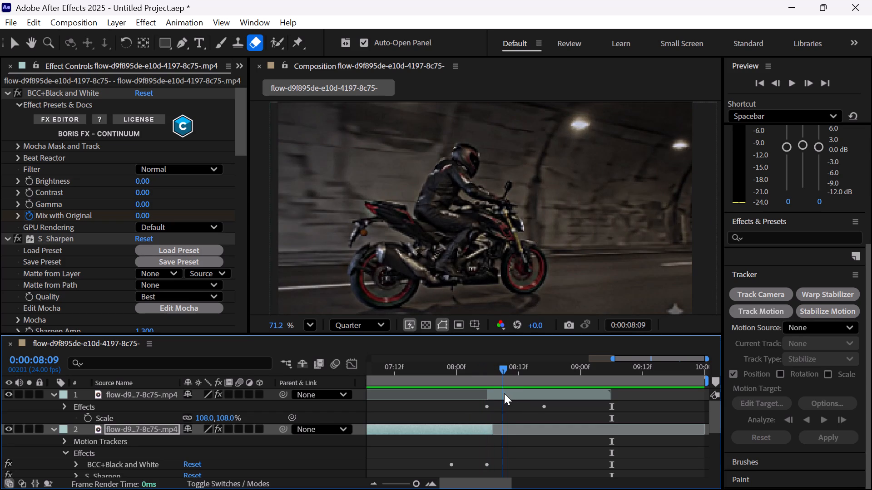
{"action": "left_click_drag", "start_coordinate": [504, 393], "coordinate": [504, 397]}
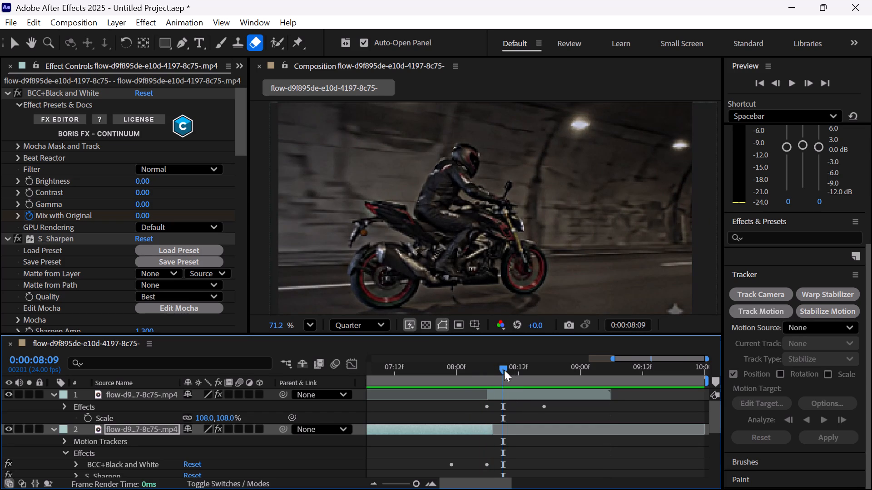
{"action": "left_click_drag", "start_coordinate": [504, 370], "coordinate": [506, 381]}
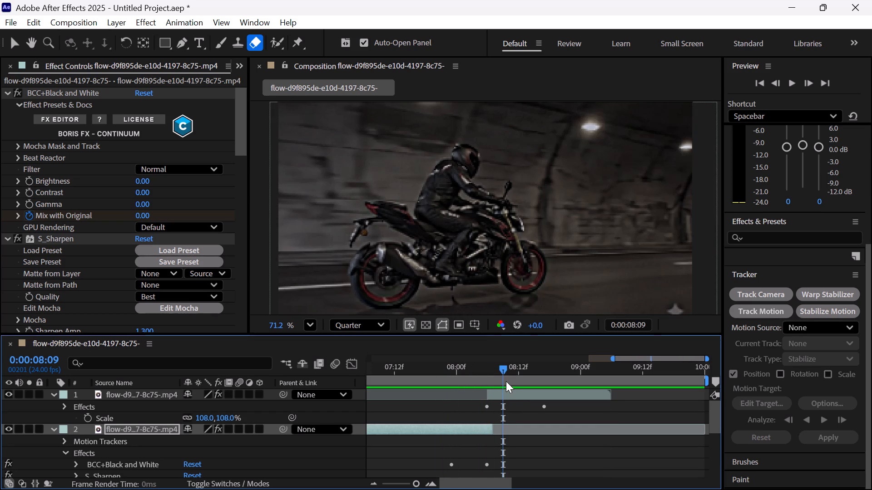
{"action": "left_click_drag", "start_coordinate": [506, 381], "coordinate": [504, 382]}
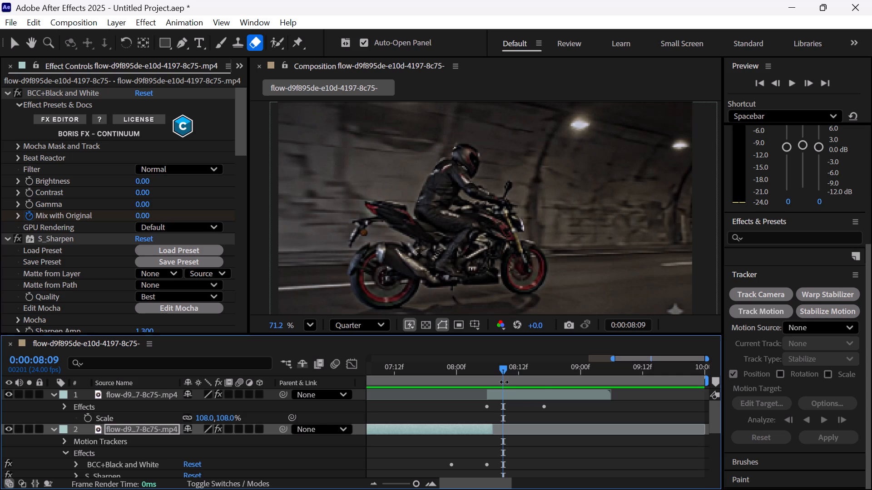
Add video layer 1 to the selection and set the composition preview resolution to Full.
{"action": "left_click", "coordinate": [498, 397]}
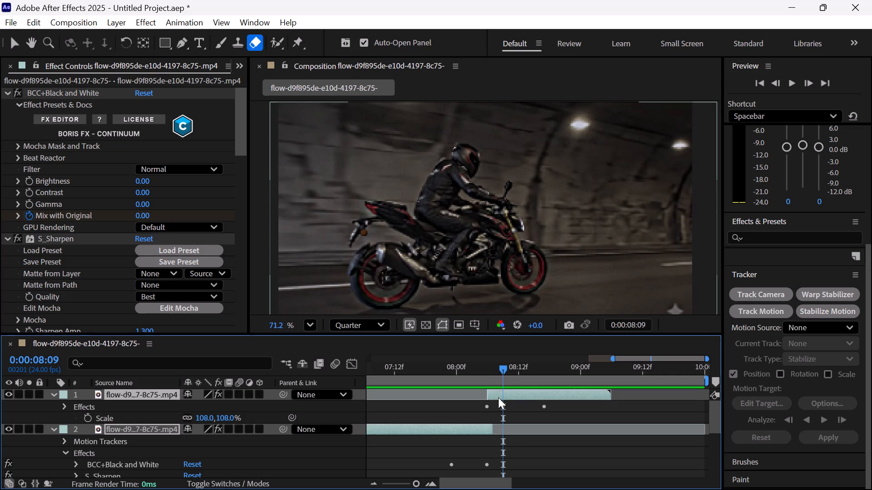
{"action": "left_click", "coordinate": [356, 320]}
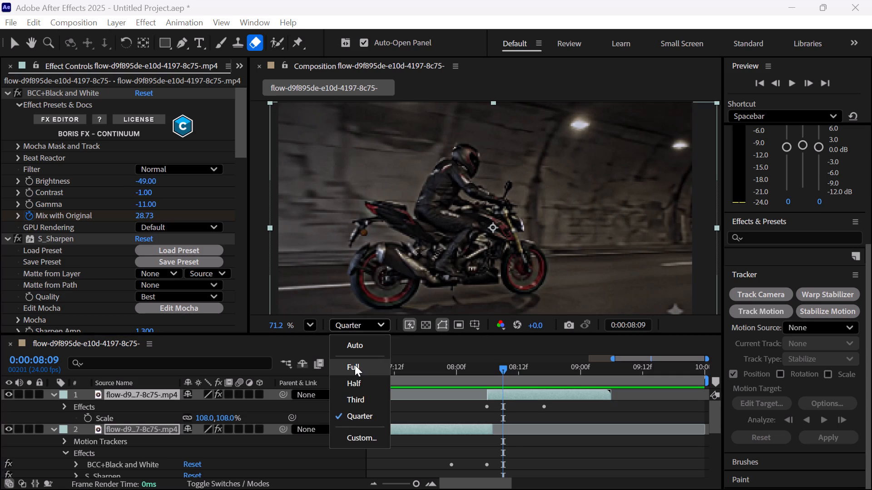
{"action": "left_click", "coordinate": [355, 365]}
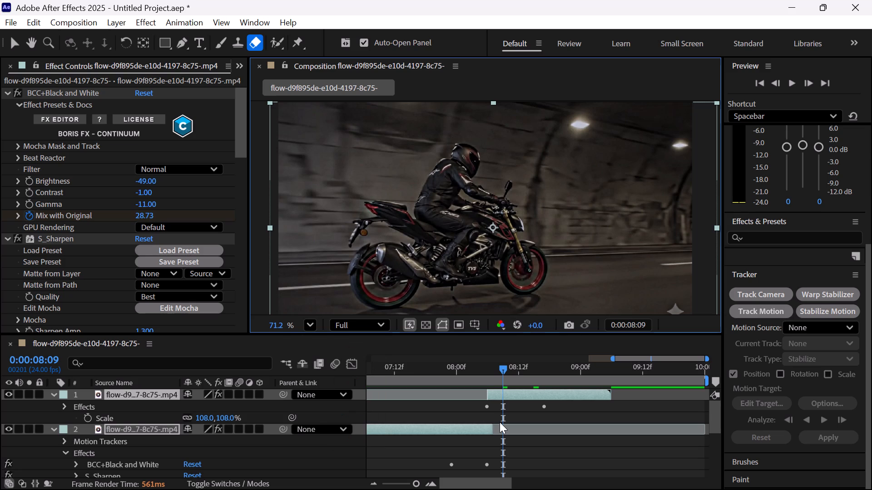
At 0:00:08:05, shift video layer 2 slightly right and down in the frame to line up the motorcycle with the tunnel clip.
{"action": "left_click_drag", "start_coordinate": [504, 366], "coordinate": [461, 372]}
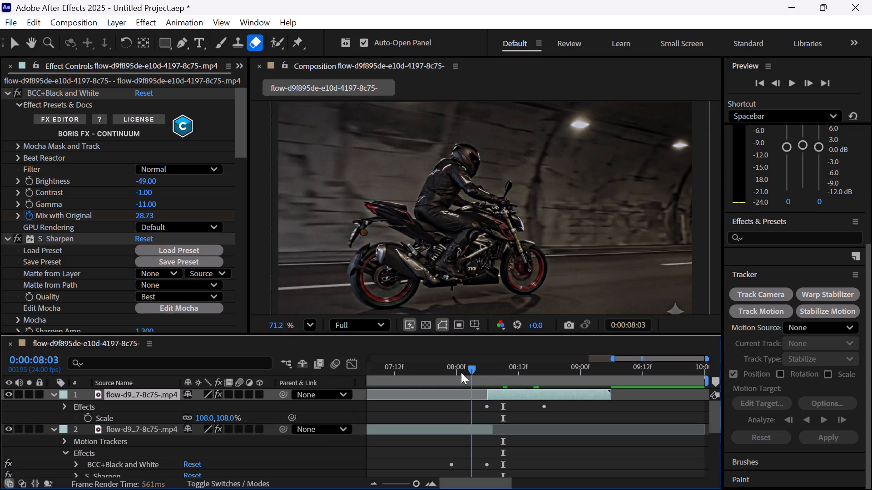
{"action": "left_click_drag", "start_coordinate": [461, 372], "coordinate": [487, 381]}
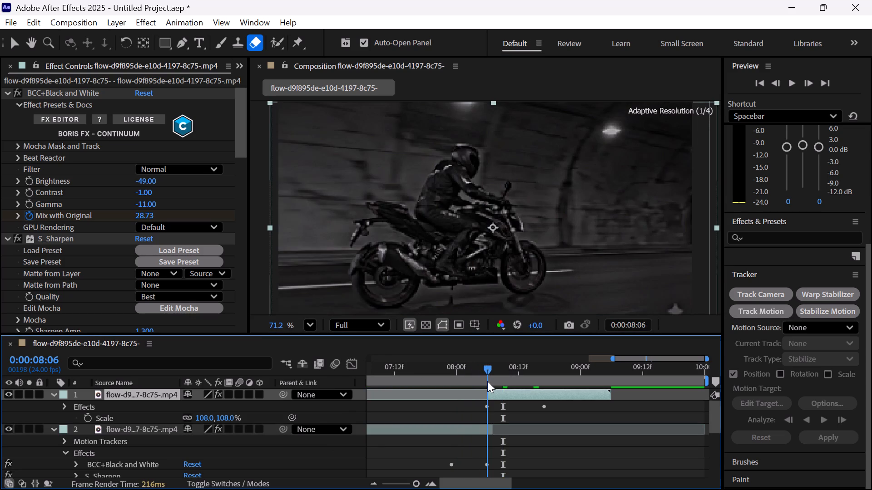
{"action": "left_click_drag", "start_coordinate": [487, 381], "coordinate": [486, 392]}
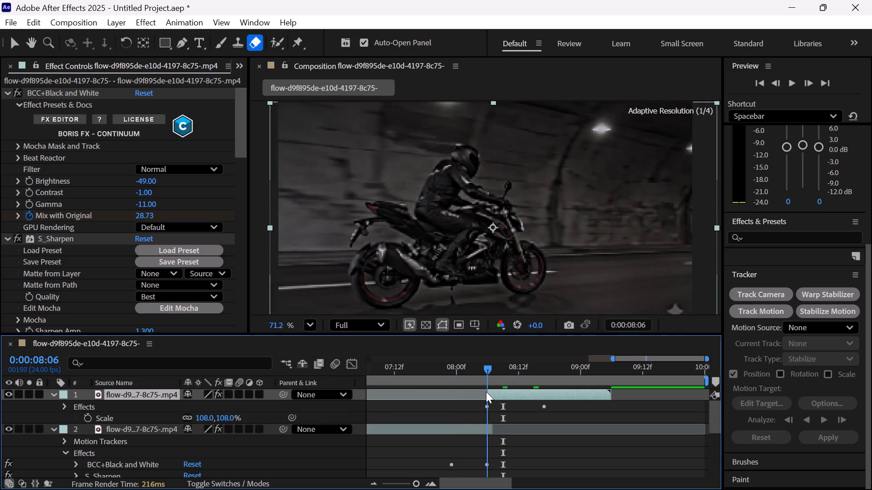
{"action": "left_click_drag", "start_coordinate": [486, 392], "coordinate": [486, 394]}
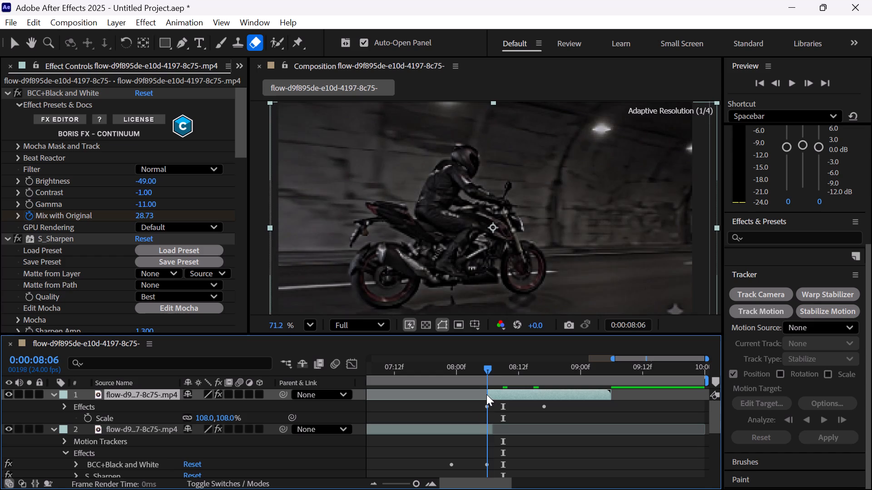
{"action": "left_click_drag", "start_coordinate": [486, 394], "coordinate": [481, 392]}
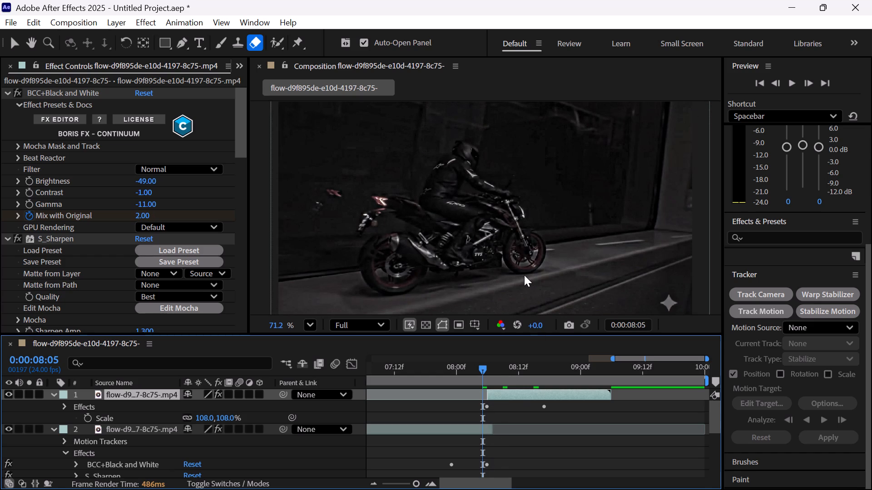
{"action": "left_click", "coordinate": [524, 274]}
{"action": "left_click_drag", "start_coordinate": [523, 275], "coordinate": [530, 279]}
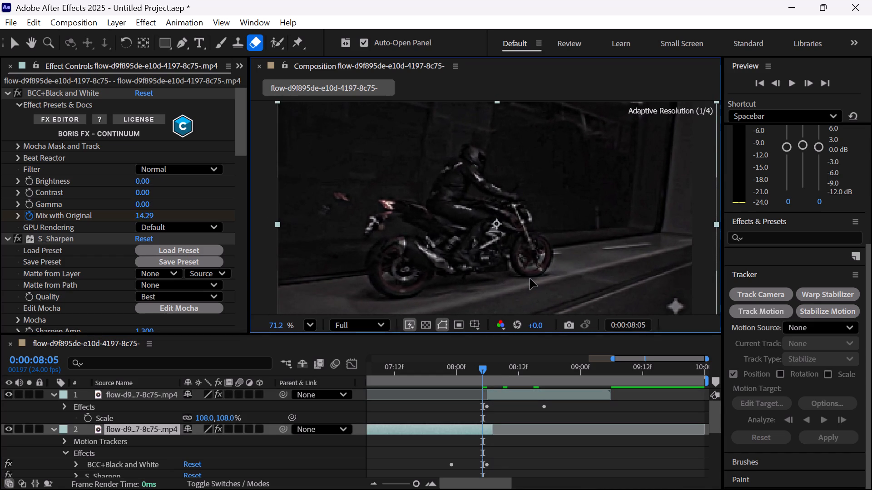
{"action": "left_click_drag", "start_coordinate": [530, 279], "coordinate": [531, 279]}
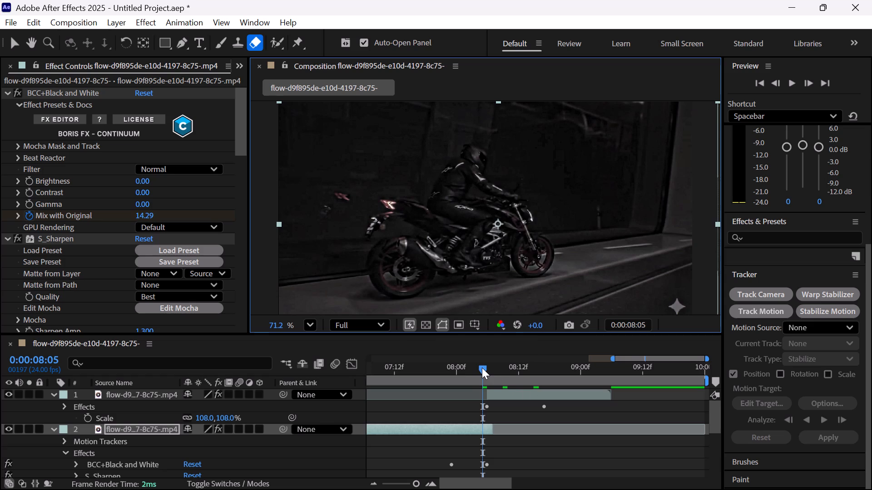
Set the composition preview resolution to Quarter and play across the cut from the train-window clip to the tunnel clip.
{"action": "left_click_drag", "start_coordinate": [482, 367], "coordinate": [441, 371]}
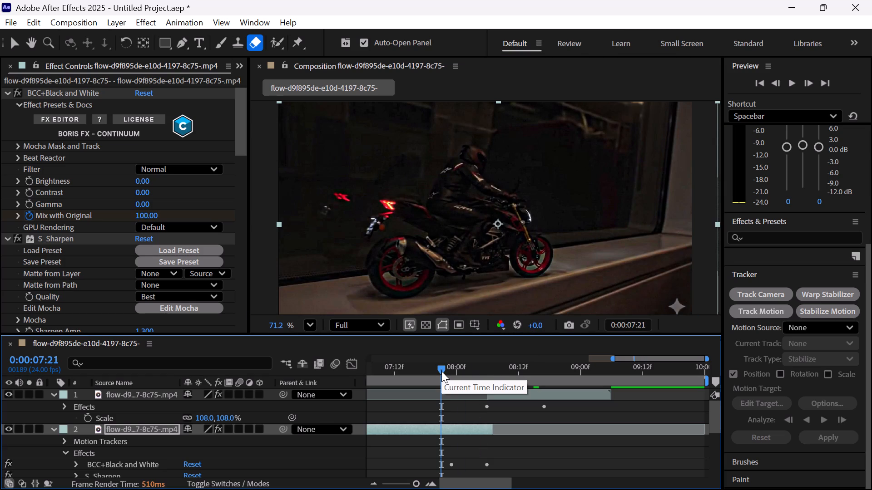
{"action": "key", "text": "space"}
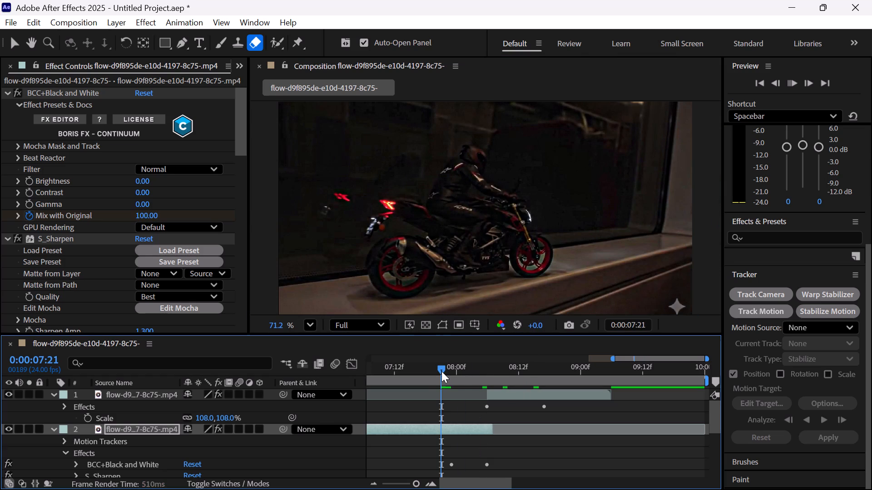
{"action": "key", "text": "space"}
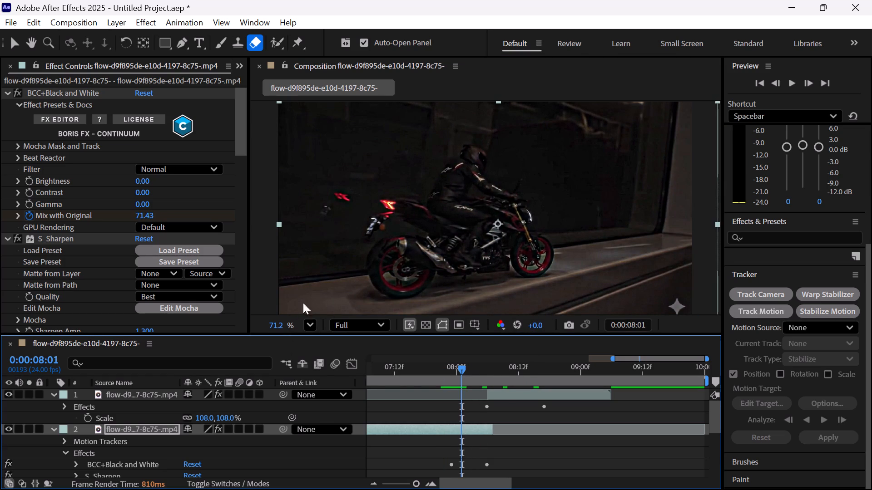
{"action": "left_click", "coordinate": [345, 325]}
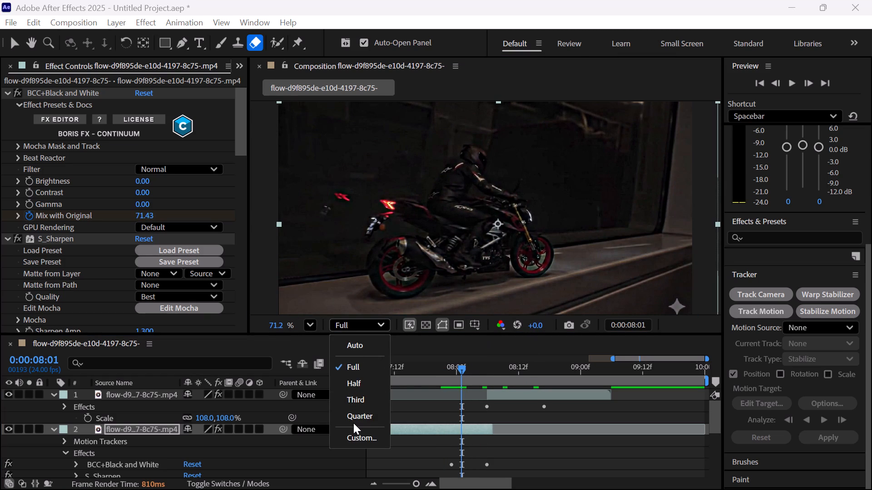
{"action": "left_click", "coordinate": [355, 419]}
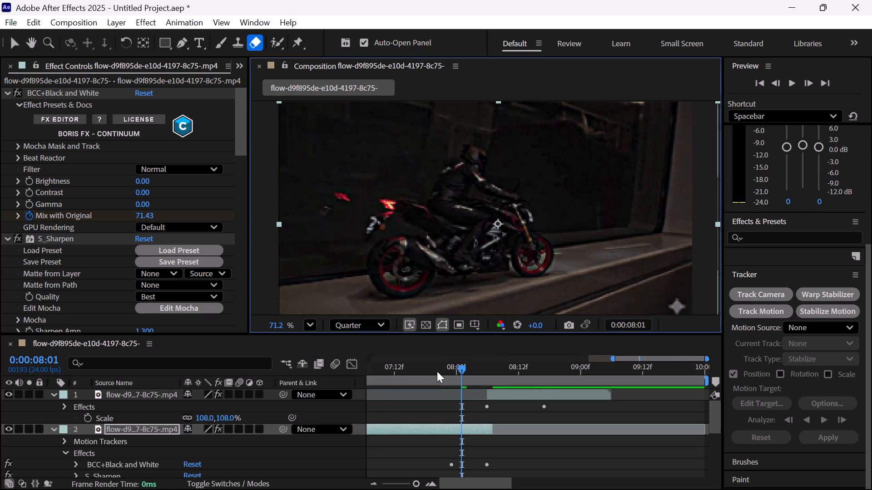
{"action": "key", "text": "space"}
{"action": "key", "text": "space"}
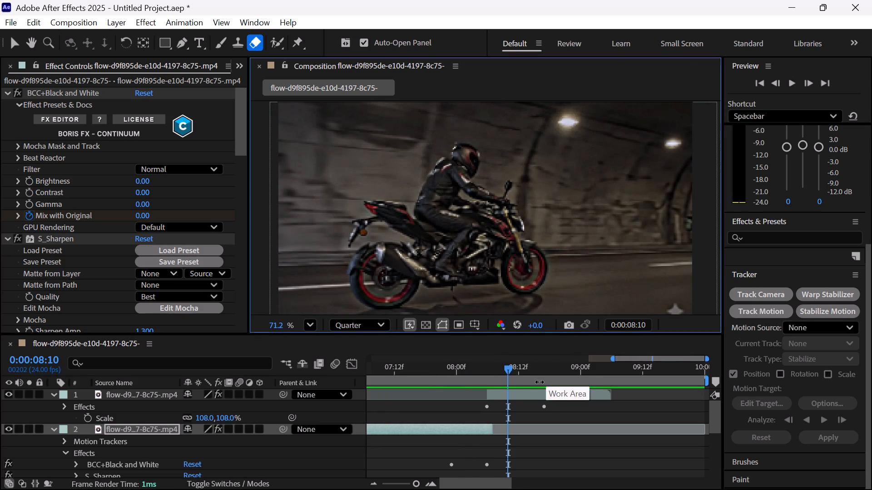
Replay the cut and compare the motorcycle's position in both clips between 0:00:08:04 and 0:00:08:10.
{"action": "scroll", "coordinate": [508, 228], "scroll_direction": "down", "scroll_amount": 5, "text": "ctrl"}
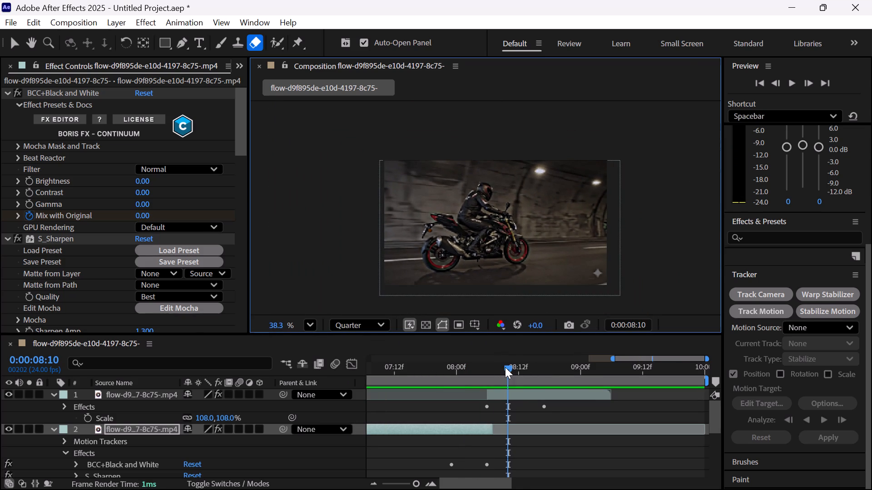
{"action": "left_click_drag", "start_coordinate": [506, 368], "coordinate": [430, 402]}
{"action": "key", "text": "space"}
{"action": "key", "text": "space"}
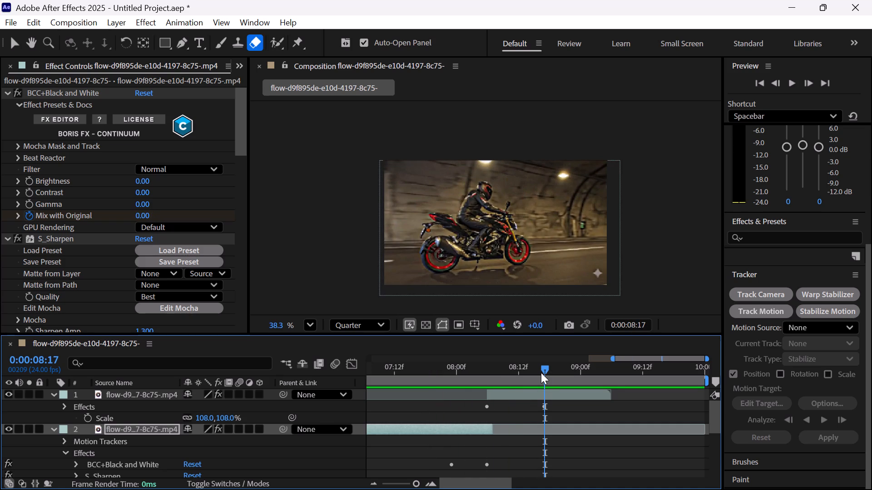
{"action": "left_click_drag", "start_coordinate": [541, 372], "coordinate": [502, 400]}
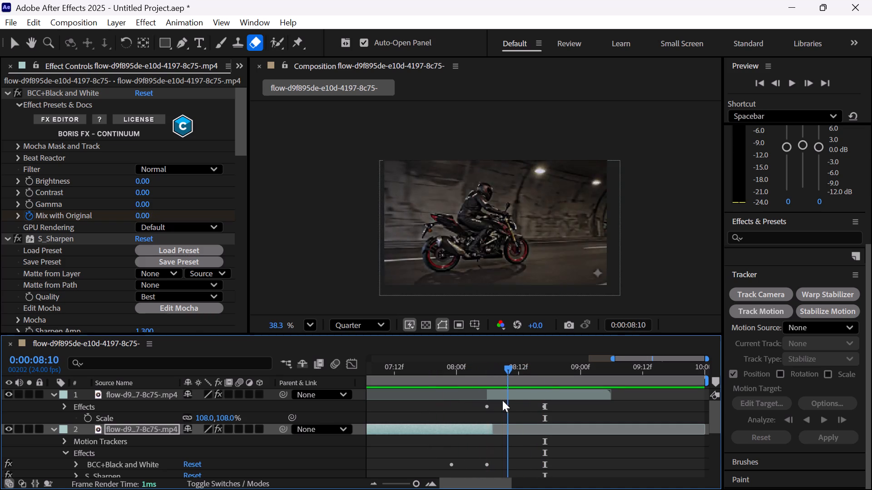
{"action": "left_click_drag", "start_coordinate": [502, 400], "coordinate": [475, 427]}
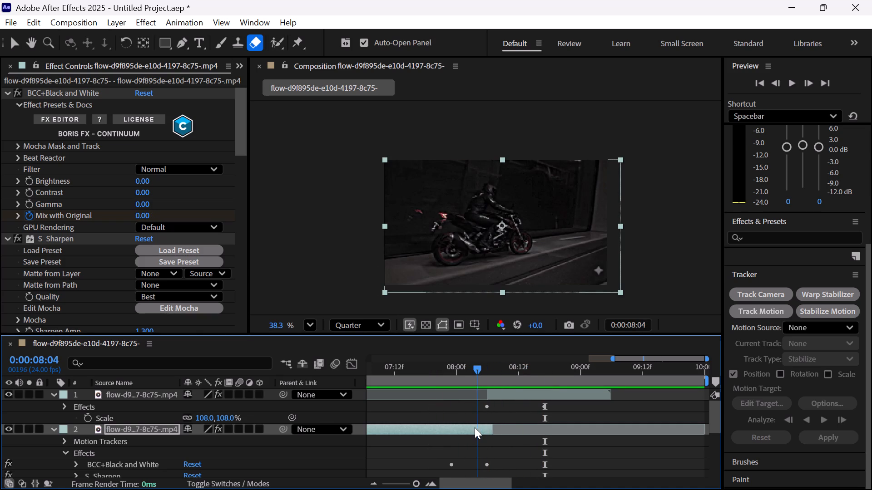
{"action": "left_click_drag", "start_coordinate": [475, 427], "coordinate": [483, 428]}
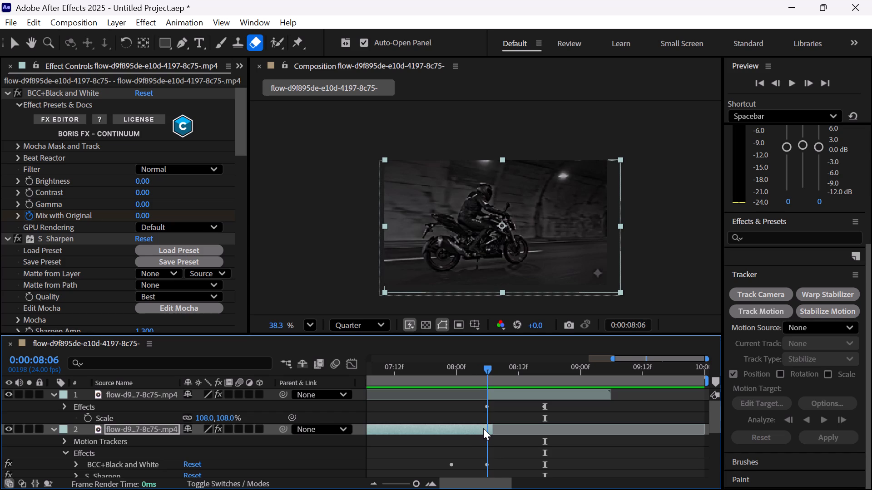
{"action": "left_click_drag", "start_coordinate": [483, 428], "coordinate": [505, 428]}
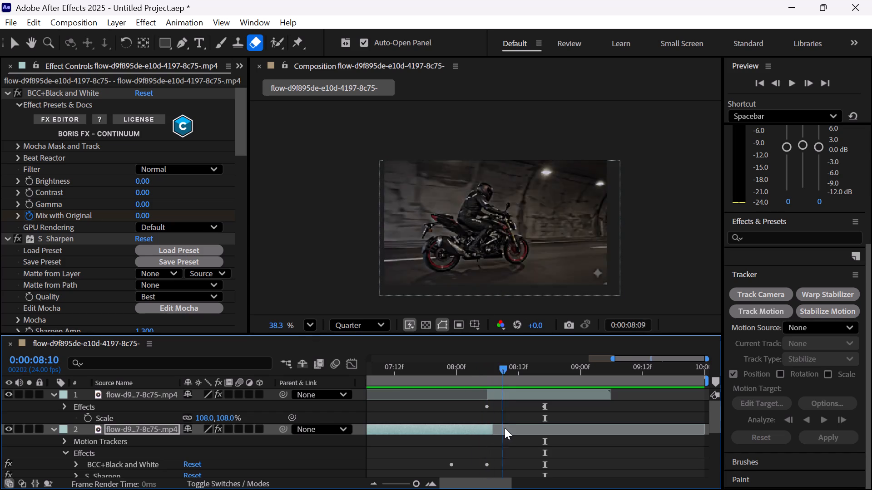
{"action": "left_click_drag", "start_coordinate": [505, 428], "coordinate": [497, 442]}
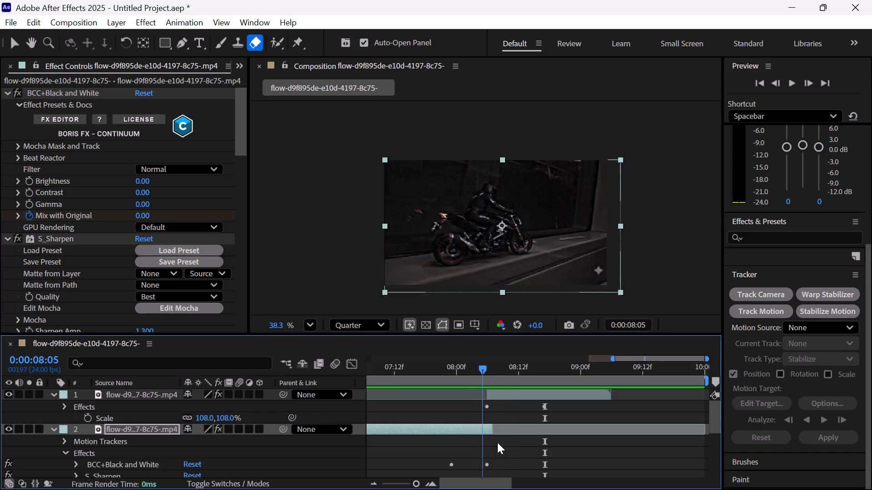
{"action": "left_click_drag", "start_coordinate": [497, 442], "coordinate": [486, 457]}
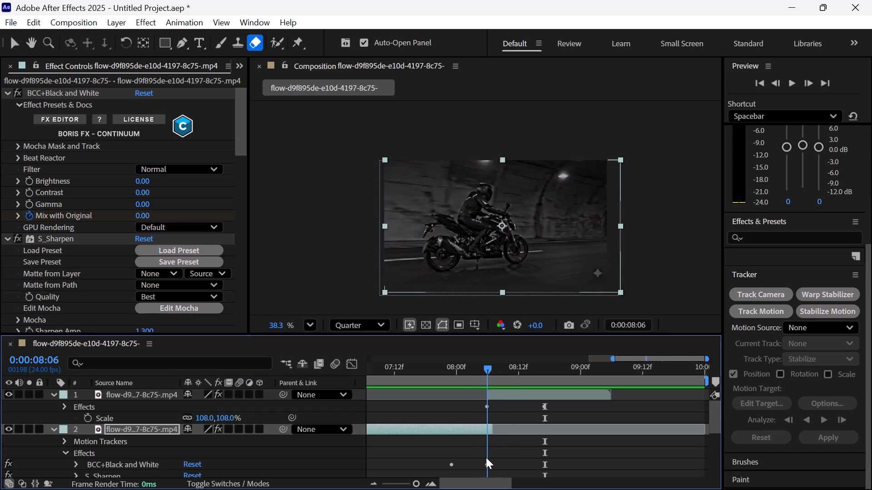
{"action": "left_click_drag", "start_coordinate": [486, 457], "coordinate": [481, 462]}
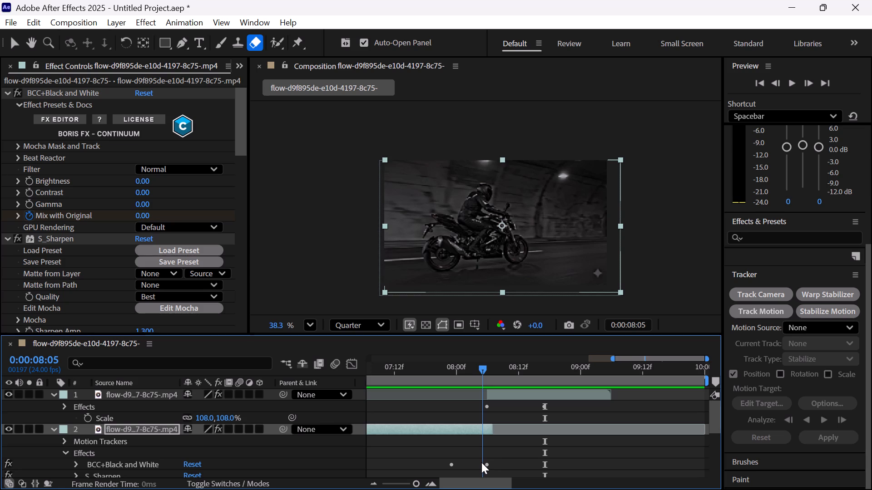
{"action": "left_click_drag", "start_coordinate": [481, 462], "coordinate": [481, 463]}
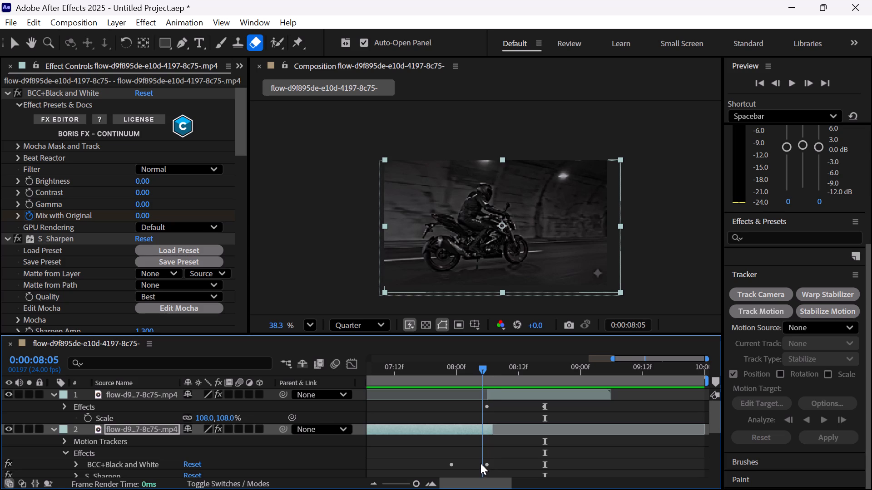
{"action": "left_click_drag", "start_coordinate": [481, 463], "coordinate": [481, 465]}
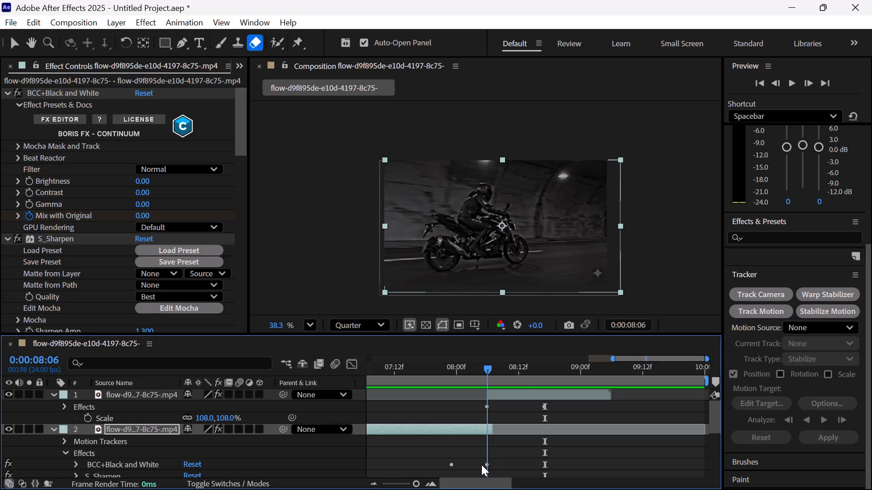
{"action": "left_click_drag", "start_coordinate": [481, 465], "coordinate": [481, 465]}
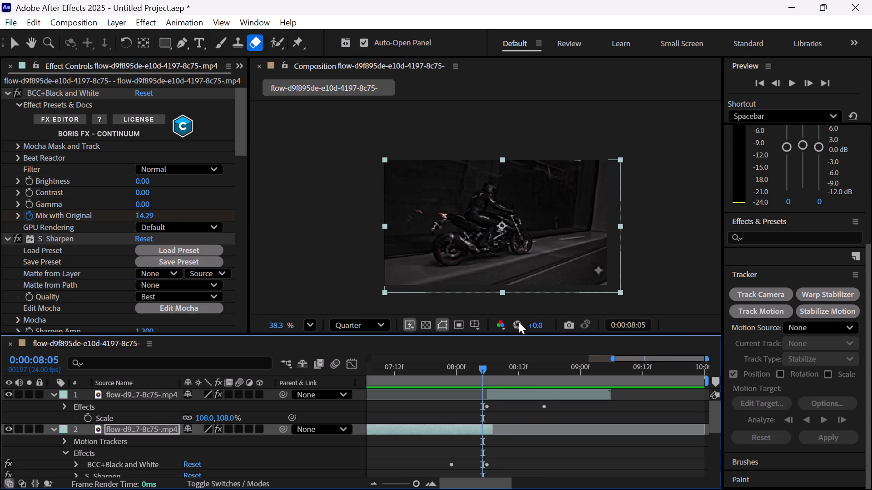
{"action": "left_click", "coordinate": [517, 257]}
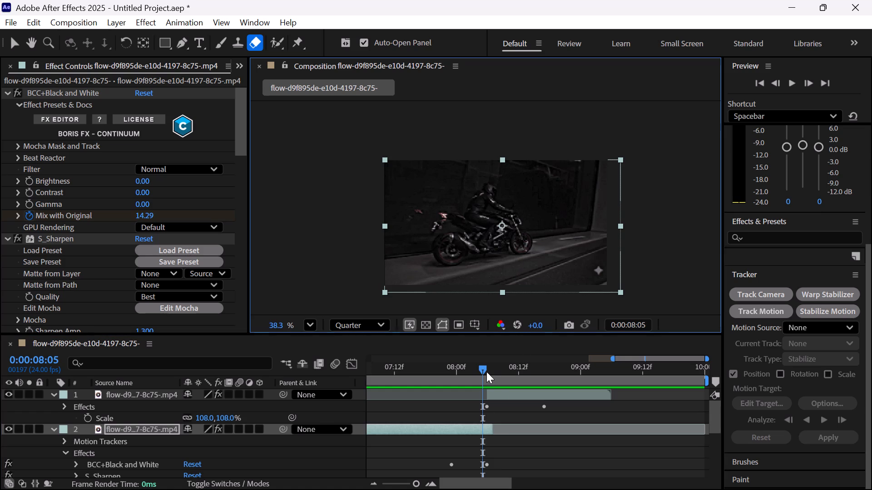
At 0:00:08:09, shift video layer 1 slightly right and up in the frame to line up the motorcycle with the train-window clip.
{"action": "left_click_drag", "start_coordinate": [486, 371], "coordinate": [508, 367]}
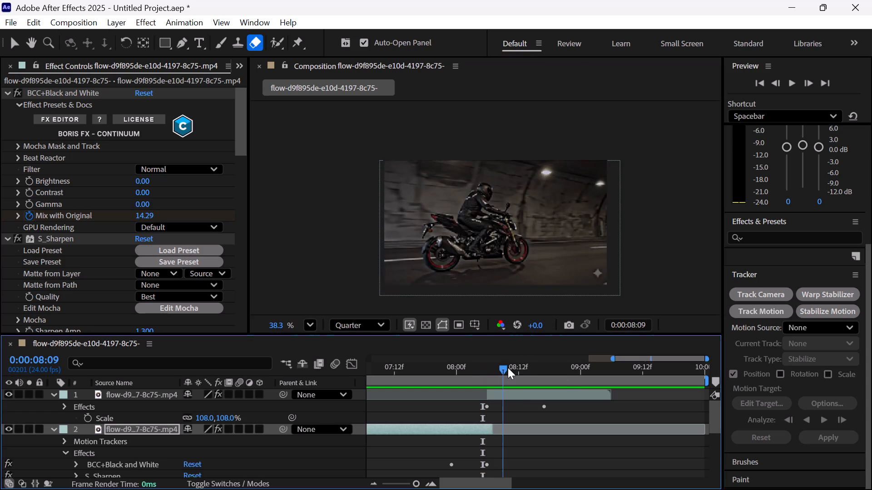
{"action": "left_click_drag", "start_coordinate": [508, 367], "coordinate": [495, 377]}
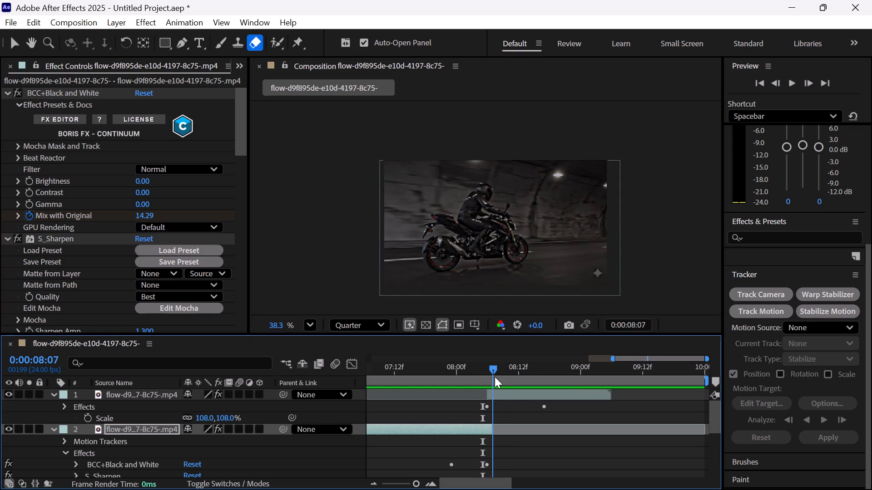
{"action": "left_click_drag", "start_coordinate": [495, 377], "coordinate": [506, 378]}
{"action": "left_click", "coordinate": [508, 391]}
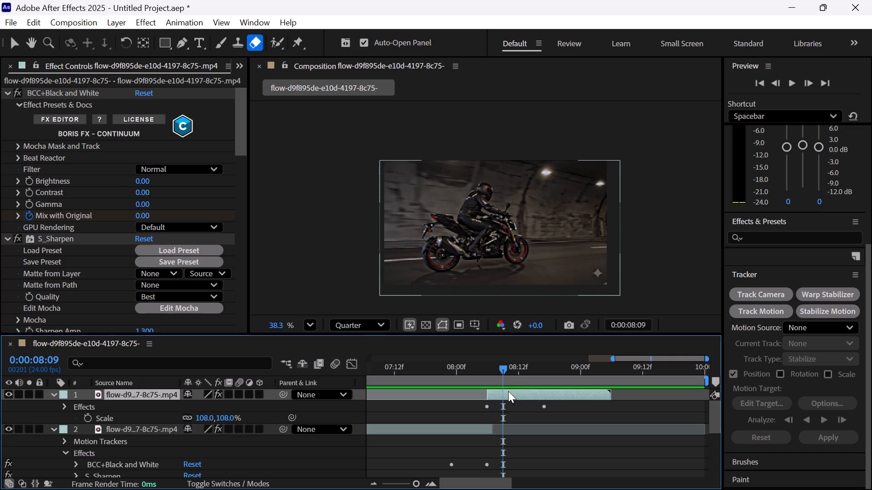
{"action": "left_click_drag", "start_coordinate": [525, 254], "coordinate": [530, 254]}
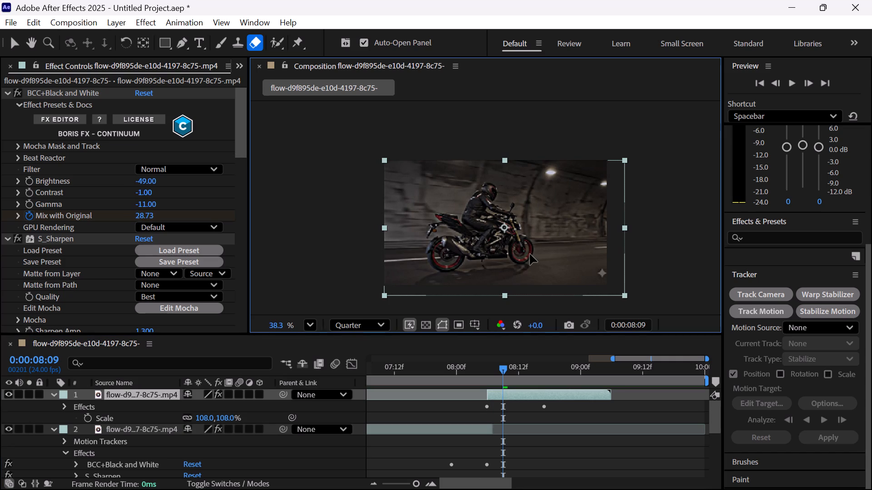
{"action": "left_click_drag", "start_coordinate": [530, 254], "coordinate": [530, 252]}
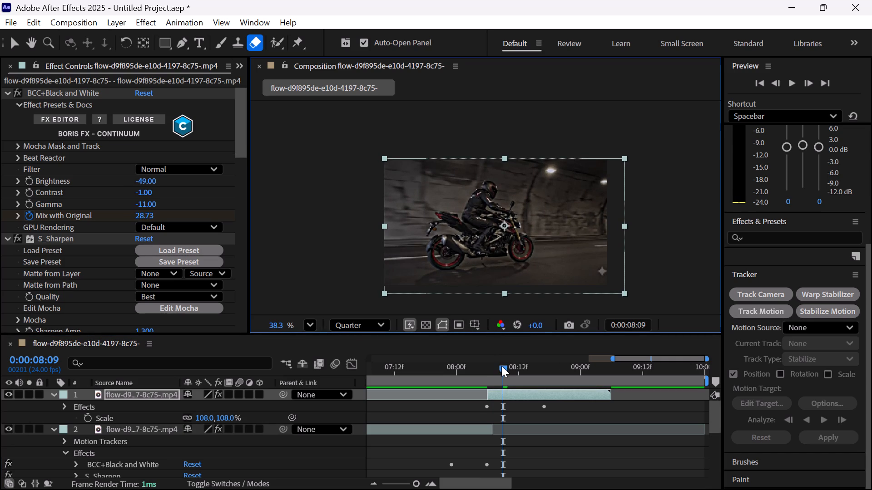
Play the transition into the tunnel clip from 0:00:07:20 and again from 0:00:07:10 to check the motorcycle's alignment.
{"action": "left_click_drag", "start_coordinate": [501, 366], "coordinate": [434, 362]}
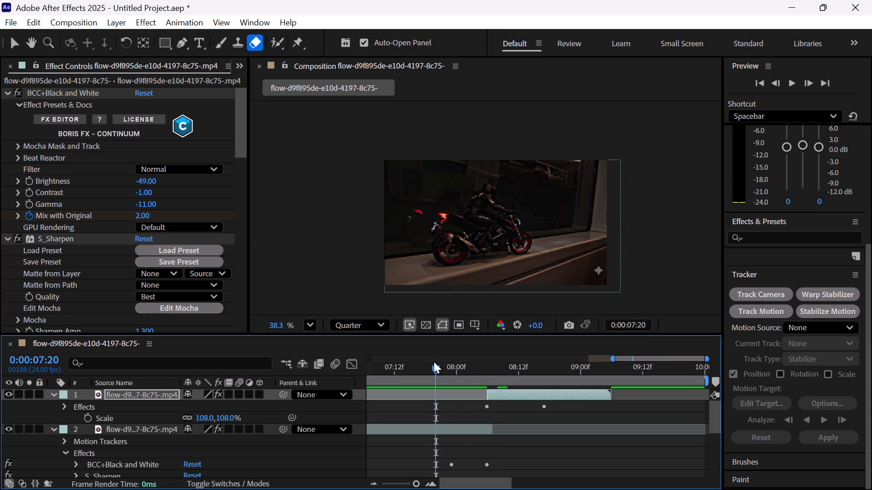
{"action": "key", "text": "space"}
{"action": "key", "text": "space"}
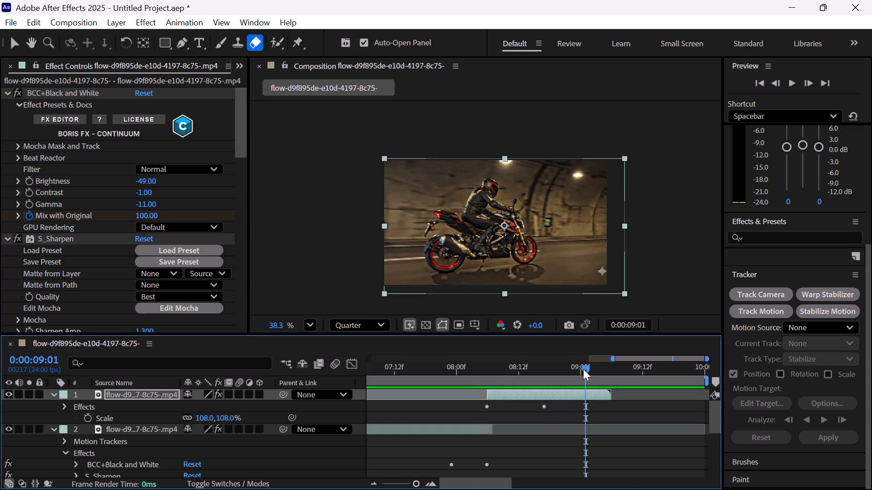
{"action": "left_click_drag", "start_coordinate": [586, 365], "coordinate": [386, 416]}
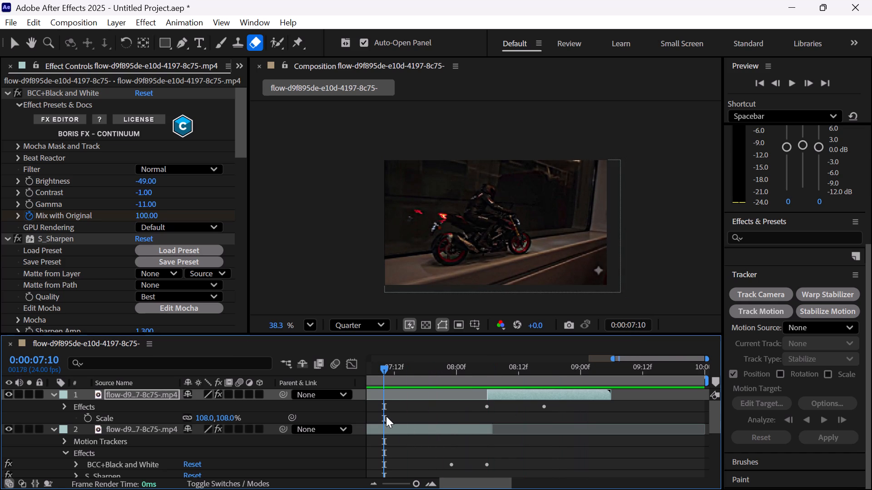
{"action": "key", "text": "space"}
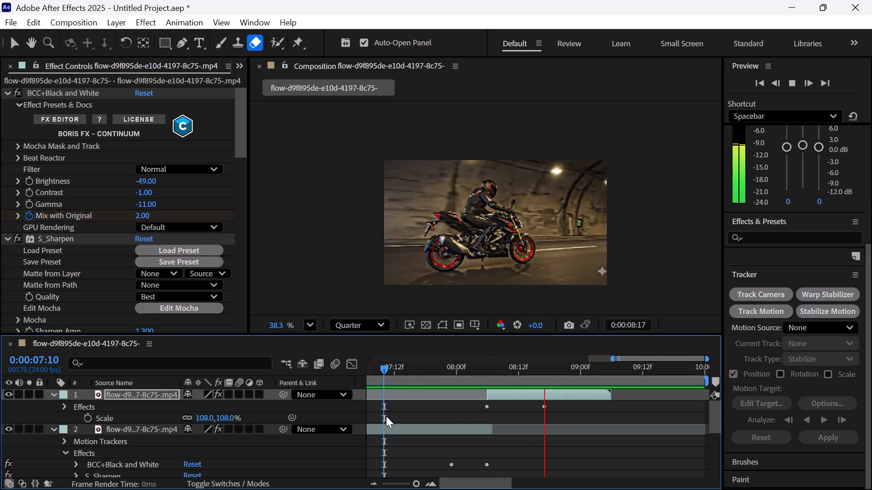
{"action": "key", "text": "space"}
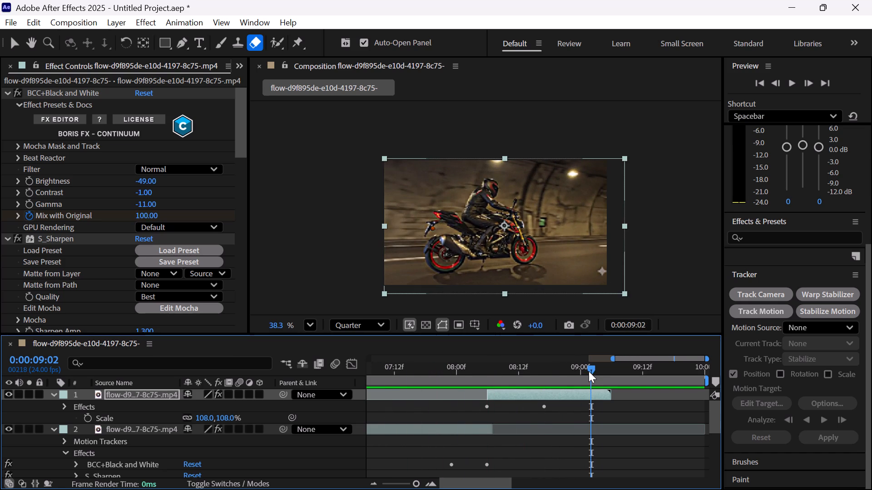
Play the whole edit from 0:00:00:00 to review the train-window and tunnel clips together.
{"action": "left_click_drag", "start_coordinate": [590, 369], "coordinate": [274, 416]}
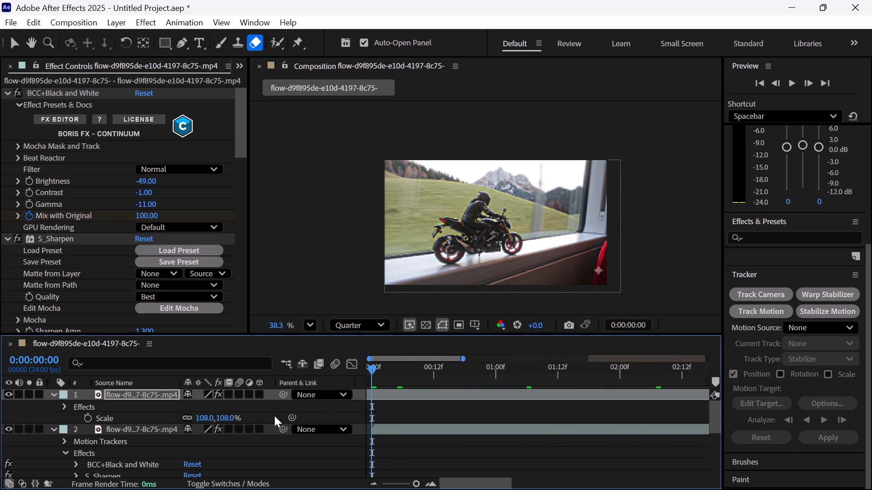
{"action": "left_click_drag", "start_coordinate": [274, 416], "coordinate": [272, 416]}
{"action": "key", "text": "space"}
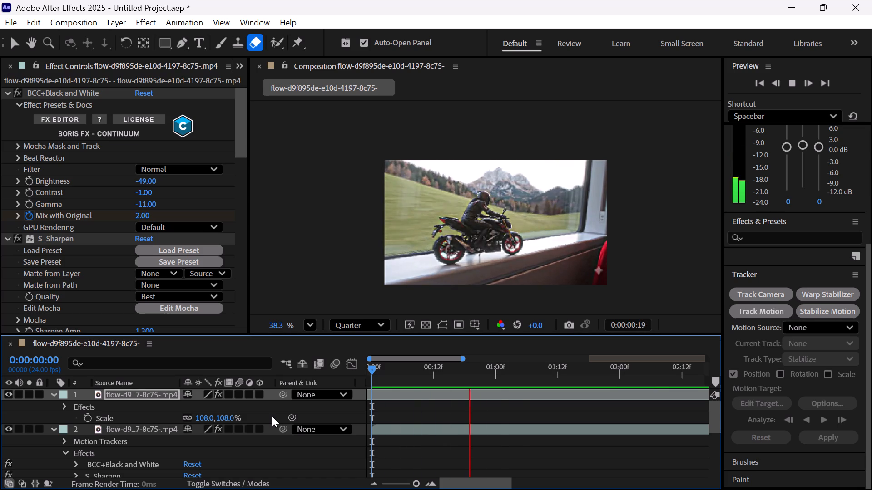
{"action": "key", "text": "space"}
{"action": "key", "text": "space"}
{"action": "key", "text": "space"}
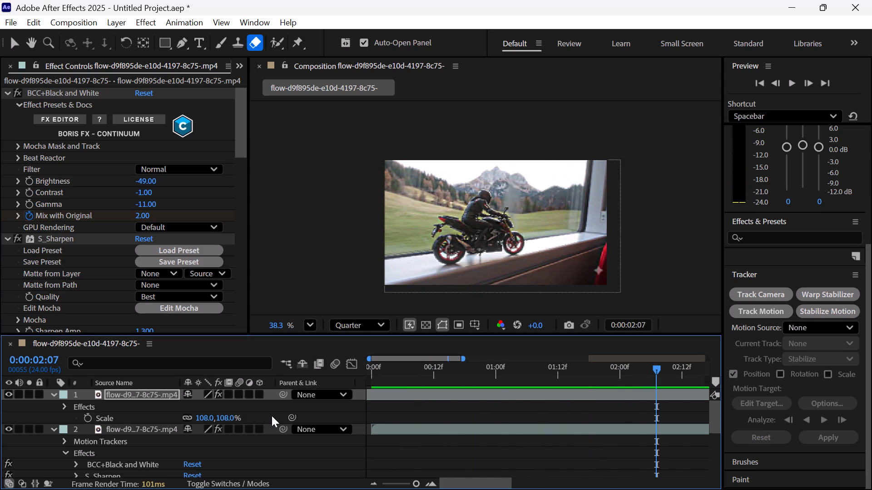
{"action": "key", "text": "space"}
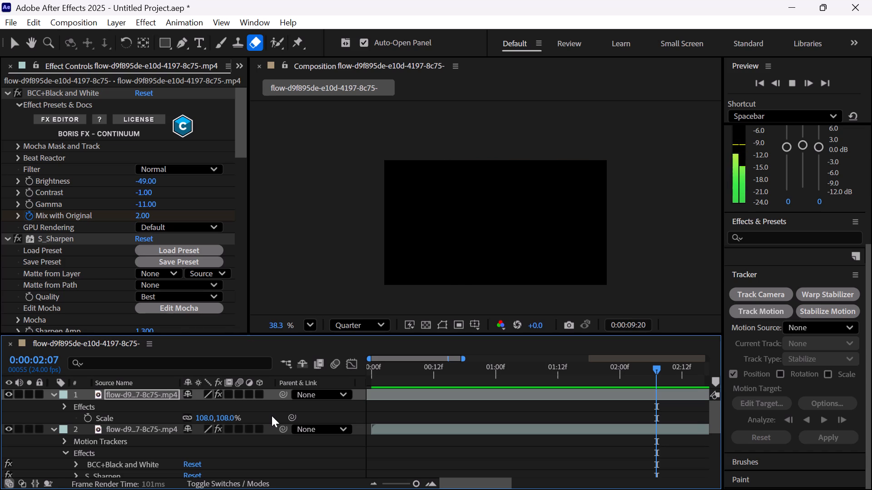
{"action": "scroll", "coordinate": [570, 426], "scroll_direction": "left", "scroll_amount": 1}
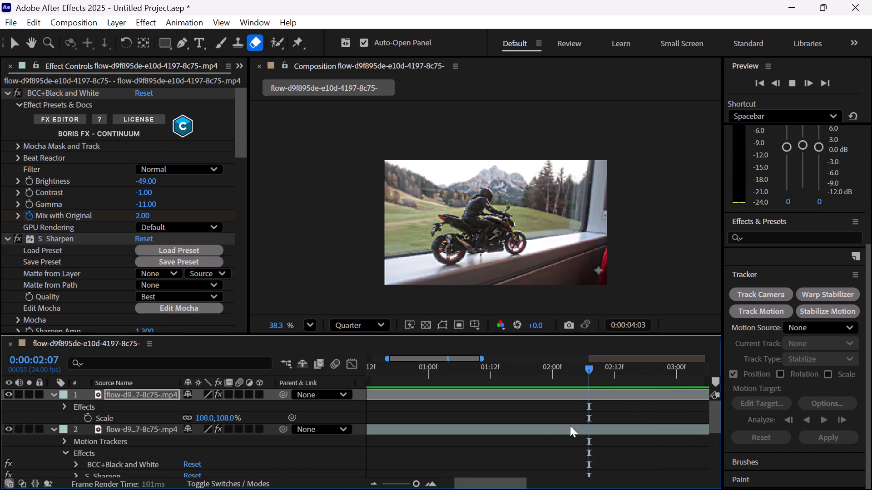
{"action": "scroll", "coordinate": [104, 122], "scroll_direction": "up", "scroll_amount": 1}
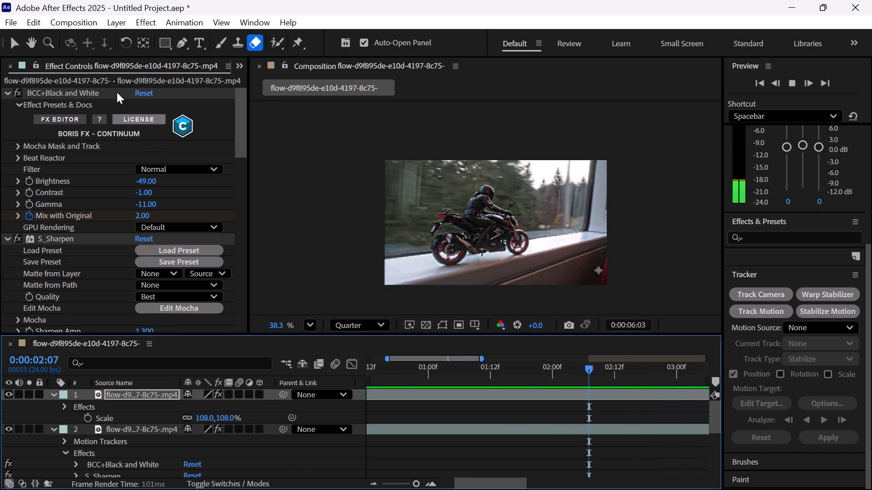
Remove the BCC+Black and White effect from video layer 1.
{"action": "left_click", "coordinate": [117, 92]}
{"action": "key", "text": "Delete"}
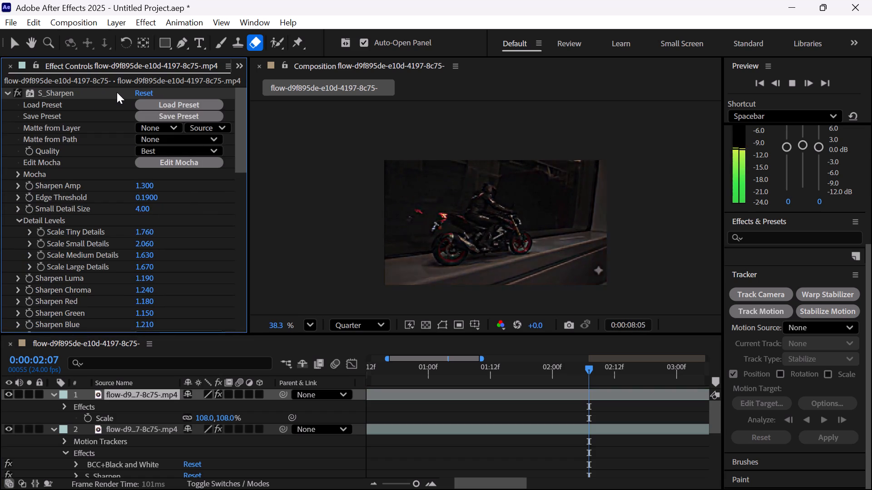
Stop the playback and remove the BCC+Black and White effect from video layer 2, including its Mix with Original keyframes.
{"action": "scroll", "coordinate": [584, 424], "scroll_direction": "left", "scroll_amount": 5}
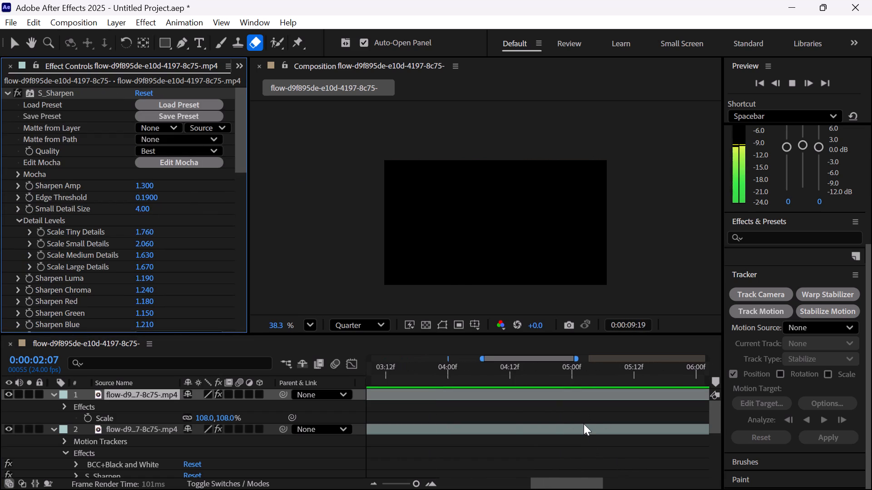
{"action": "scroll", "coordinate": [584, 424], "scroll_direction": "left", "scroll_amount": 3}
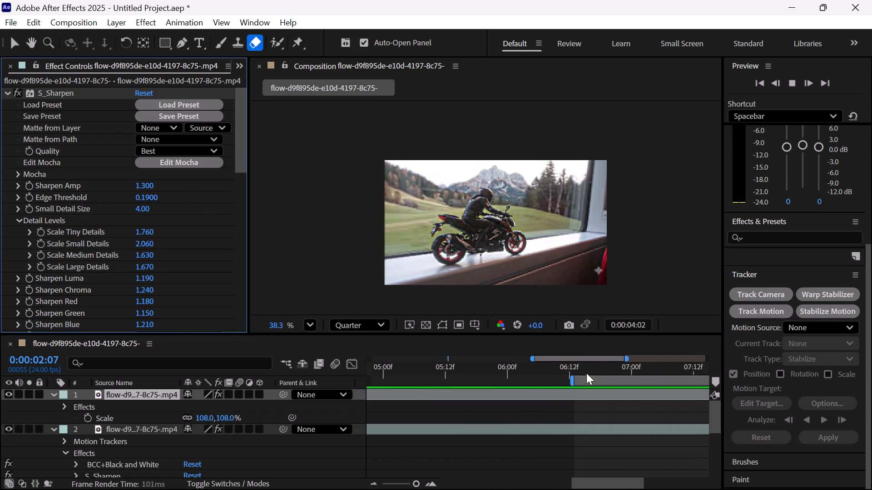
{"action": "left_click", "coordinate": [582, 378]}
{"action": "left_click", "coordinate": [594, 385]}
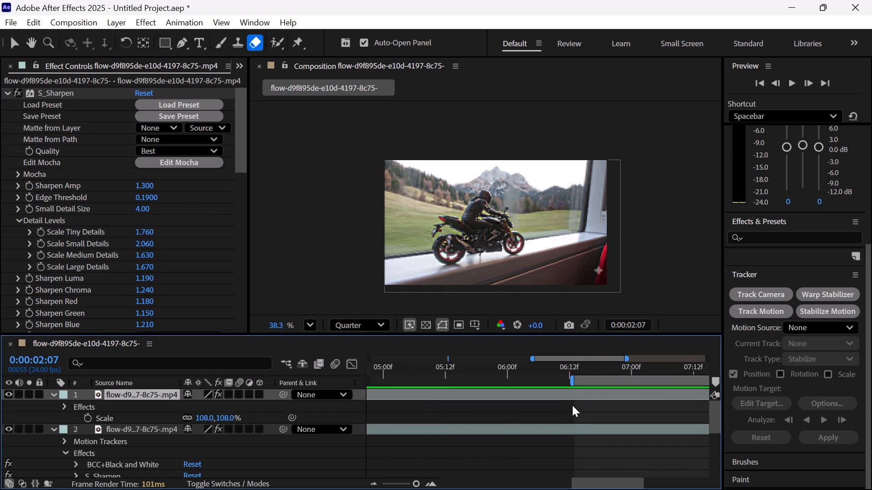
{"action": "scroll", "coordinate": [572, 405], "scroll_direction": "right", "scroll_amount": 6}
{"action": "scroll", "coordinate": [572, 405], "scroll_direction": "left", "scroll_amount": 5}
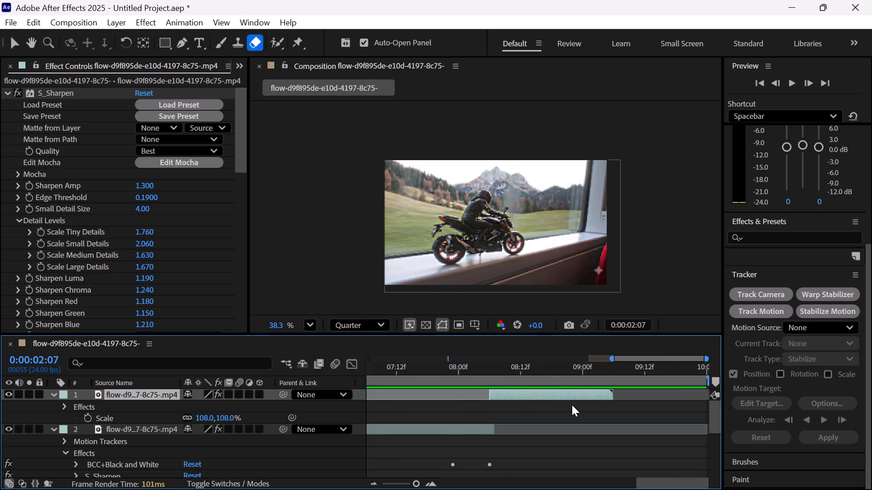
{"action": "left_click", "coordinate": [551, 392]}
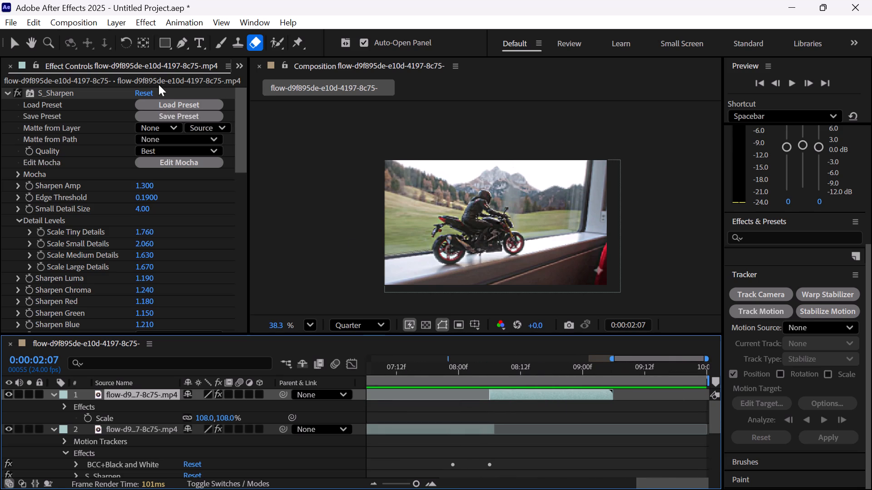
{"action": "double_click", "coordinate": [529, 393]}
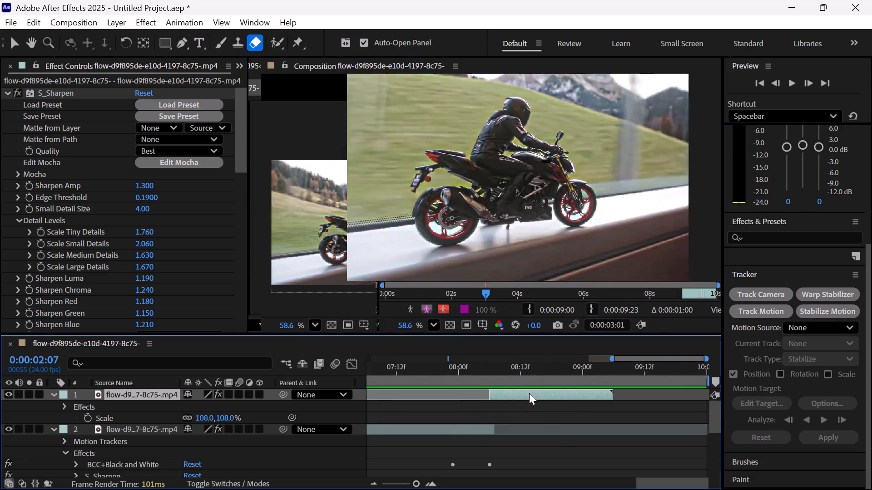
{"action": "left_click", "coordinate": [457, 429]}
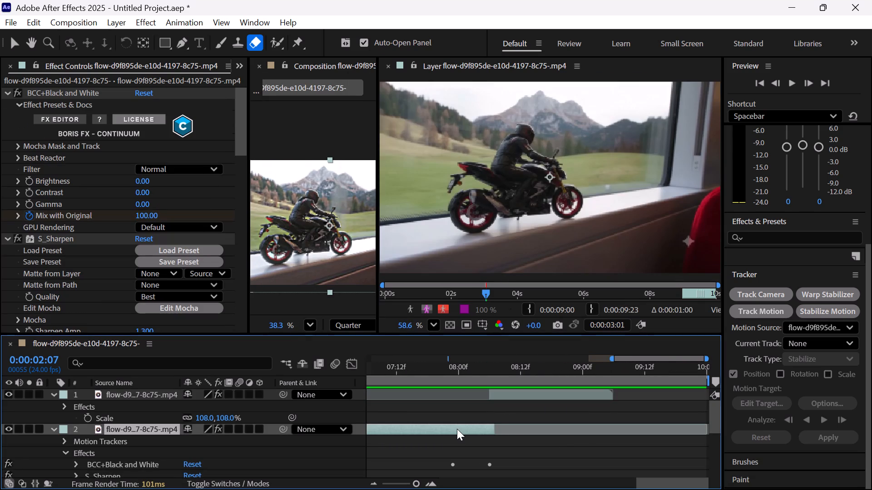
{"action": "left_click", "coordinate": [90, 94]}
{"action": "key", "text": "Delete"}
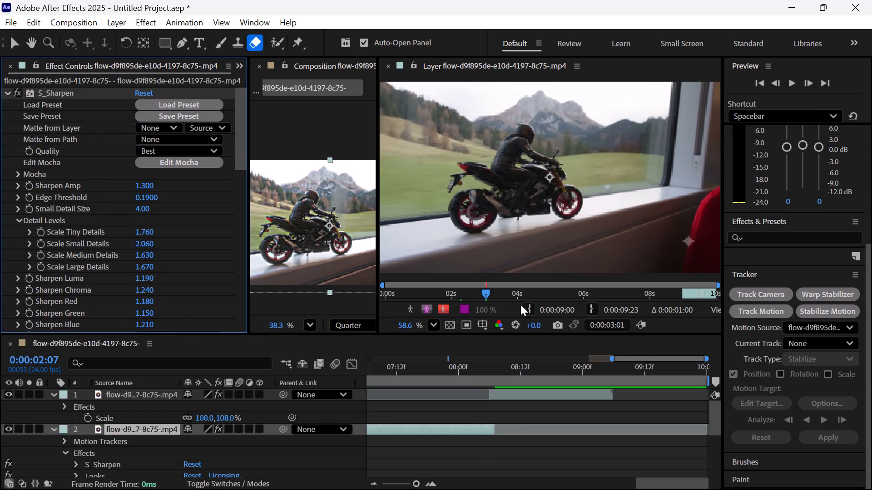
Return to the composition view and play the edit from 0:00:00:00 to review it without the black-and-white effect.
{"action": "scroll", "coordinate": [548, 462], "scroll_direction": "right", "scroll_amount": 6}
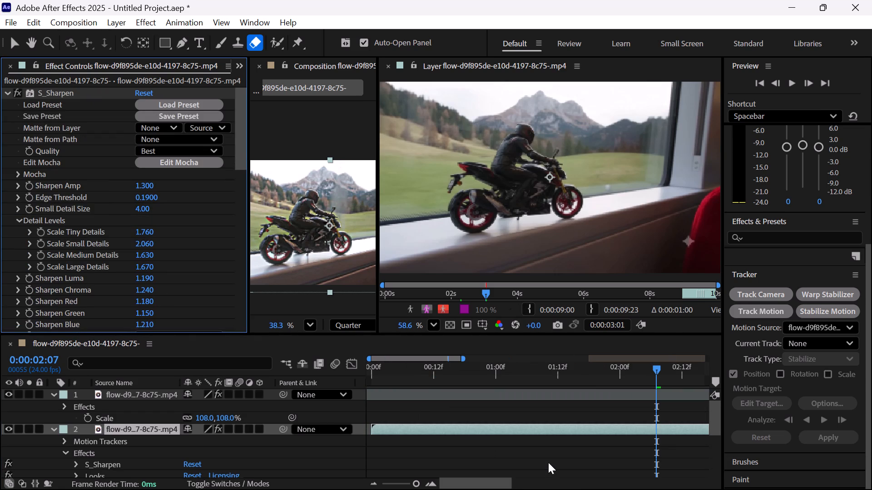
{"action": "left_click_drag", "start_coordinate": [656, 369], "coordinate": [142, 379]}
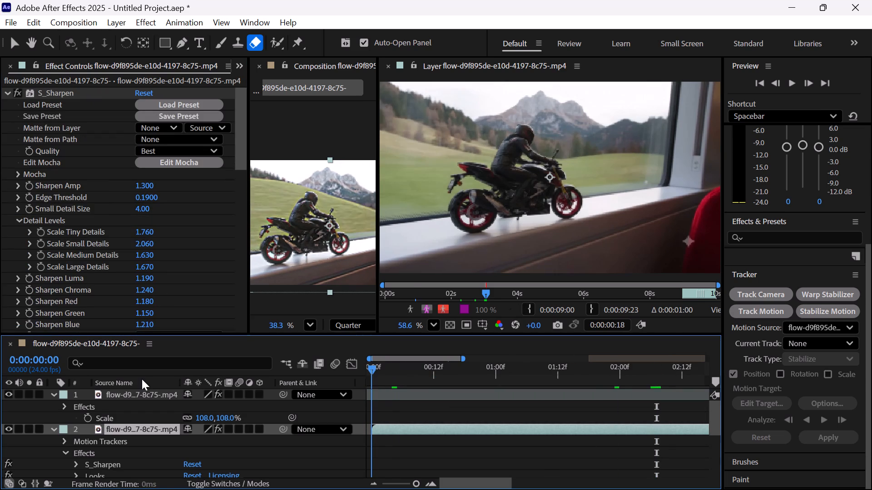
{"action": "left_click_drag", "start_coordinate": [142, 379], "coordinate": [145, 380]}
{"action": "left_click", "coordinate": [386, 67]}
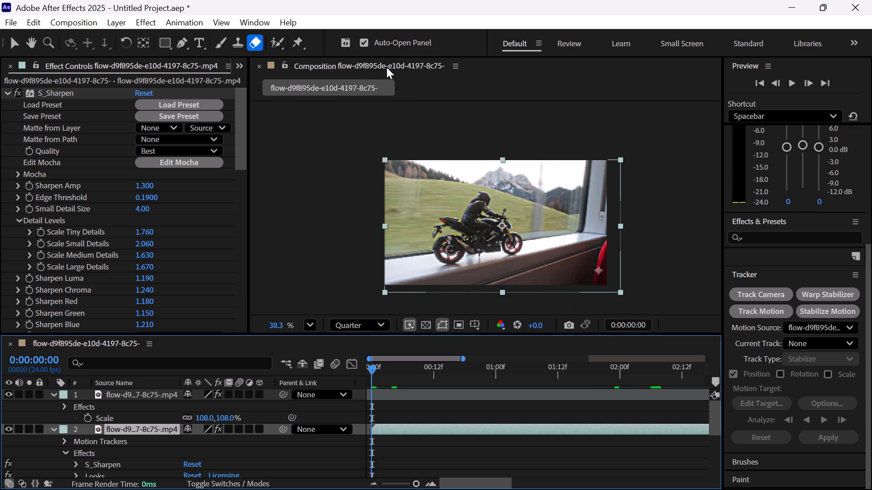
{"action": "scroll", "coordinate": [574, 206], "scroll_direction": "up", "scroll_amount": 4, "text": "ctrl"}
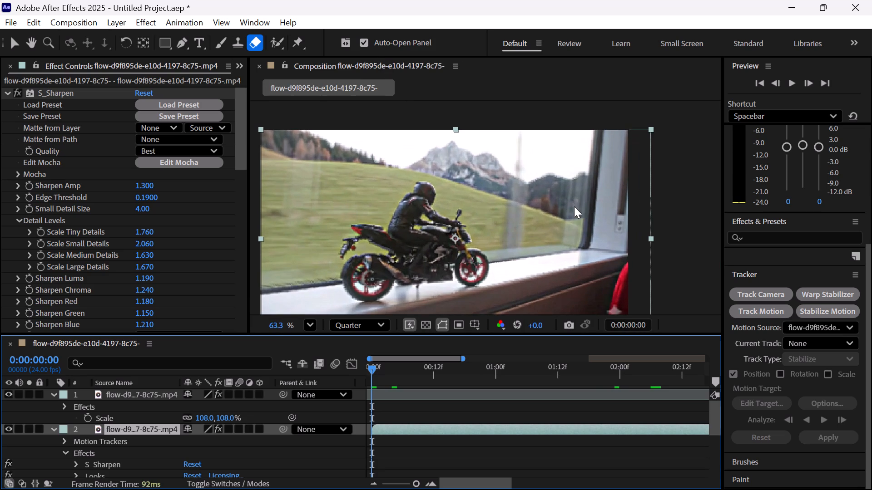
{"action": "scroll", "coordinate": [574, 206], "scroll_direction": "down", "scroll_amount": 1, "text": "ctrl"}
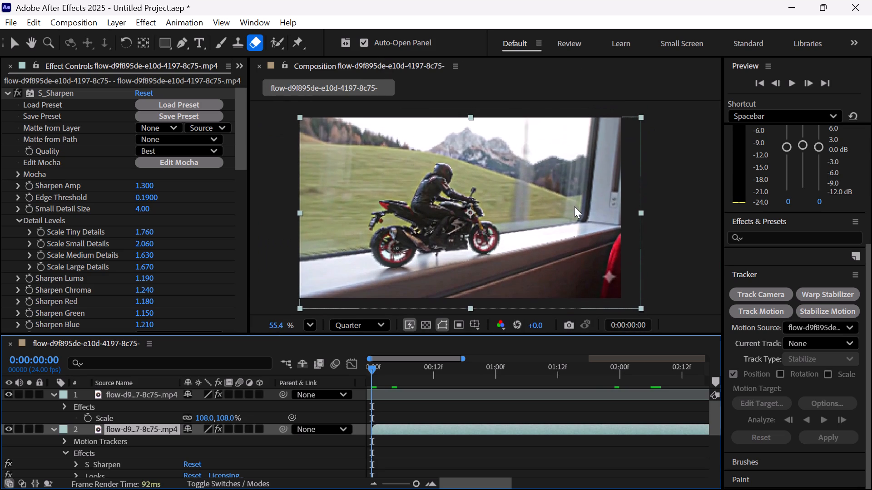
{"action": "key", "text": "space"}
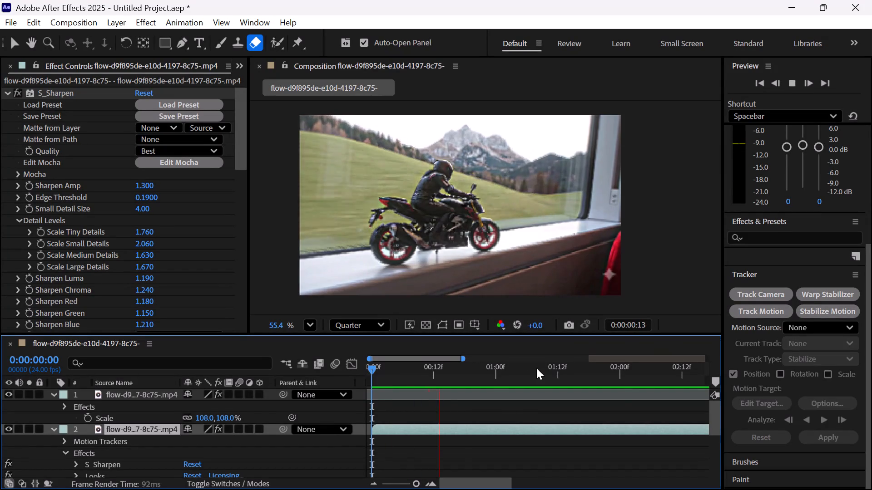
{"action": "key", "text": "space"}
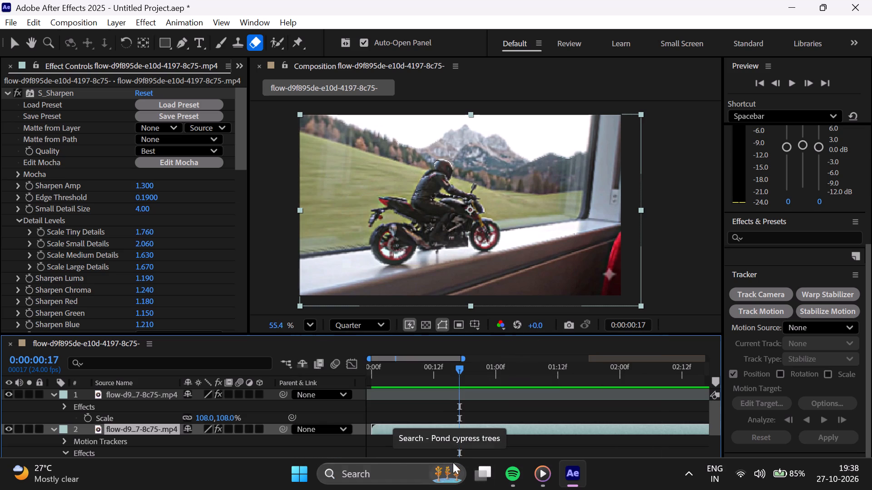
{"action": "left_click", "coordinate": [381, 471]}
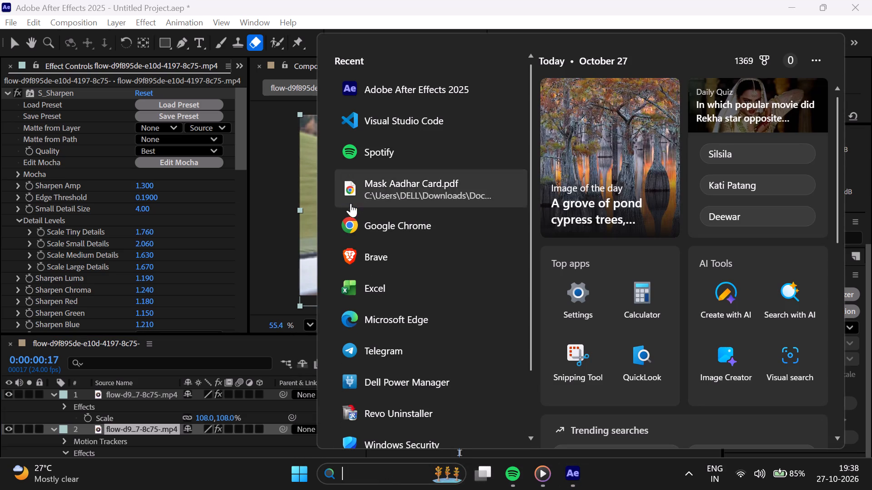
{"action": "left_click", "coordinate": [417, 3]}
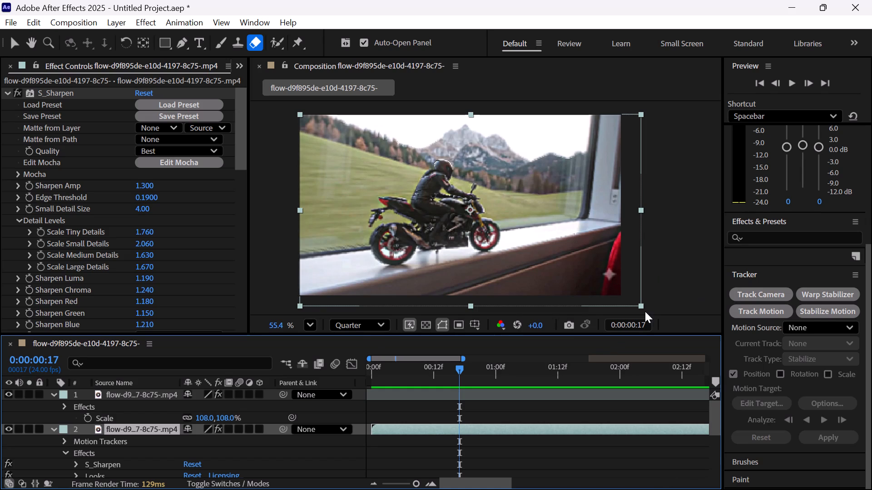
Look through layer 2's remaining effects and scrub the opening of the train-window clip between 0:00:00:00 and 0:00:00:21.
{"action": "scroll", "coordinate": [79, 251], "scroll_direction": "down", "scroll_amount": 2}
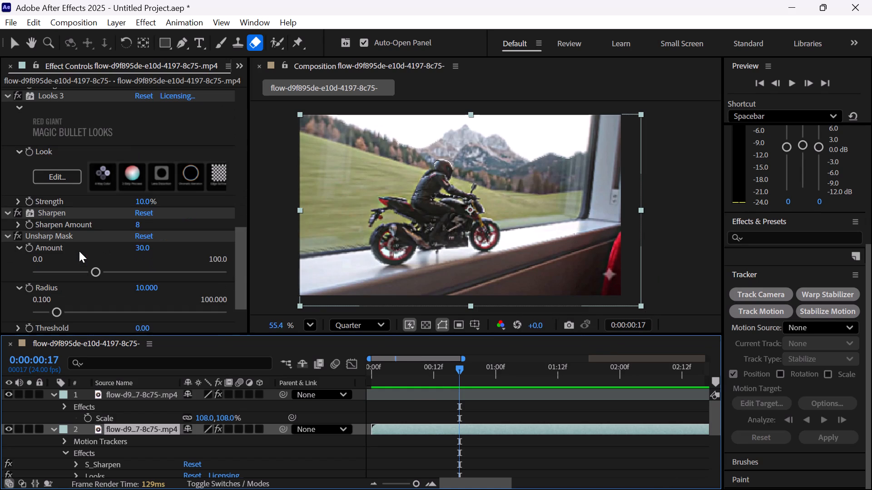
{"action": "scroll", "coordinate": [79, 251], "scroll_direction": "down", "scroll_amount": 3}
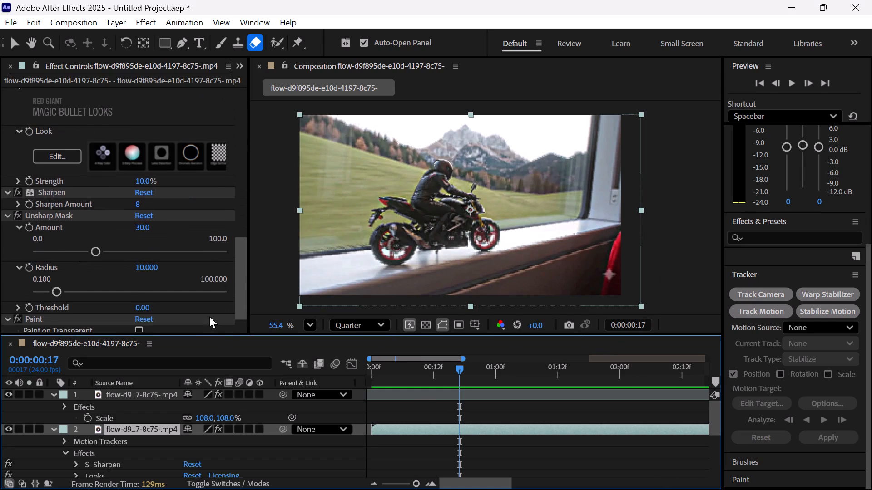
{"action": "left_click_drag", "start_coordinate": [457, 369], "coordinate": [271, 357]}
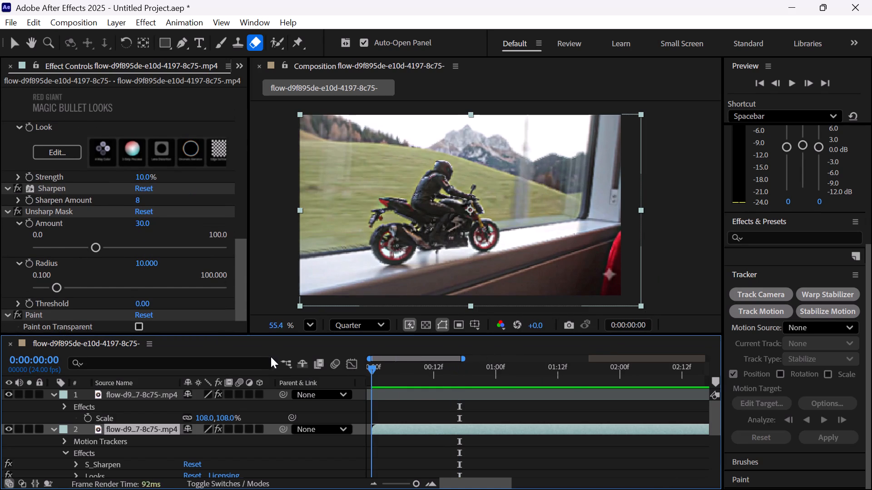
{"action": "left_click_drag", "start_coordinate": [271, 357], "coordinate": [464, 398]}
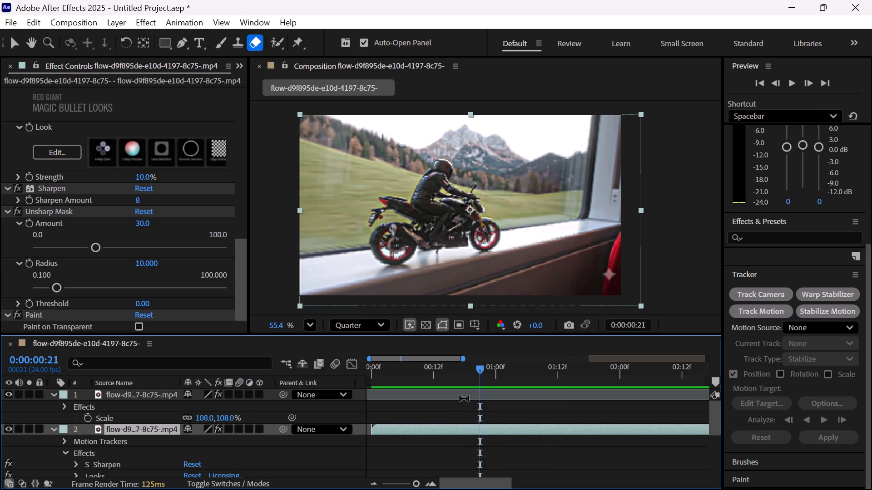
{"action": "scroll", "coordinate": [464, 398], "scroll_direction": "down", "scroll_amount": 3}
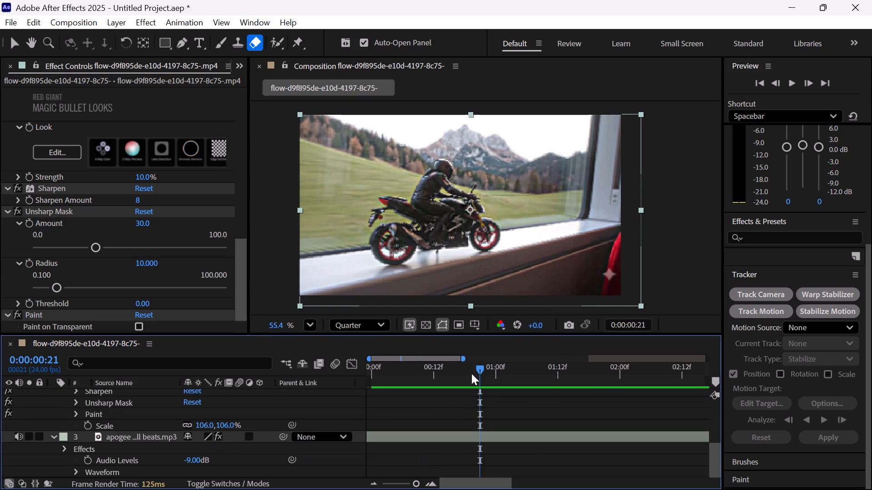
{"action": "left_click_drag", "start_coordinate": [479, 370], "coordinate": [277, 397]}
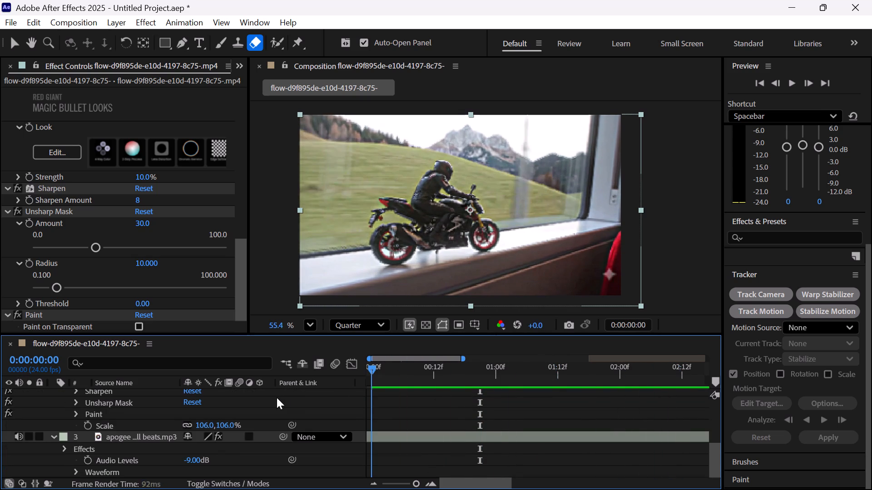
Scrub back and forth across the cut between 0:00:07:12 and 0:00:08:18 to compare the train-window and tunnel clips.
{"action": "left_click_drag", "start_coordinate": [277, 397], "coordinate": [712, 418]}
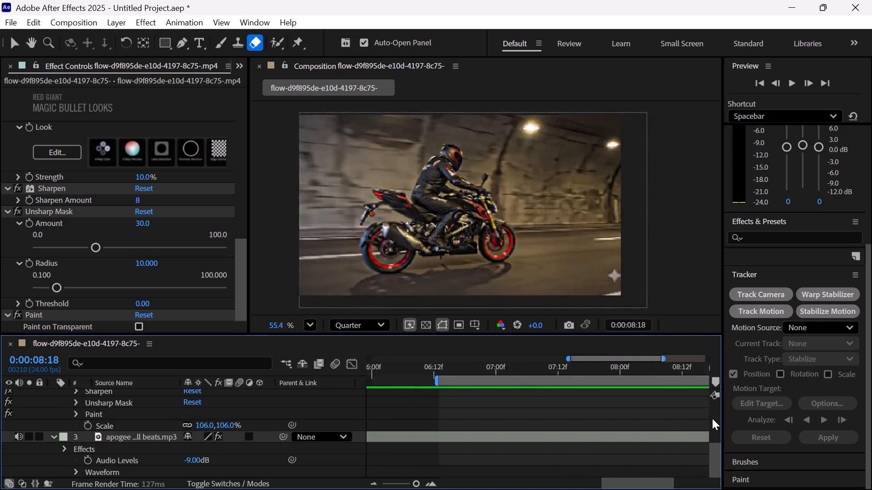
{"action": "left_click_drag", "start_coordinate": [712, 418], "coordinate": [444, 426]}
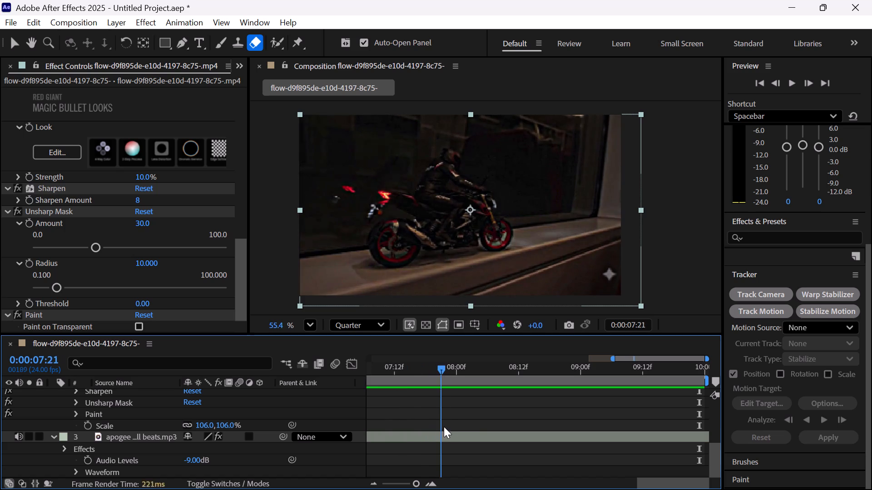
{"action": "left_click_drag", "start_coordinate": [444, 426], "coordinate": [480, 427]}
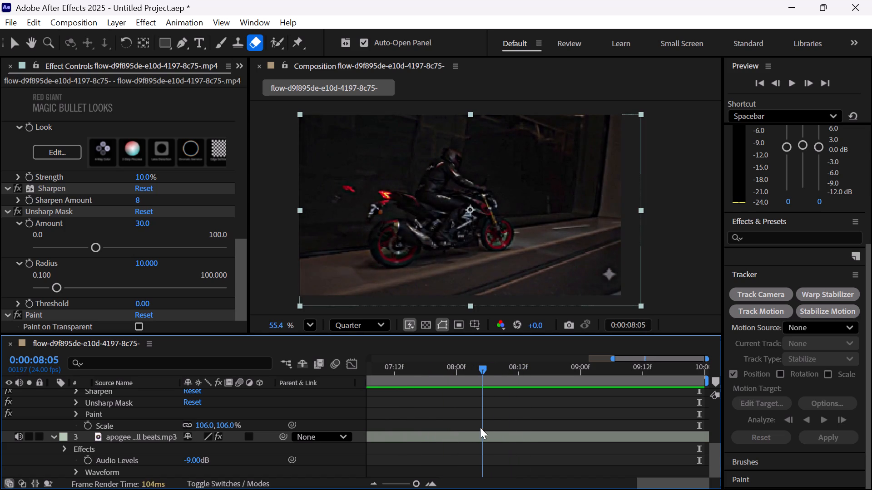
{"action": "left_click_drag", "start_coordinate": [480, 427], "coordinate": [382, 430]}
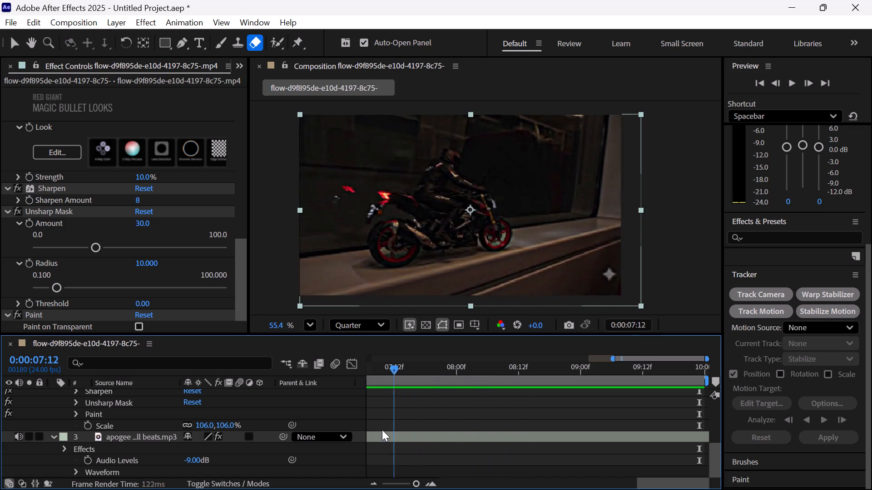
{"action": "left_click_drag", "start_coordinate": [382, 430], "coordinate": [449, 431]}
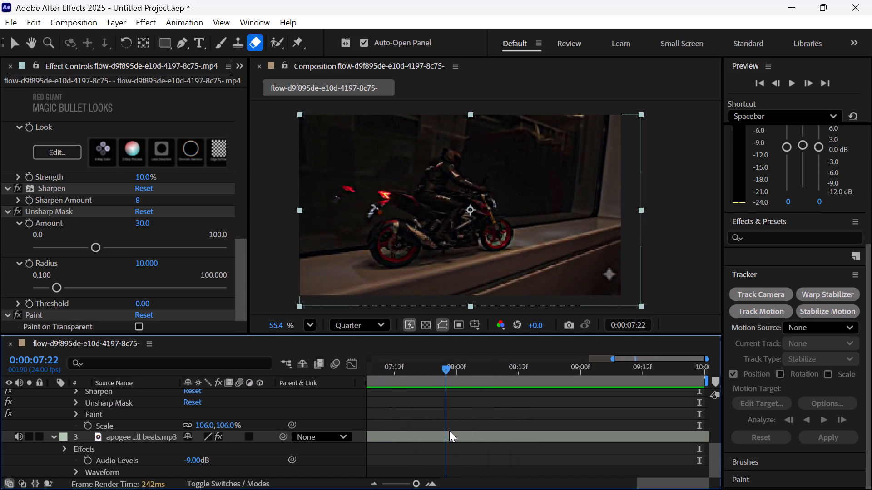
{"action": "left_click_drag", "start_coordinate": [449, 431], "coordinate": [487, 434]}
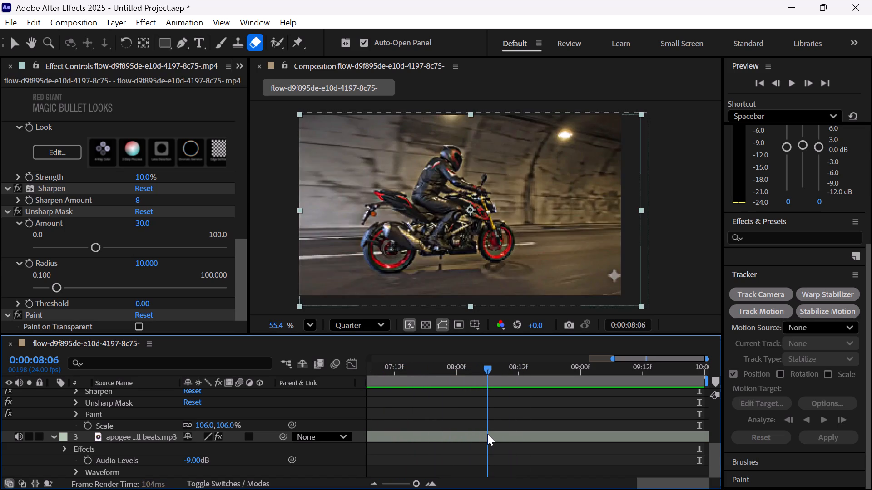
{"action": "left_click_drag", "start_coordinate": [487, 434], "coordinate": [486, 435]}
{"action": "left_click_drag", "start_coordinate": [486, 435], "coordinate": [463, 431]}
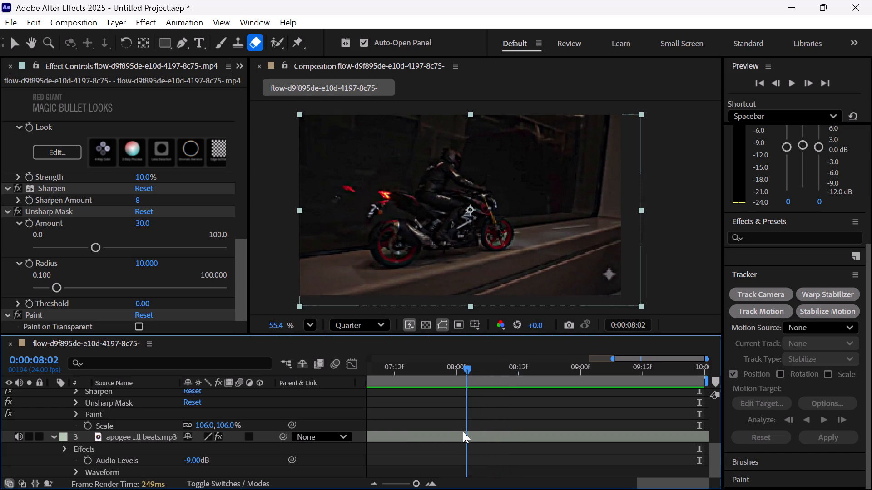
{"action": "left_click_drag", "start_coordinate": [463, 431], "coordinate": [526, 423]}
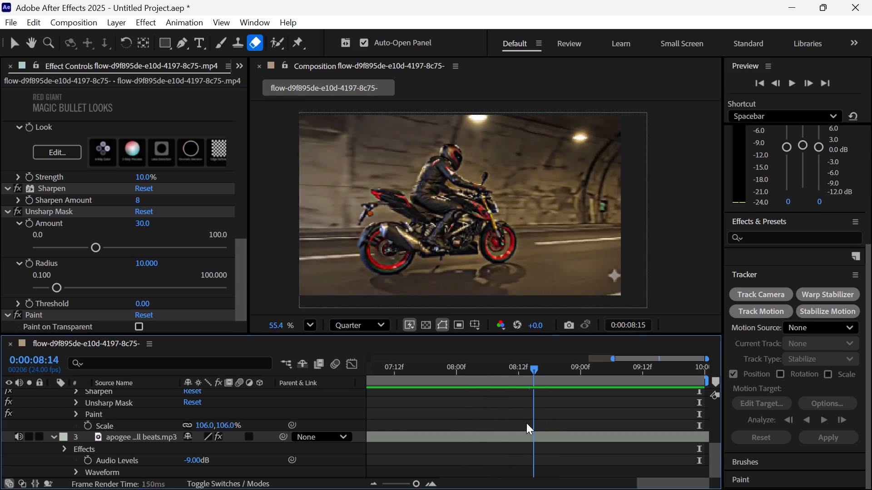
{"action": "left_click_drag", "start_coordinate": [526, 423], "coordinate": [545, 420]}
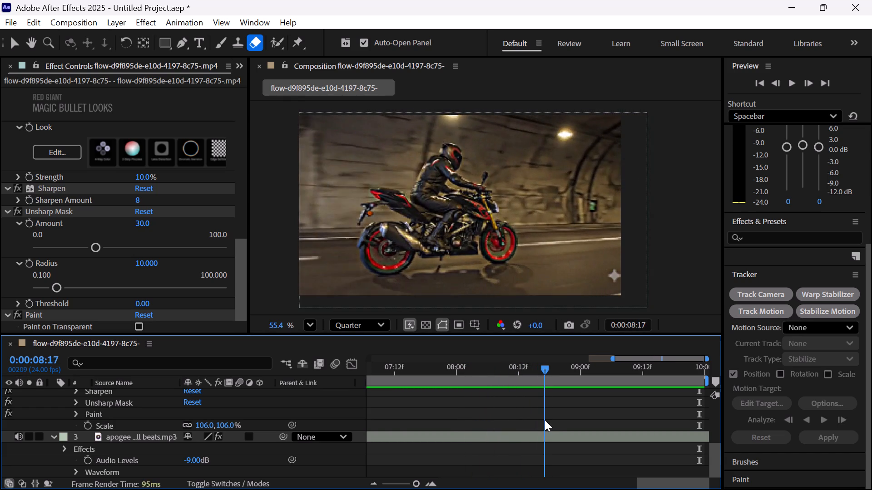
{"action": "left_click_drag", "start_coordinate": [545, 420], "coordinate": [529, 421]}
{"action": "scroll", "coordinate": [529, 421], "scroll_direction": "down", "scroll_amount": 5}
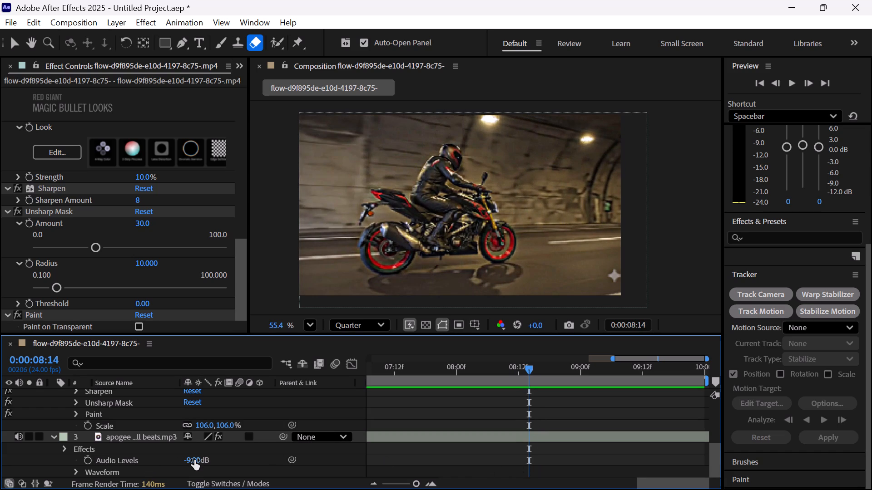
Set the Audio Levels of the apogee beats audio layer to -6 dB.
{"action": "left_click_drag", "start_coordinate": [194, 460], "coordinate": [189, 461]}
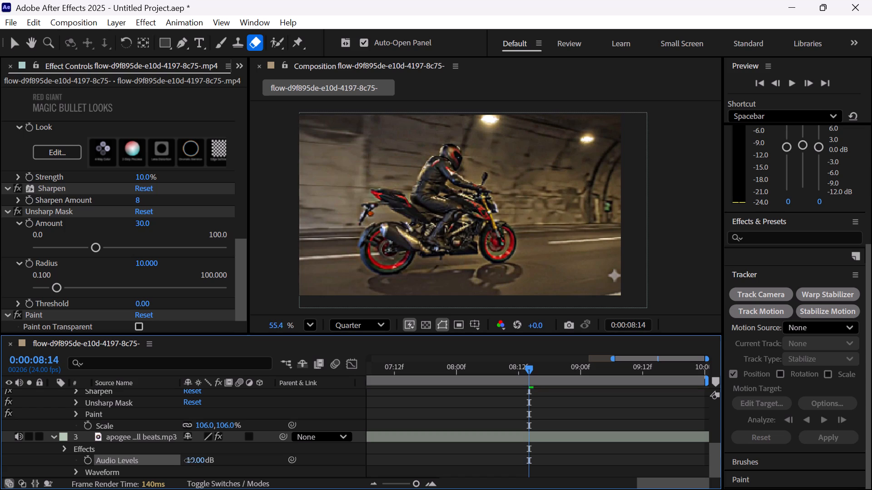
{"action": "left_click_drag", "start_coordinate": [189, 461], "coordinate": [201, 465]}
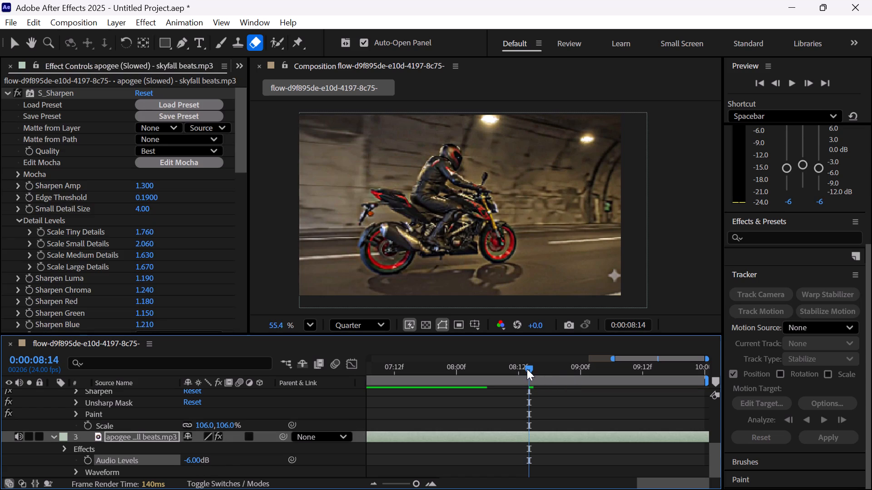
Start keyframing the apogee layer's Audio Levels at 0:00:08:03 and shift that -6 dB keyframe to 0:00:08:00.
{"action": "left_click_drag", "start_coordinate": [528, 369], "coordinate": [464, 388]}
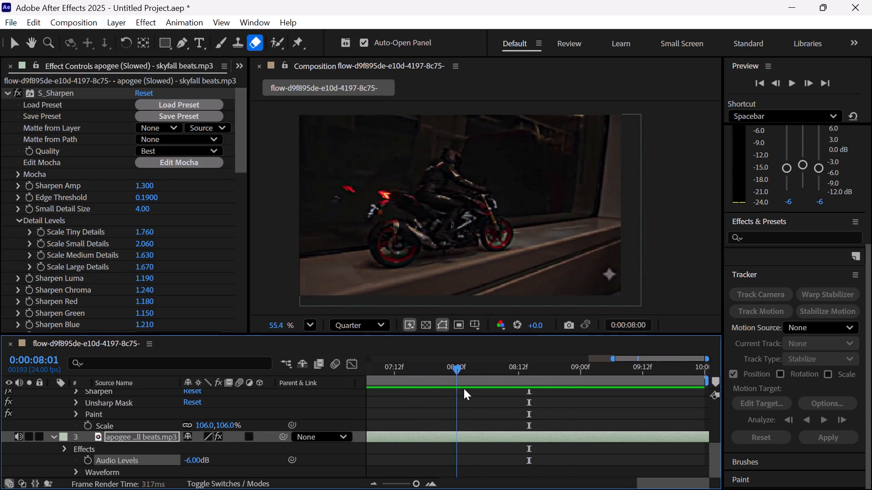
{"action": "left_click_drag", "start_coordinate": [464, 388], "coordinate": [470, 390]}
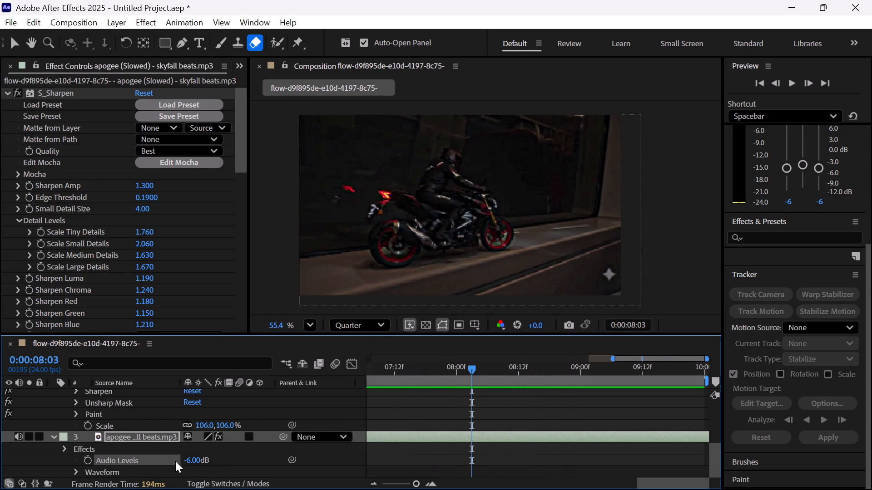
{"action": "left_click", "coordinate": [88, 459]}
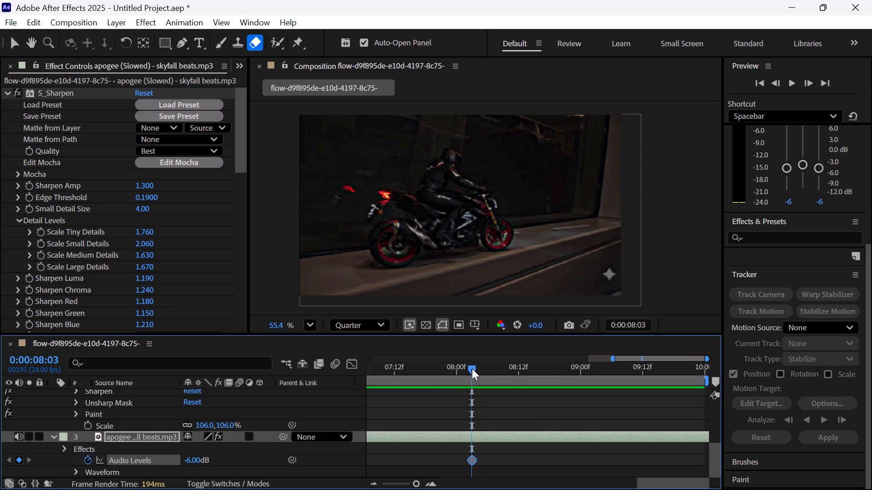
{"action": "left_click_drag", "start_coordinate": [472, 368], "coordinate": [545, 375]}
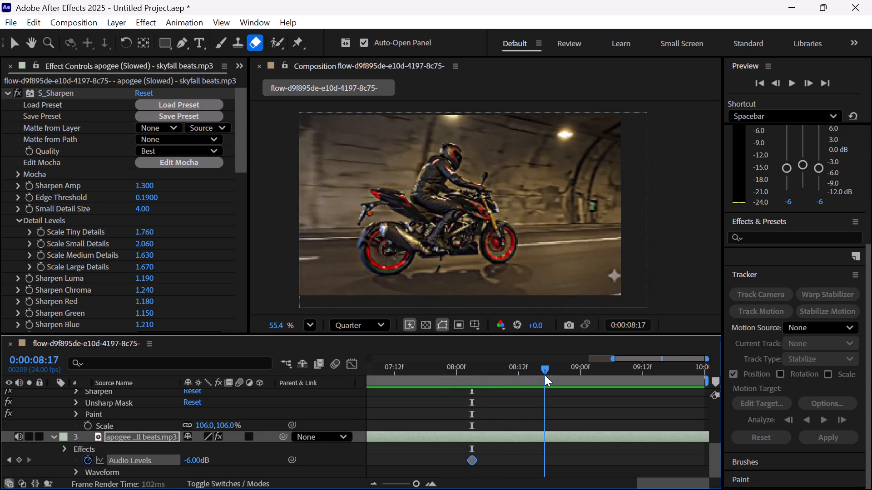
{"action": "left_click_drag", "start_coordinate": [545, 375], "coordinate": [488, 385]}
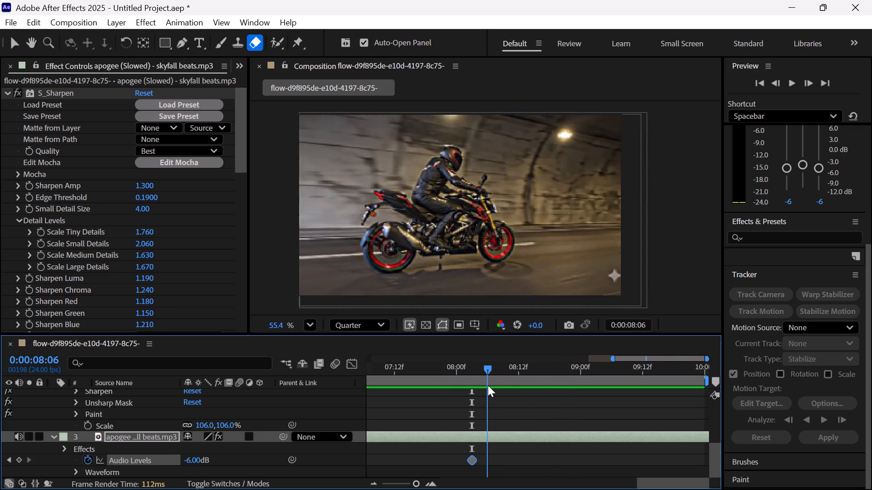
{"action": "left_click_drag", "start_coordinate": [488, 385], "coordinate": [481, 384]}
{"action": "left_click_drag", "start_coordinate": [471, 459], "coordinate": [455, 460]}
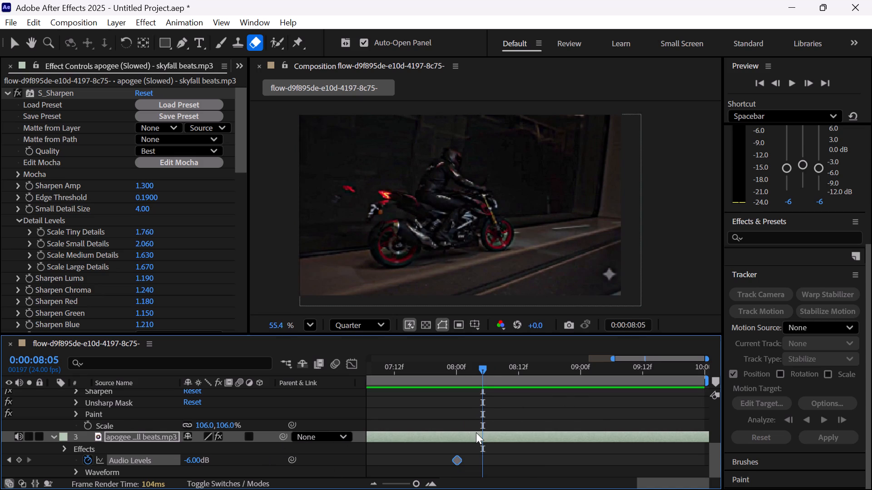
Add an Audio Levels keyframe of +12 dB to the apogee layer at 0:00:08:05, just before the tunnel clip.
{"action": "left_click_drag", "start_coordinate": [199, 462], "coordinate": [211, 468]}
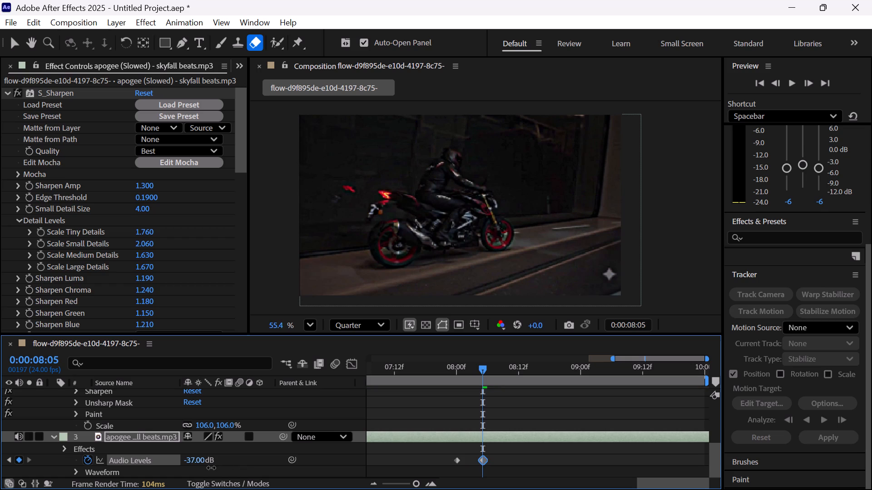
{"action": "left_click_drag", "start_coordinate": [211, 468], "coordinate": [212, 468]}
{"action": "left_click_drag", "start_coordinate": [201, 460], "coordinate": [210, 460]}
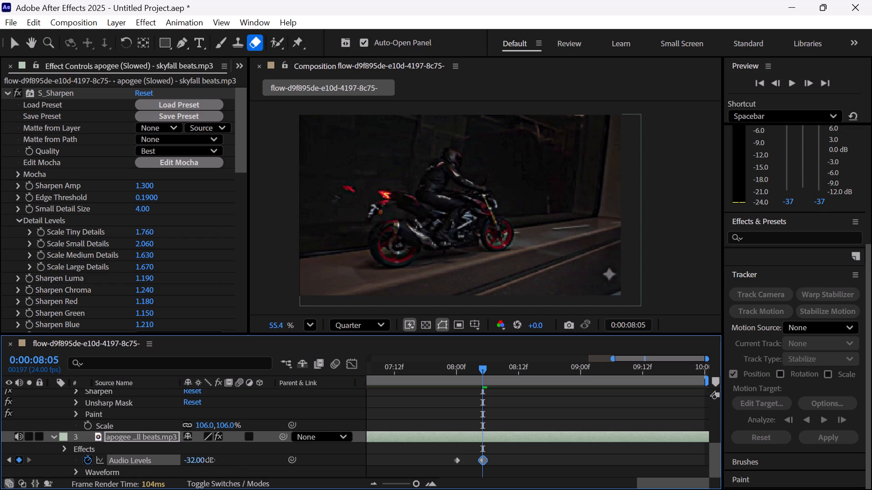
{"action": "left_click_drag", "start_coordinate": [210, 460], "coordinate": [260, 458]}
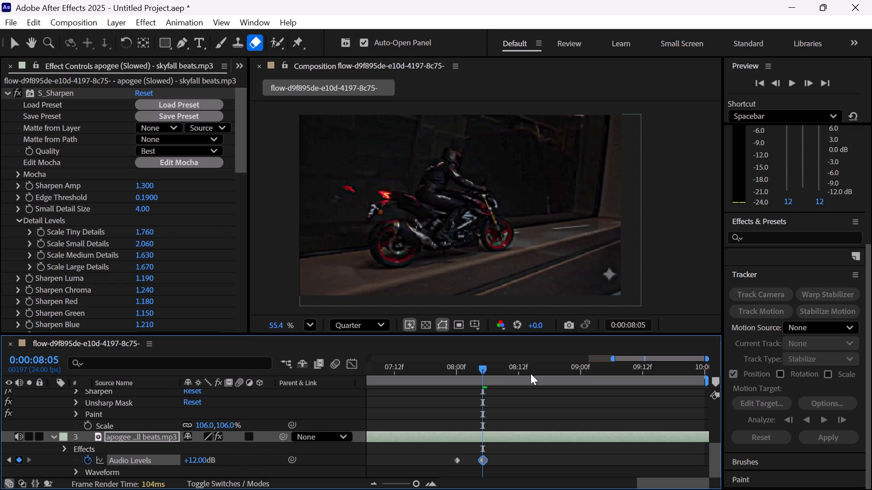
Scrub through the edit and add an Audio Levels keyframe of -10 dB to the apogee layer at 0:00:07:08.
{"action": "left_click_drag", "start_coordinate": [484, 369], "coordinate": [250, 385]}
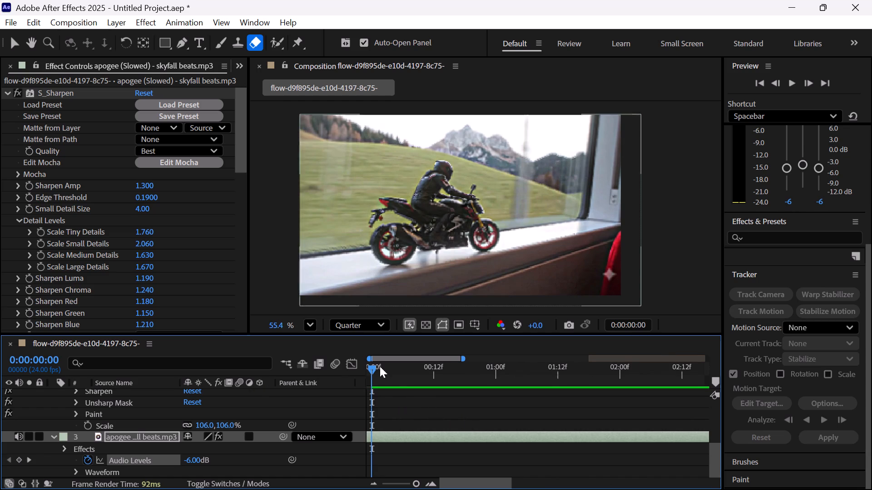
{"action": "left_click_drag", "start_coordinate": [374, 369], "coordinate": [724, 397]}
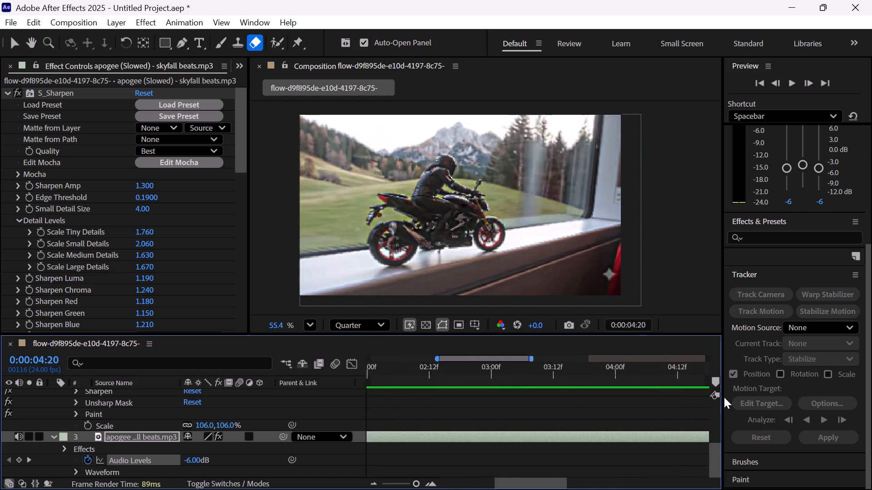
{"action": "left_click_drag", "start_coordinate": [724, 397], "coordinate": [507, 433]}
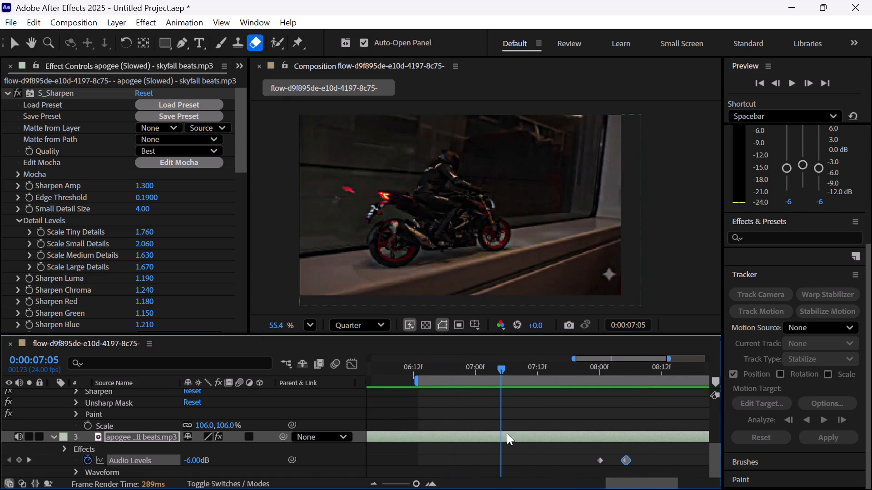
{"action": "left_click_drag", "start_coordinate": [507, 433], "coordinate": [521, 437]}
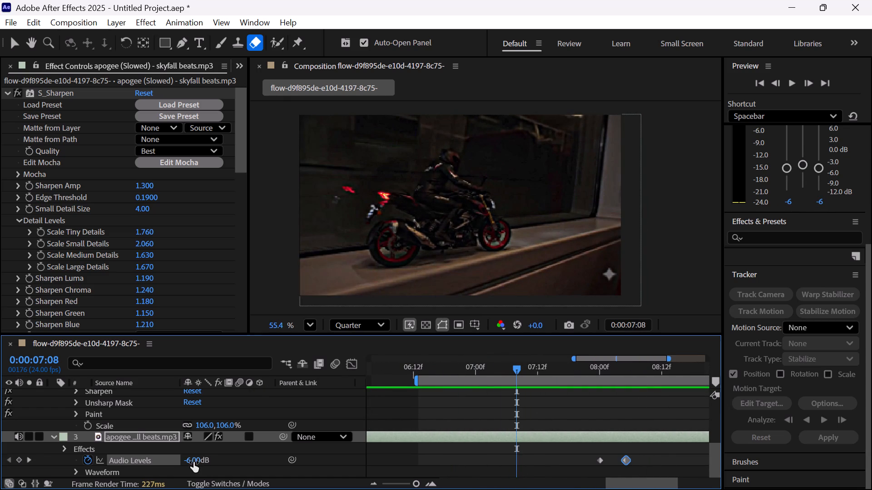
{"action": "left_click_drag", "start_coordinate": [193, 462], "coordinate": [187, 459]}
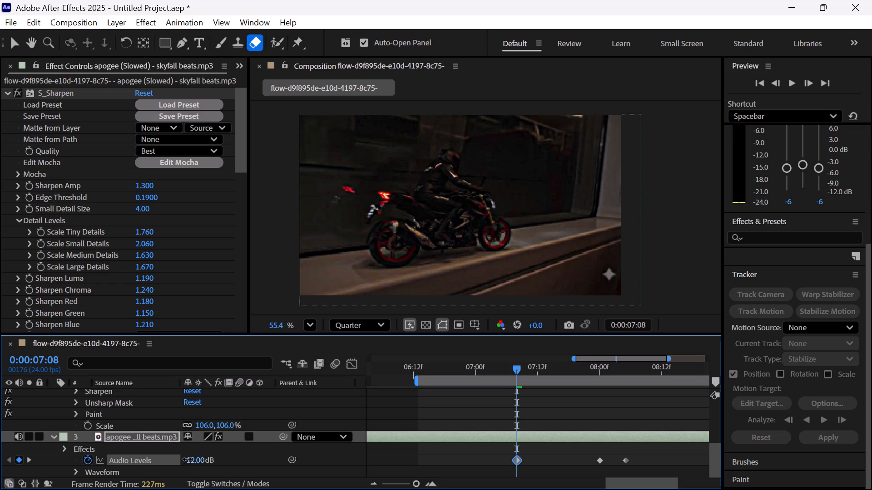
{"action": "left_click_drag", "start_coordinate": [187, 459], "coordinate": [188, 459]}
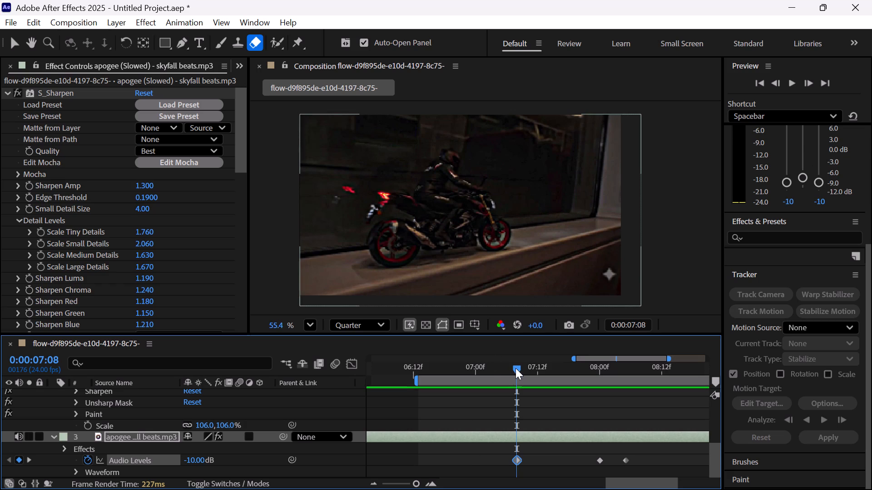
Play the edit from 0:00:00:00 past the cut to hear the keyframed audio levels, and stop the playback.
{"action": "left_click_drag", "start_coordinate": [515, 368], "coordinate": [138, 419]}
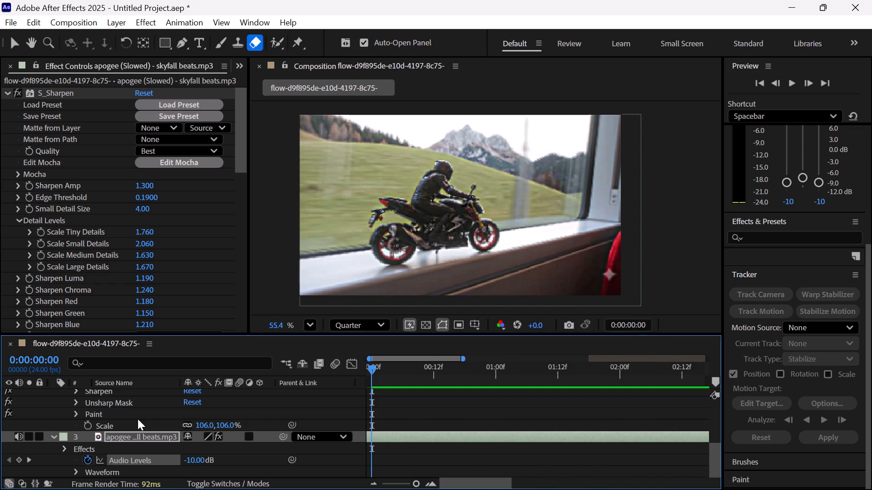
{"action": "key", "text": "space"}
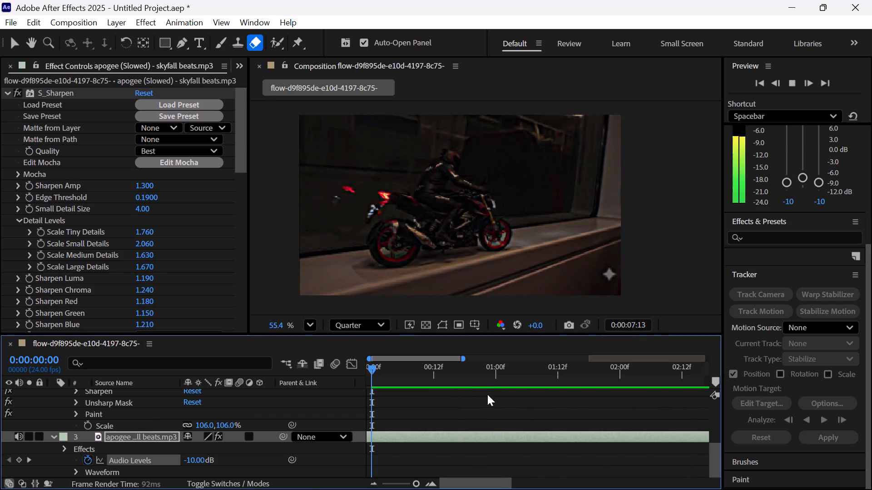
{"action": "scroll", "coordinate": [487, 394], "scroll_direction": "down", "scroll_amount": 1}
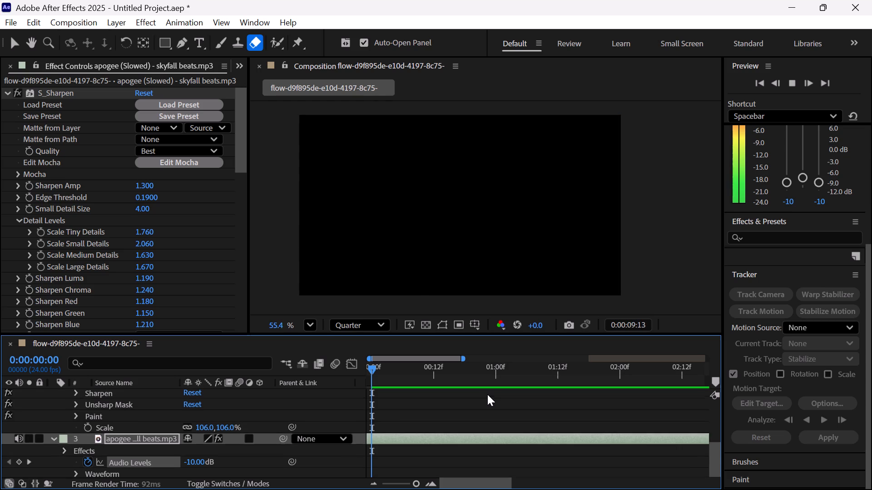
{"action": "key", "text": "space"}
Inspect the apogee layer's three Audio Levels keyframes between 0:00:07:08 and 0:00:08:05 against the overlap of the two video clips.
{"action": "scroll", "coordinate": [391, 425], "scroll_direction": "down", "scroll_amount": 1}
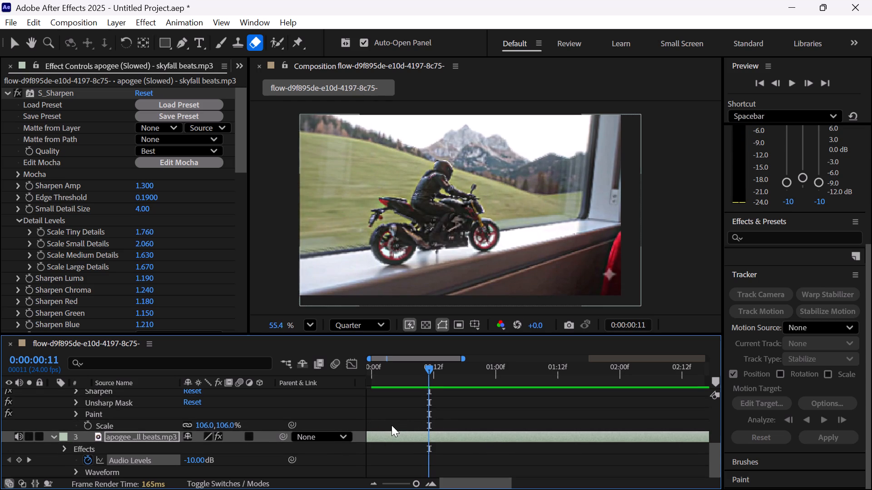
{"action": "scroll", "coordinate": [391, 425], "scroll_direction": "down", "scroll_amount": 1}
{"action": "scroll", "coordinate": [531, 444], "scroll_direction": "left", "scroll_amount": 5}
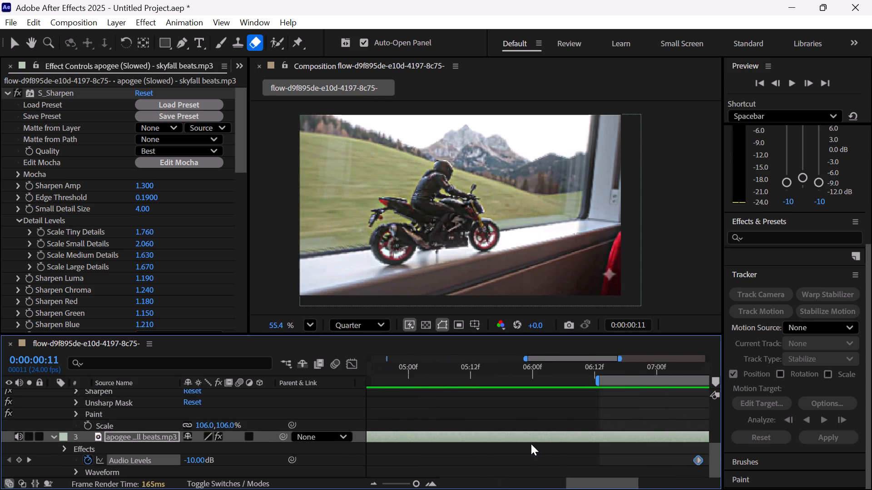
{"action": "scroll", "coordinate": [531, 444], "scroll_direction": "left", "scroll_amount": 1}
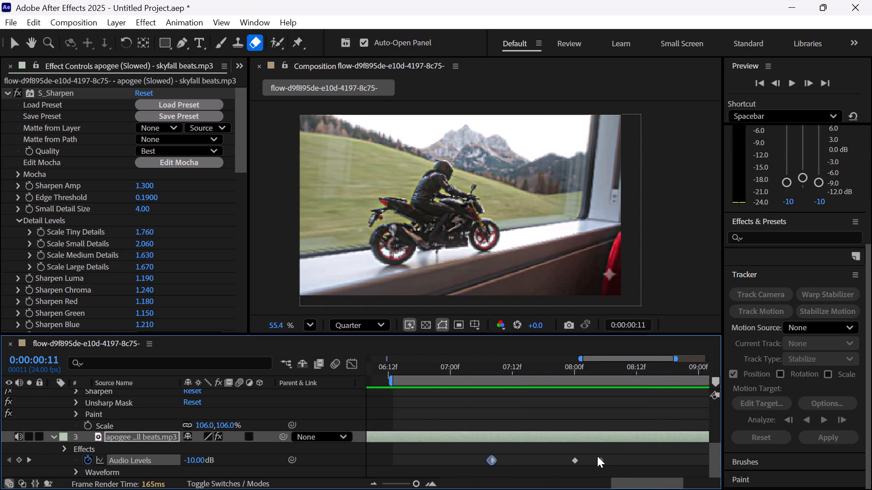
{"action": "left_click", "coordinate": [597, 456]}
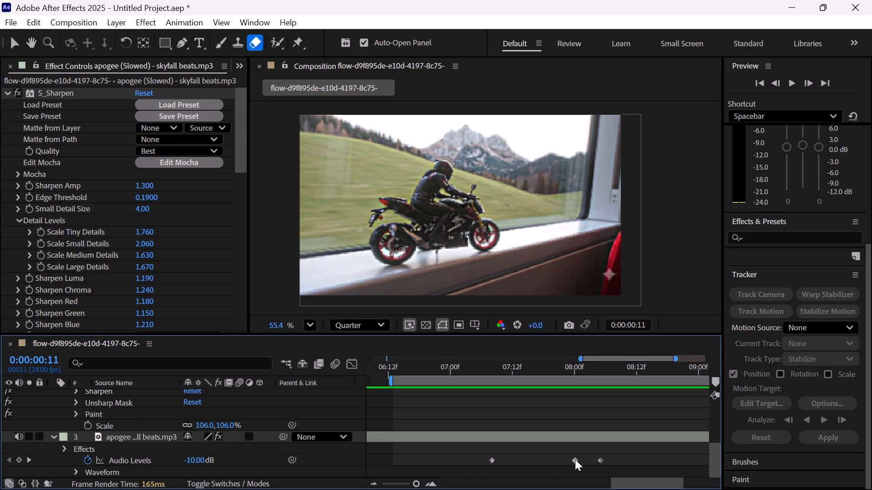
{"action": "left_click", "coordinate": [575, 459]}
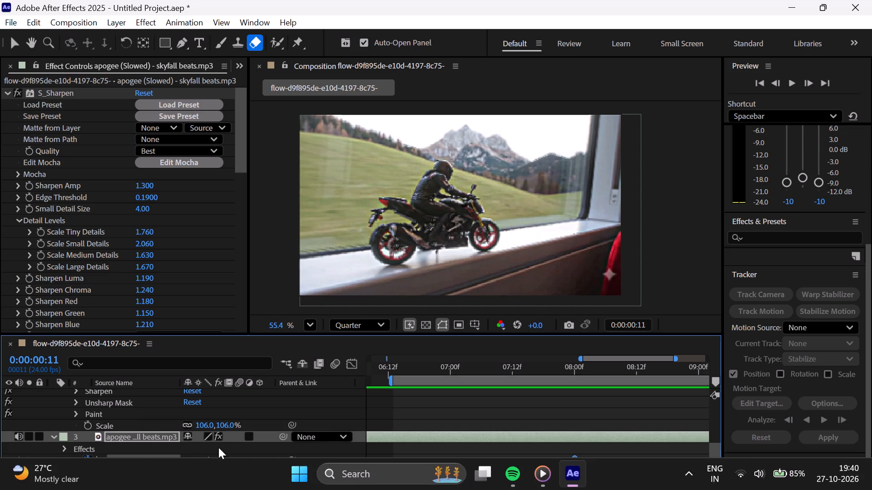
{"action": "scroll", "coordinate": [563, 392], "scroll_direction": "left", "scroll_amount": 4}
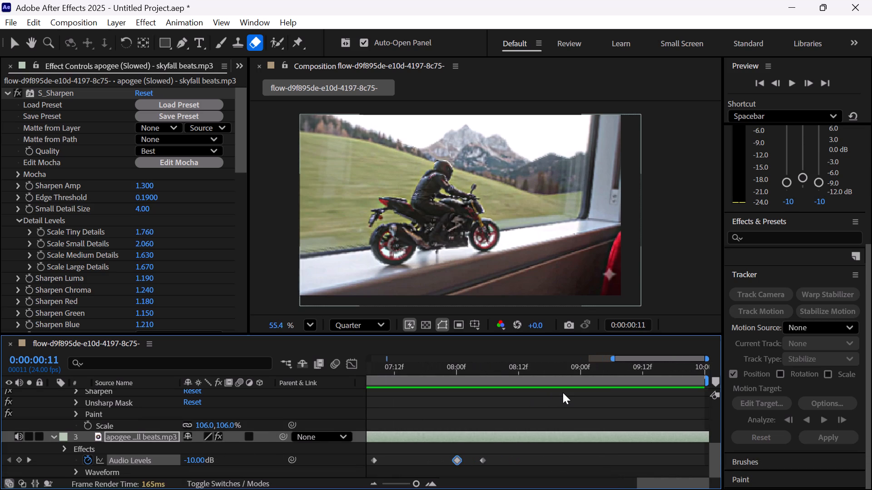
{"action": "scroll", "coordinate": [561, 390], "scroll_direction": "left", "scroll_amount": 4}
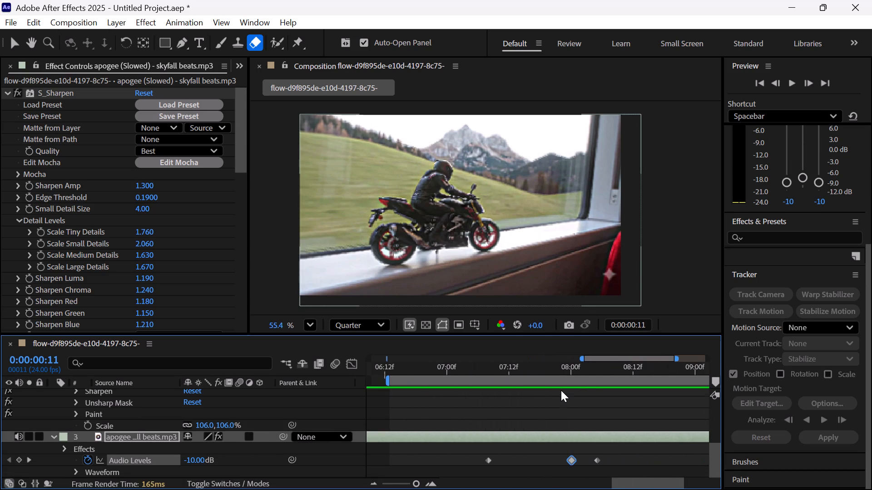
{"action": "scroll", "coordinate": [561, 390], "scroll_direction": "up", "scroll_amount": 1}
{"action": "scroll", "coordinate": [561, 390], "scroll_direction": "down", "scroll_amount": 1}
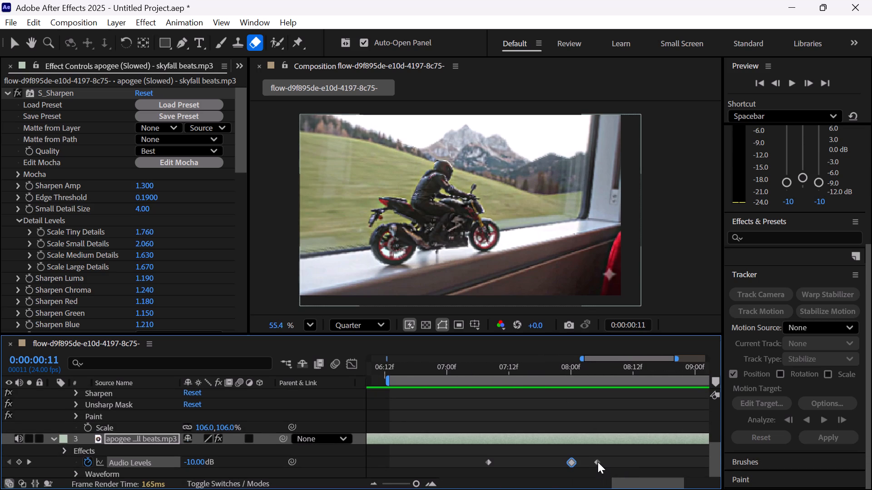
{"action": "left_click", "coordinate": [598, 461]}
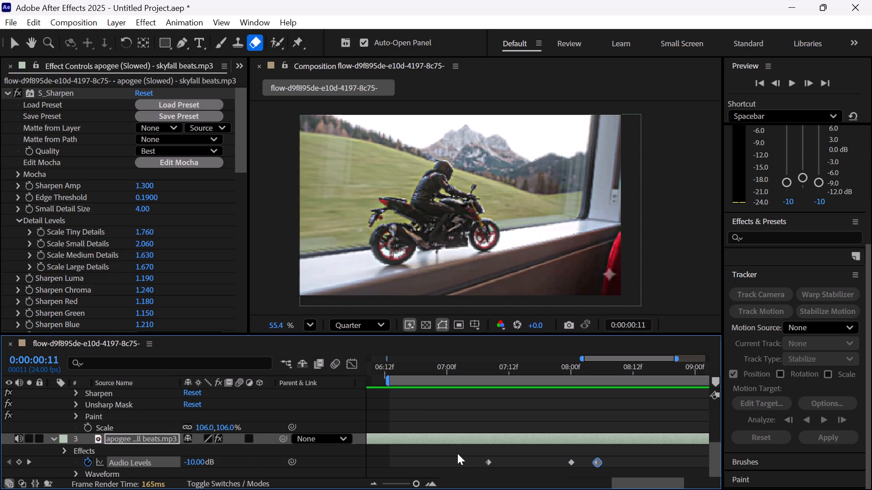
{"action": "scroll", "coordinate": [502, 446], "scroll_direction": "left", "scroll_amount": 2}
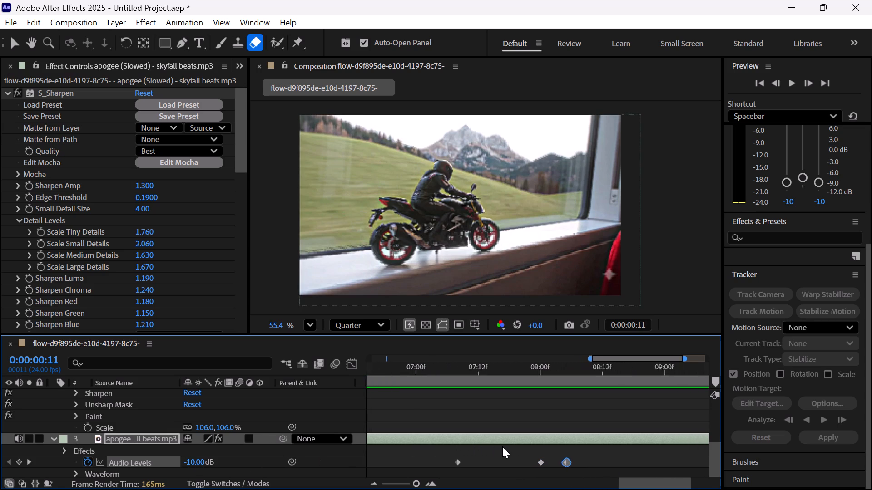
{"action": "scroll", "coordinate": [502, 446], "scroll_direction": "left", "scroll_amount": 2}
{"action": "scroll", "coordinate": [502, 446], "scroll_direction": "up", "scroll_amount": 1}
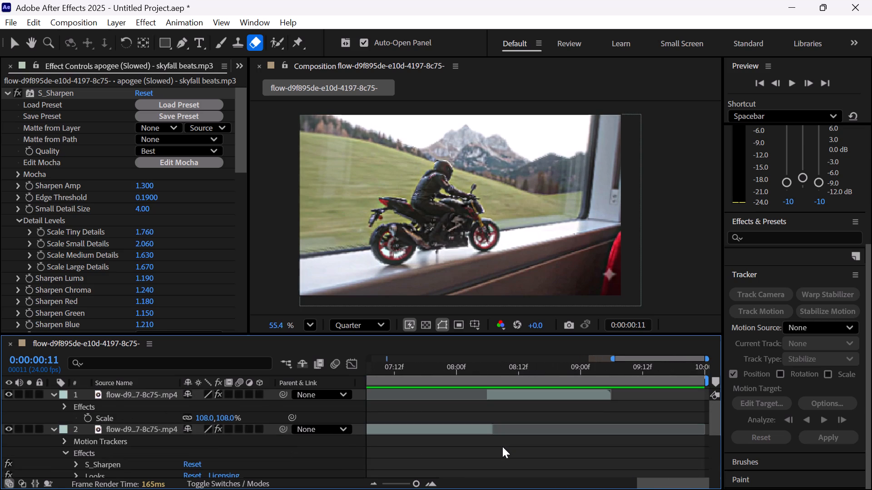
{"action": "scroll", "coordinate": [502, 446], "scroll_direction": "down", "scroll_amount": 2}
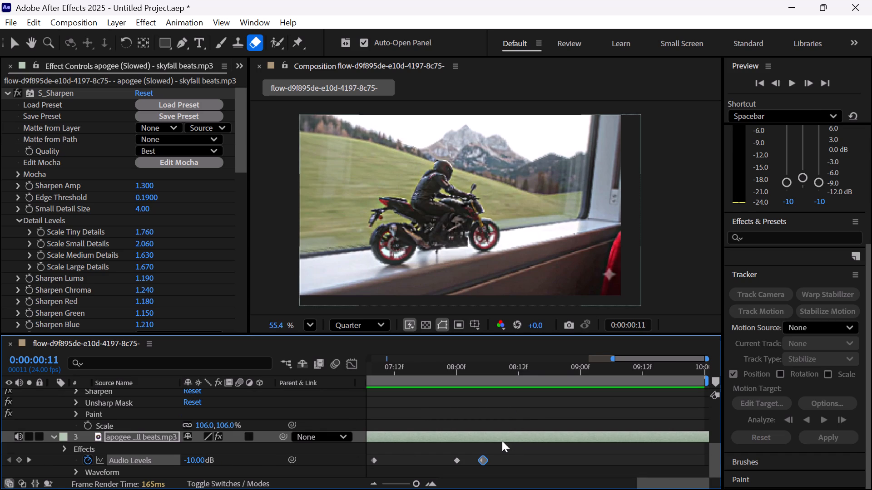
{"action": "scroll", "coordinate": [510, 448], "scroll_direction": "left", "scroll_amount": 3}
Set the apogee layer's Audio Levels to -3 dB at 0:00:00:11.
{"action": "left_click_drag", "start_coordinate": [196, 459], "coordinate": [208, 459]}
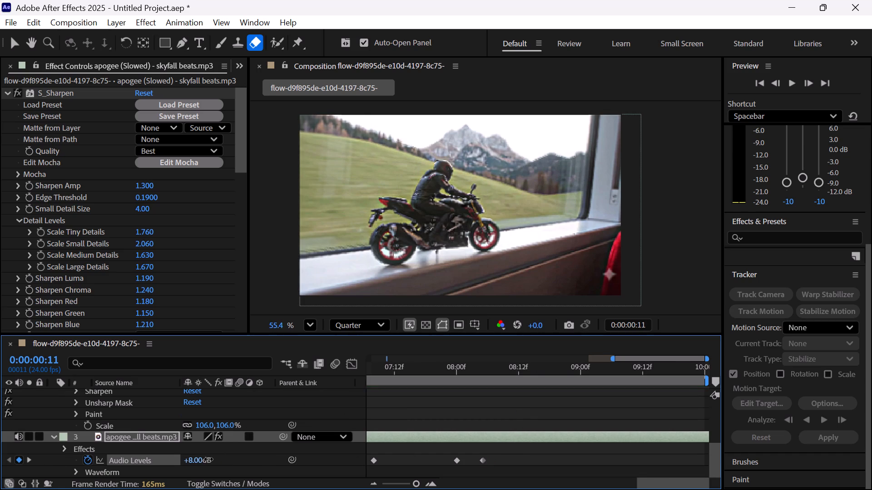
{"action": "left_click_drag", "start_coordinate": [208, 459], "coordinate": [202, 460]}
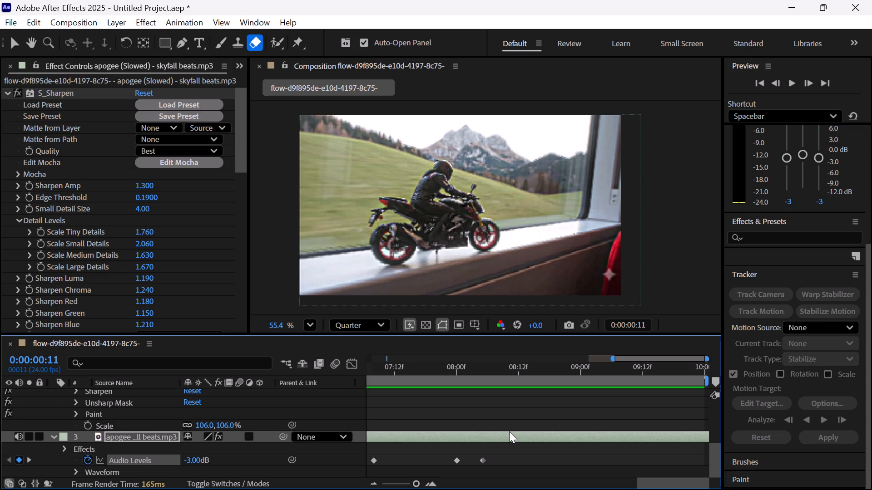
Remove all Audio Levels keyframes from the apogee layer, keeping a constant -3 dB level.
{"action": "scroll", "coordinate": [509, 431], "scroll_direction": "left", "scroll_amount": 3}
{"action": "scroll", "coordinate": [481, 414], "scroll_direction": "right", "scroll_amount": 2}
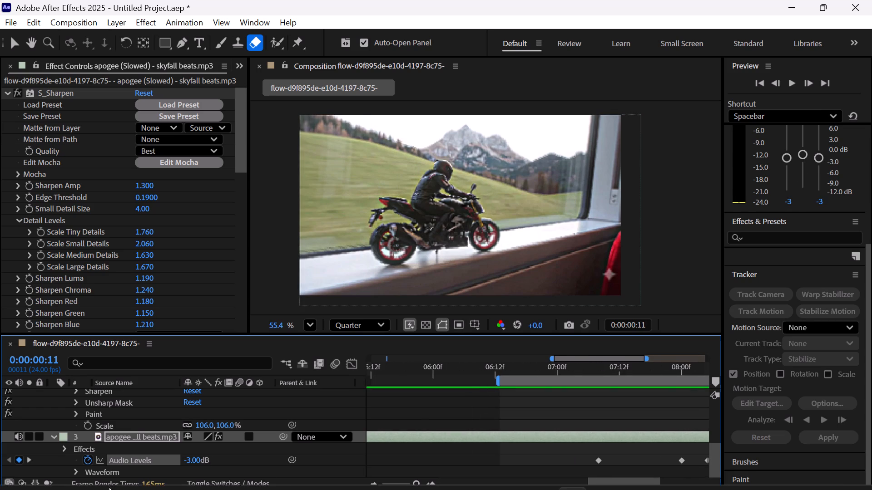
{"action": "left_click", "coordinate": [89, 455]}
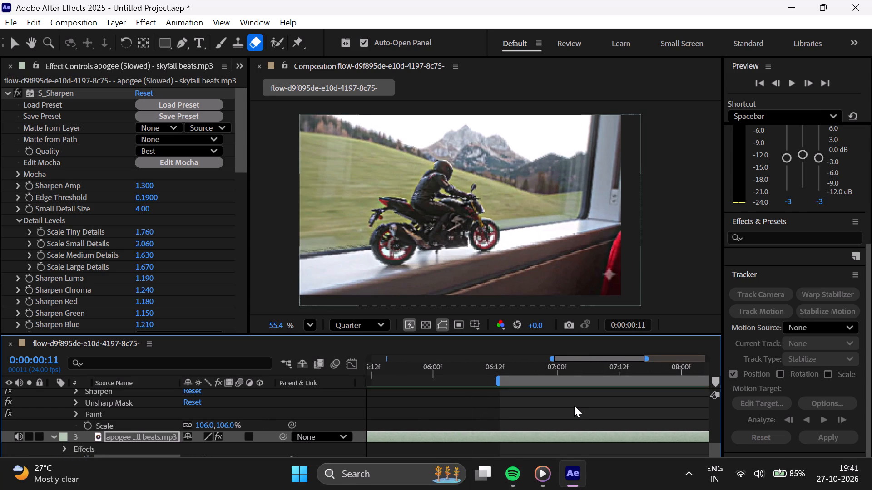
Shift the second video clip (layer 1) one frame later so it starts at the cut, 0:00:08:07.
{"action": "scroll", "coordinate": [574, 406], "scroll_direction": "left", "scroll_amount": 2}
{"action": "scroll", "coordinate": [574, 406], "scroll_direction": "up", "scroll_amount": 2}
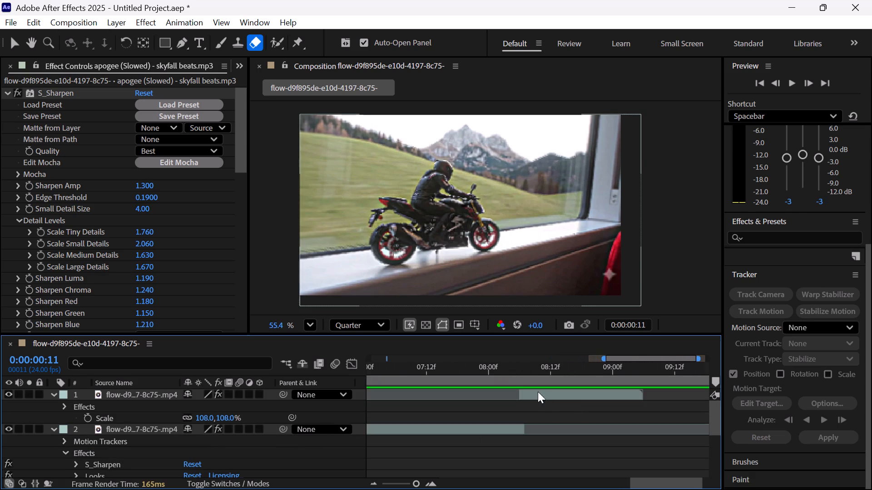
{"action": "left_click", "coordinate": [516, 394]}
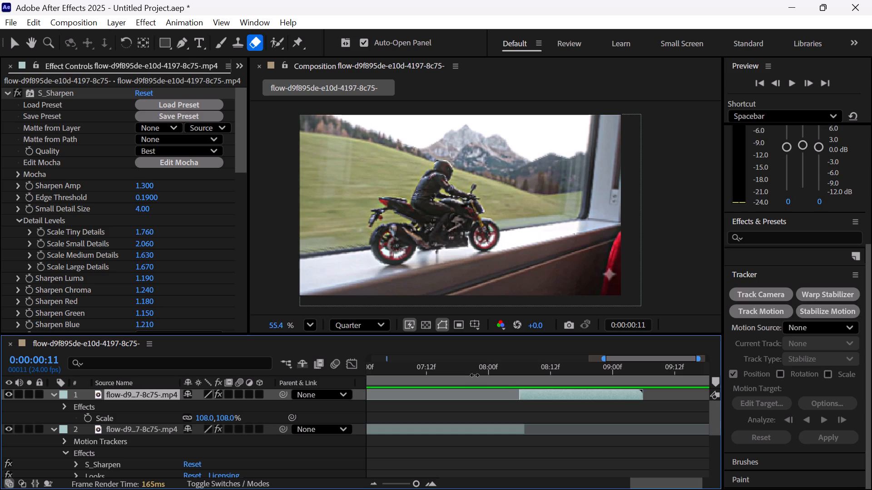
{"action": "scroll", "coordinate": [476, 377], "scroll_direction": "right", "scroll_amount": 5}
{"action": "left_click_drag", "start_coordinate": [427, 366], "coordinate": [806, 377]}
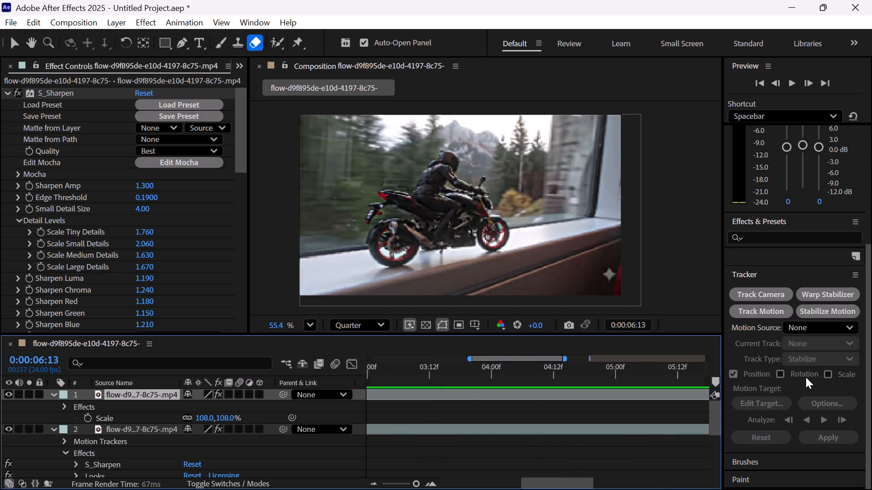
{"action": "left_click_drag", "start_coordinate": [806, 377], "coordinate": [488, 389]}
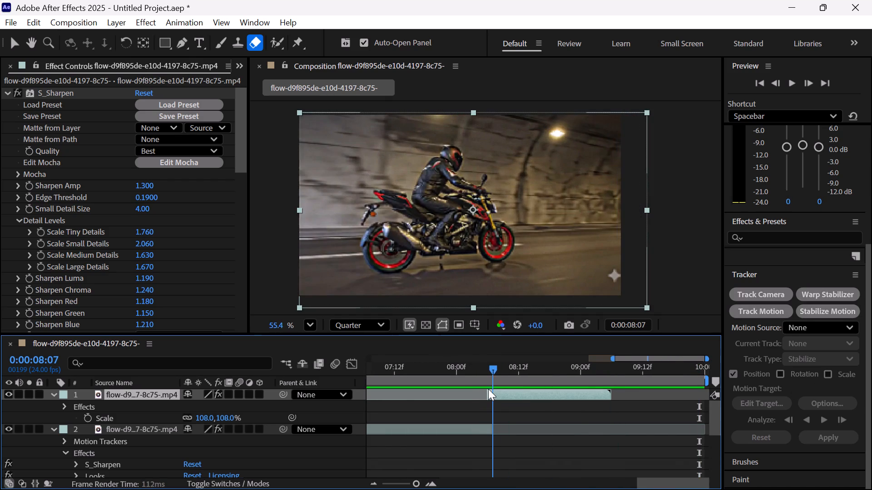
{"action": "left_click_drag", "start_coordinate": [488, 389], "coordinate": [484, 388]}
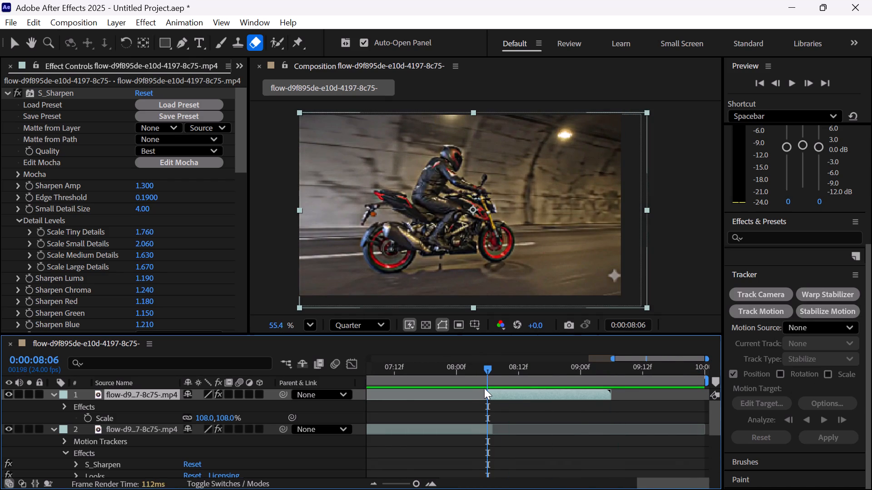
{"action": "left_click_drag", "start_coordinate": [485, 368], "coordinate": [482, 383]}
{"action": "left_click", "coordinate": [523, 394]}
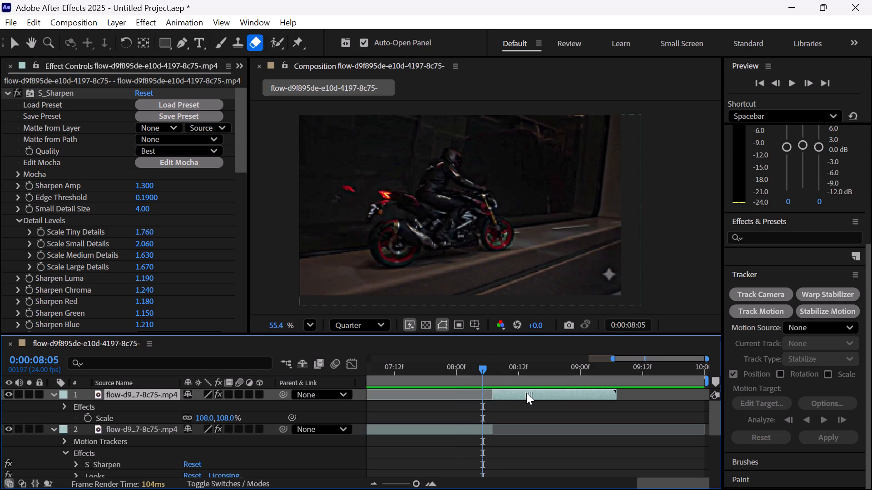
{"action": "left_click_drag", "start_coordinate": [483, 369], "coordinate": [491, 372]}
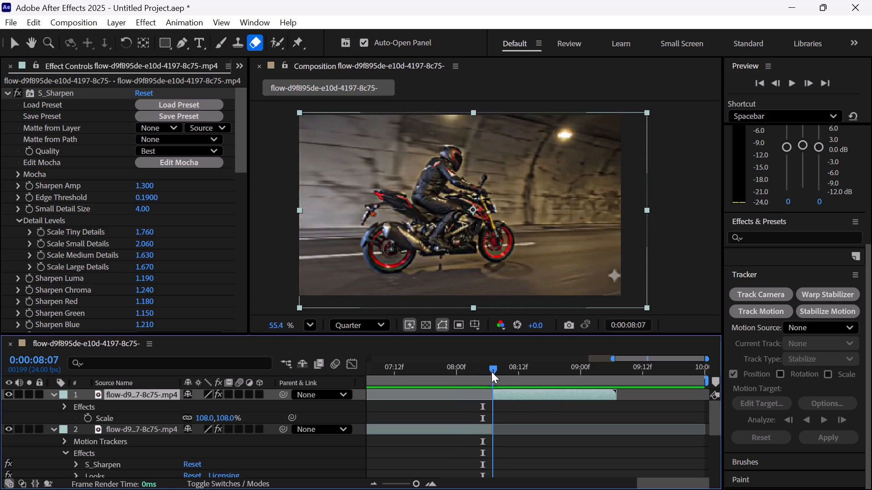
{"action": "left_click_drag", "start_coordinate": [491, 372], "coordinate": [492, 372]}
Add an Audio Levels keyframe of -3 dB to the apogee layer at 0:00:07:17.
{"action": "scroll", "coordinate": [222, 455], "scroll_direction": "down", "scroll_amount": 3}
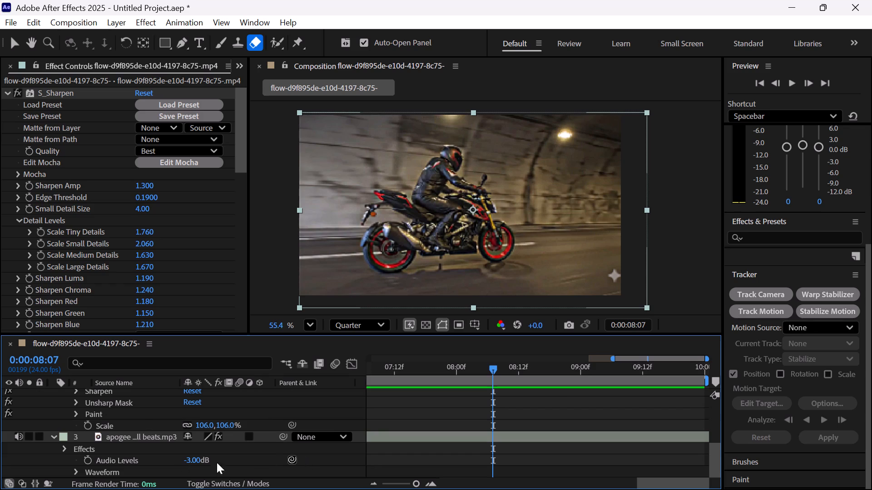
{"action": "left_click_drag", "start_coordinate": [490, 367], "coordinate": [438, 364]}
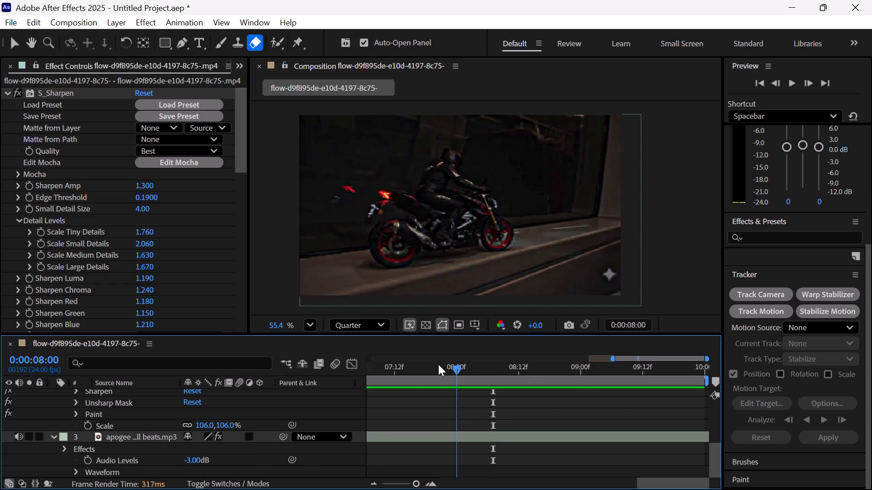
{"action": "left_click_drag", "start_coordinate": [438, 364], "coordinate": [417, 363]}
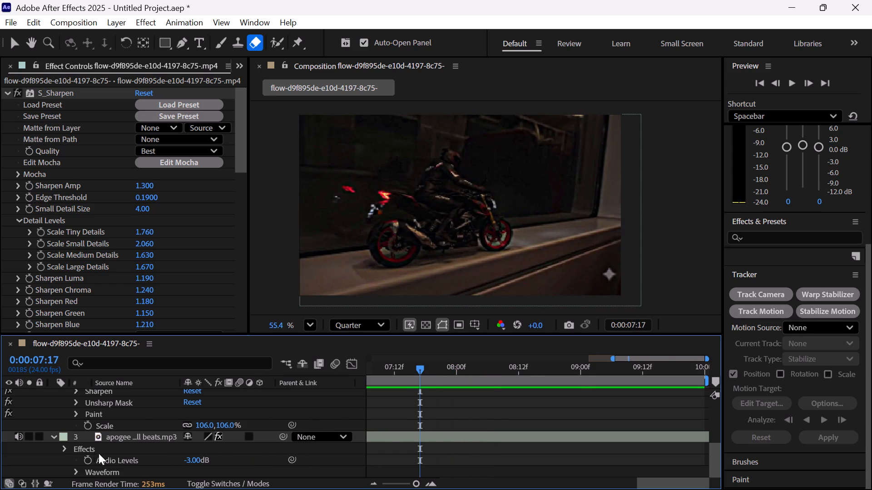
{"action": "left_click", "coordinate": [90, 460]}
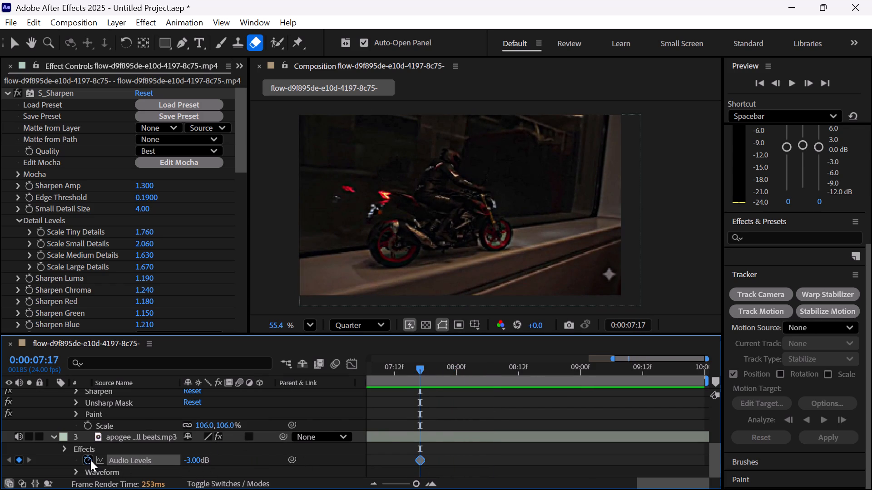
Keyframe the apogee layer's Audio Levels at +3 dB at 0:00:08:06, just before the cut.
{"action": "left_click_drag", "start_coordinate": [420, 372], "coordinate": [574, 384]}
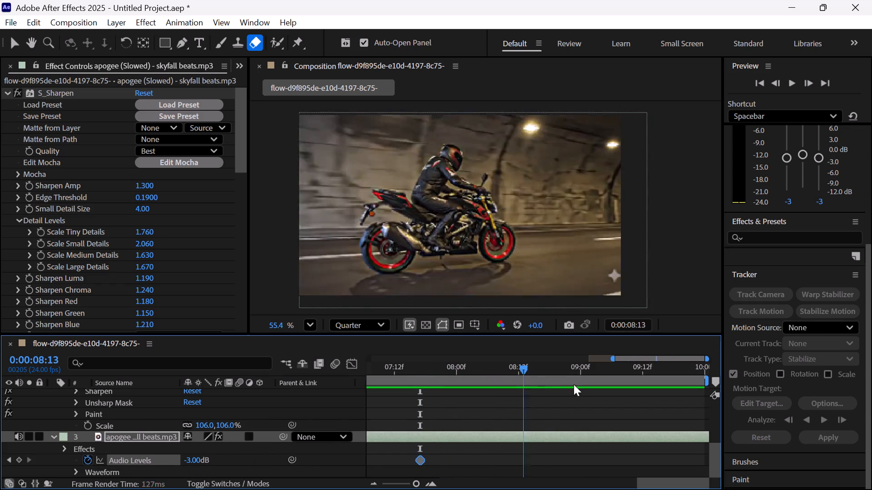
{"action": "left_click_drag", "start_coordinate": [574, 384], "coordinate": [479, 395]}
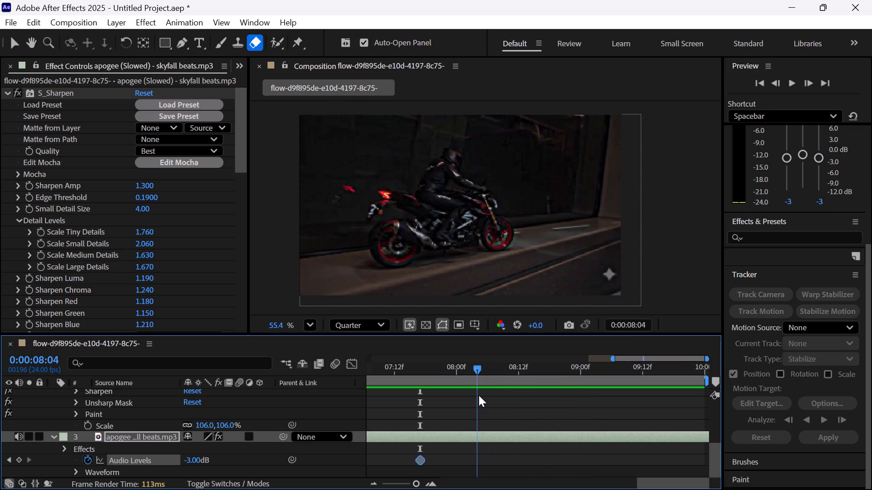
{"action": "left_click_drag", "start_coordinate": [479, 395], "coordinate": [487, 392]}
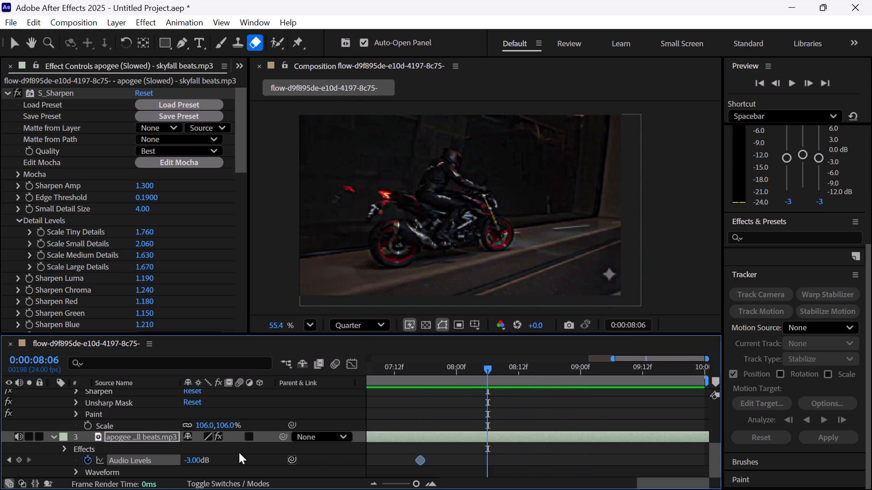
{"action": "left_click_drag", "start_coordinate": [196, 457], "coordinate": [215, 456]}
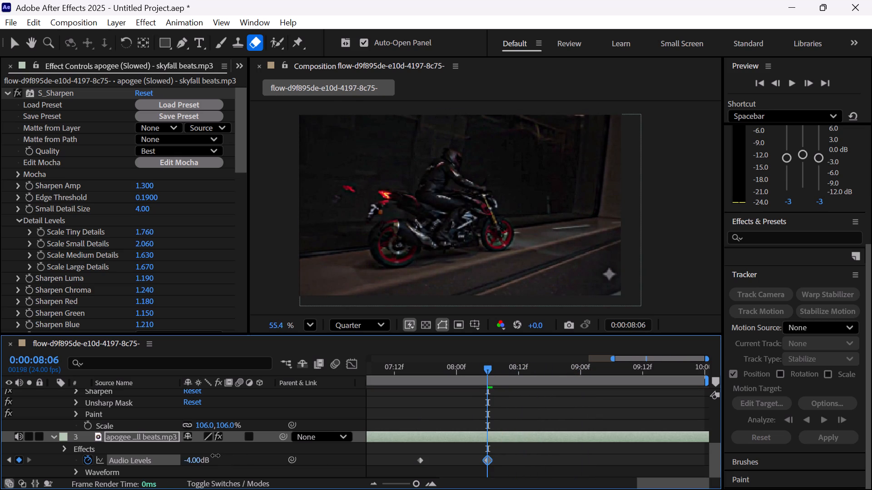
{"action": "left_click_drag", "start_coordinate": [215, 456], "coordinate": [219, 455]}
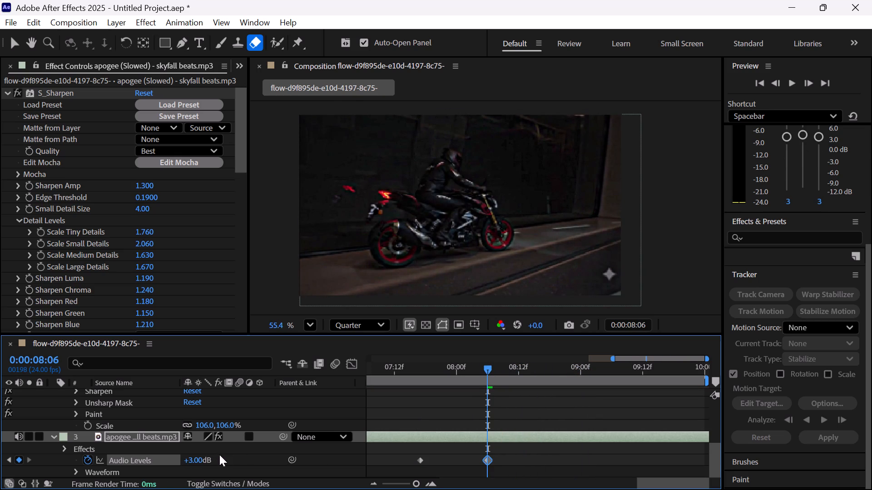
Play the edit from 0:00:00:00 past the cut to hear the new audio ramp, stop playback, and check the two keyframes.
{"action": "left_click_drag", "start_coordinate": [486, 367], "coordinate": [263, 408]}
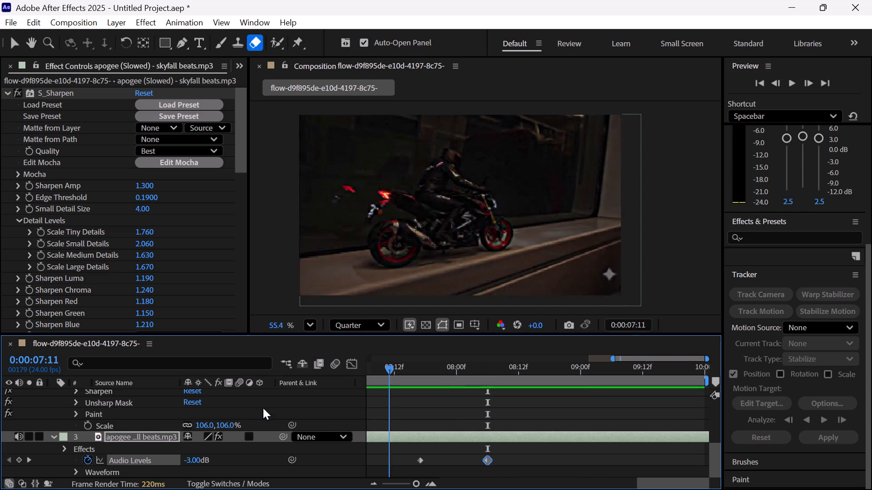
{"action": "left_click_drag", "start_coordinate": [263, 408], "coordinate": [218, 407]}
{"action": "key", "text": "space"}
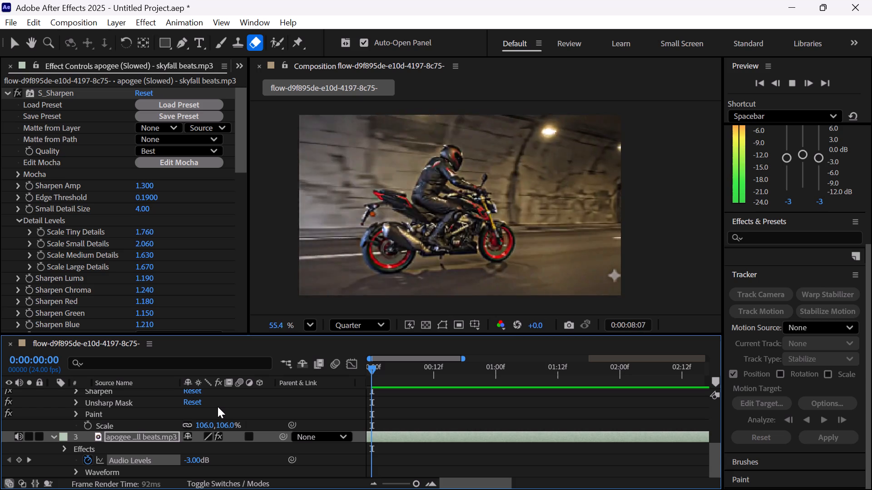
{"action": "key", "text": "space"}
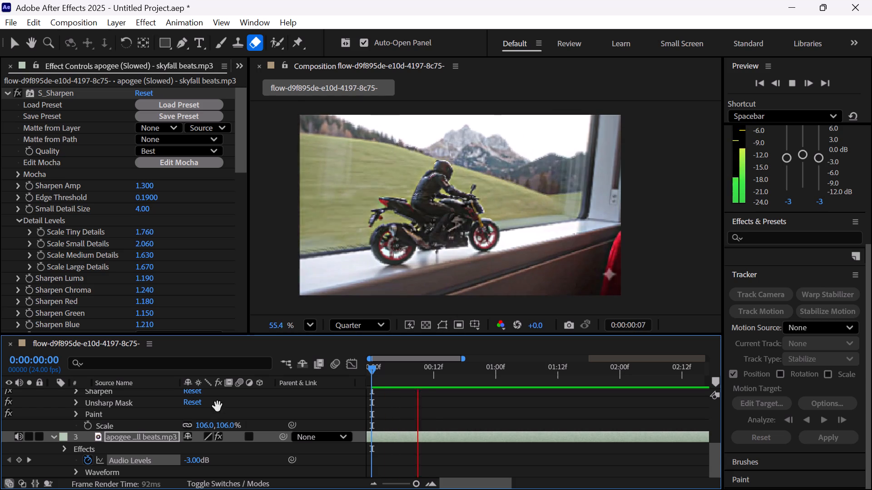
{"action": "scroll", "coordinate": [574, 445], "scroll_direction": "left", "scroll_amount": 6}
{"action": "scroll", "coordinate": [574, 445], "scroll_direction": "right", "scroll_amount": 2}
{"action": "scroll", "coordinate": [574, 445], "scroll_direction": "left", "scroll_amount": 2}
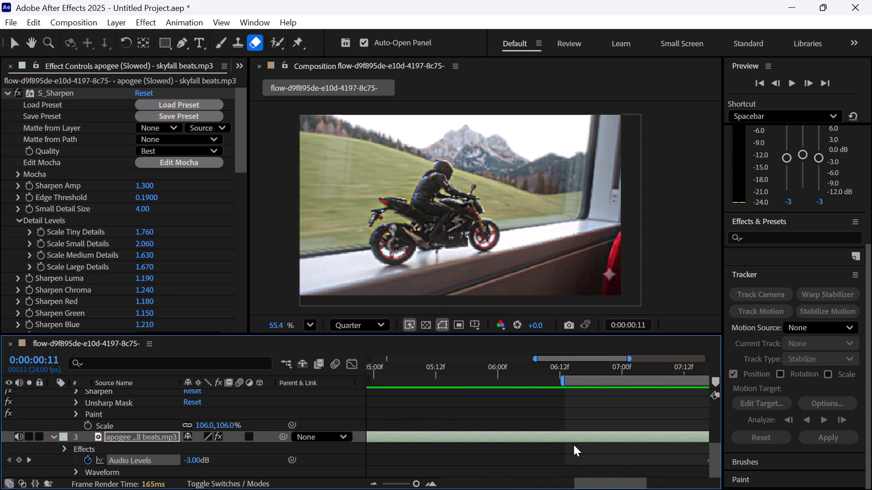
{"action": "scroll", "coordinate": [574, 445], "scroll_direction": "left", "scroll_amount": 1}
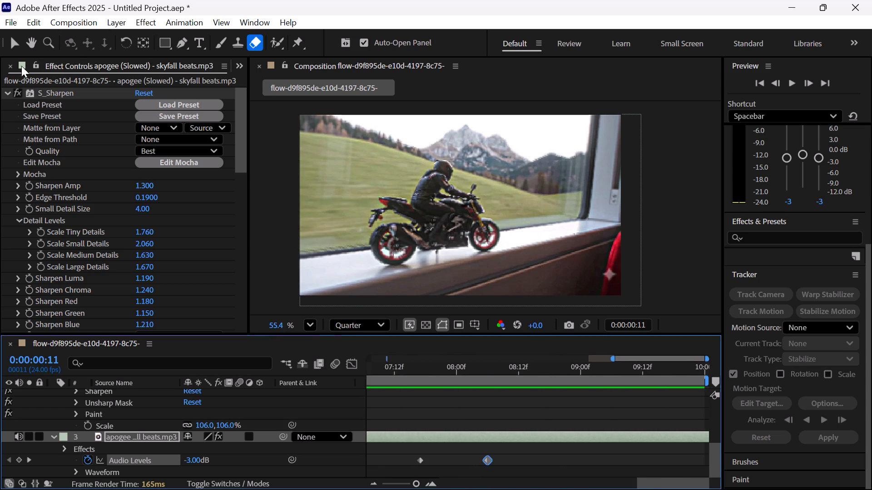
Look through the project's footage items and compare the flow-0ae429b2 and flow-59354449 clips as candidates for the next shot.
{"action": "scroll", "coordinate": [25, 64], "scroll_direction": "right", "scroll_amount": 6}
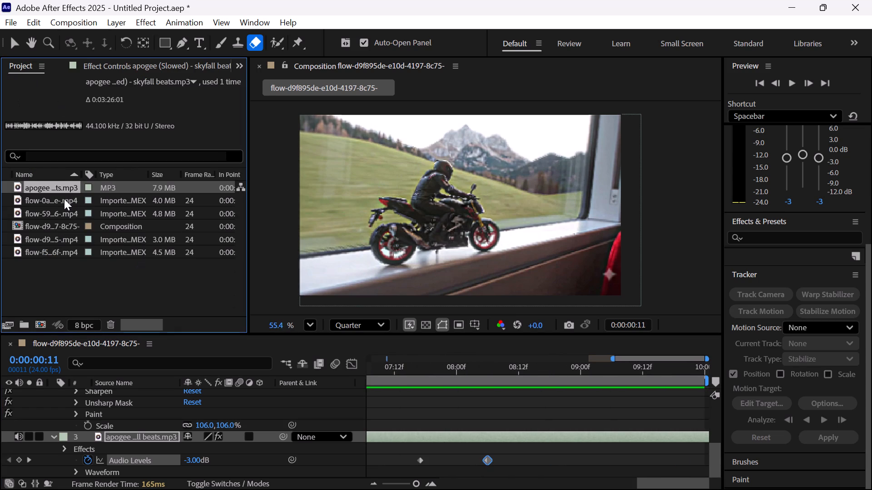
{"action": "left_click", "coordinate": [64, 199]}
{"action": "left_click", "coordinate": [66, 214]}
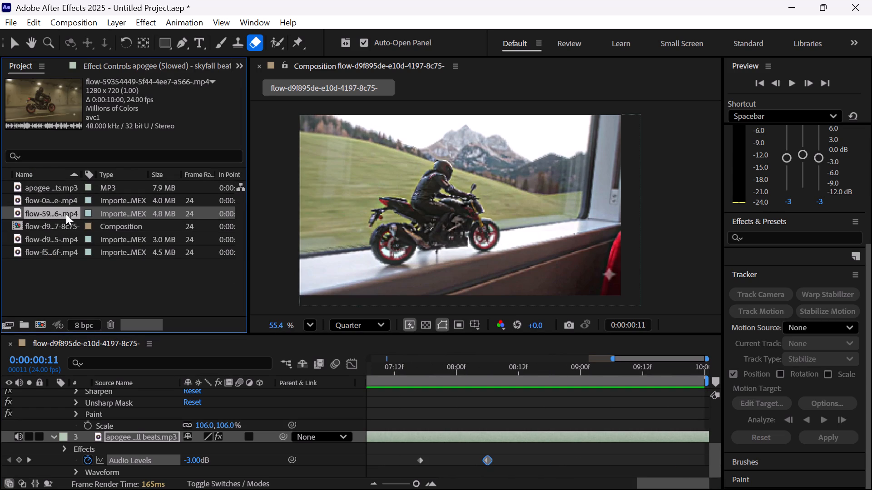
{"action": "left_click", "coordinate": [62, 204]}
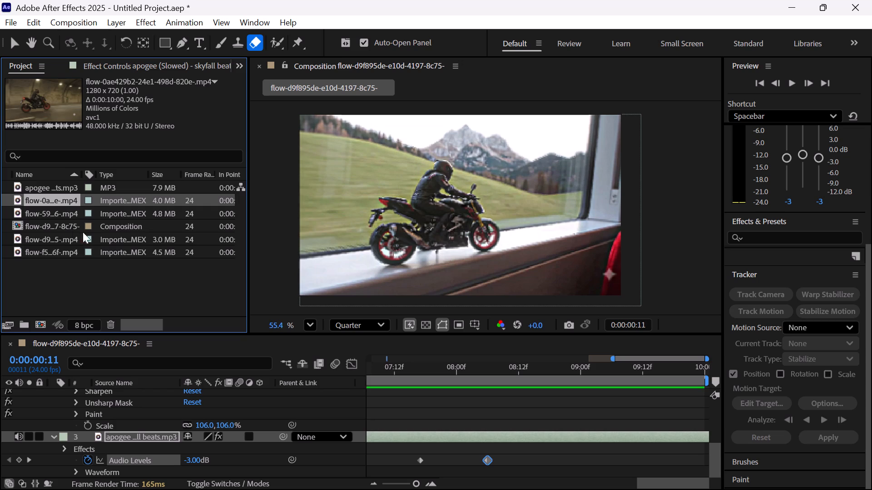
{"action": "left_click", "coordinate": [54, 213]}
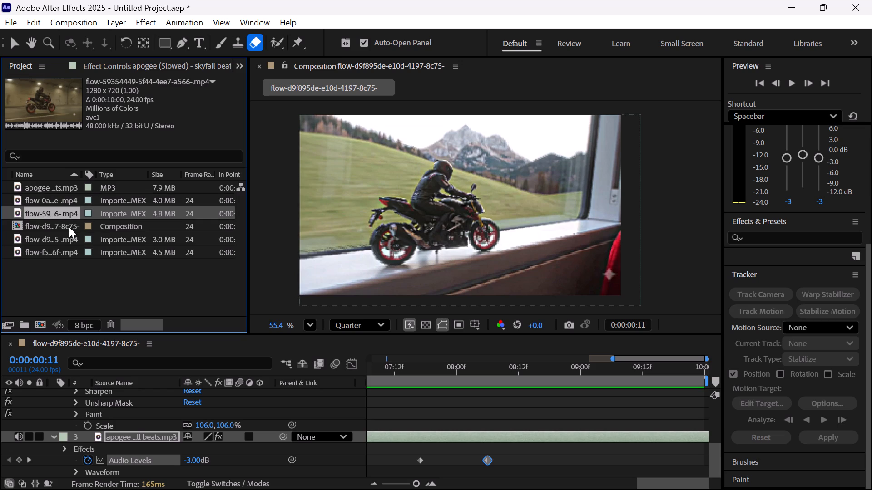
{"action": "left_click", "coordinate": [59, 225]}
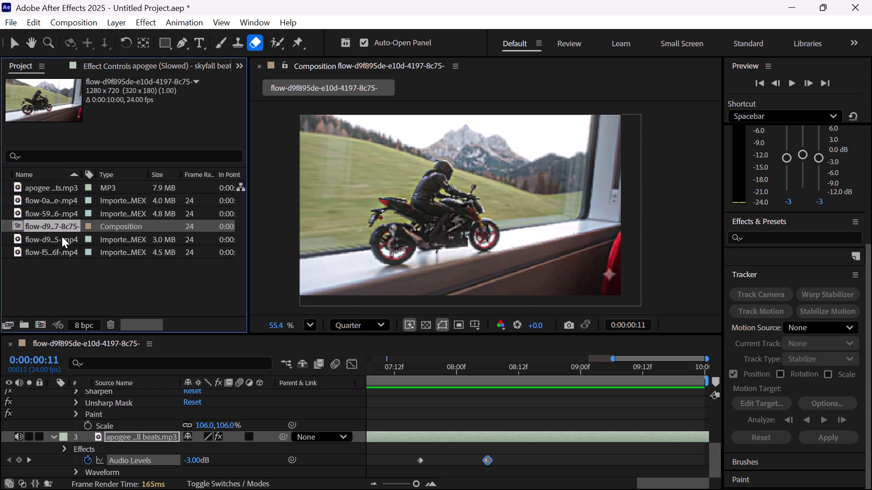
{"action": "left_click", "coordinate": [62, 236]}
{"action": "left_click", "coordinate": [63, 249]}
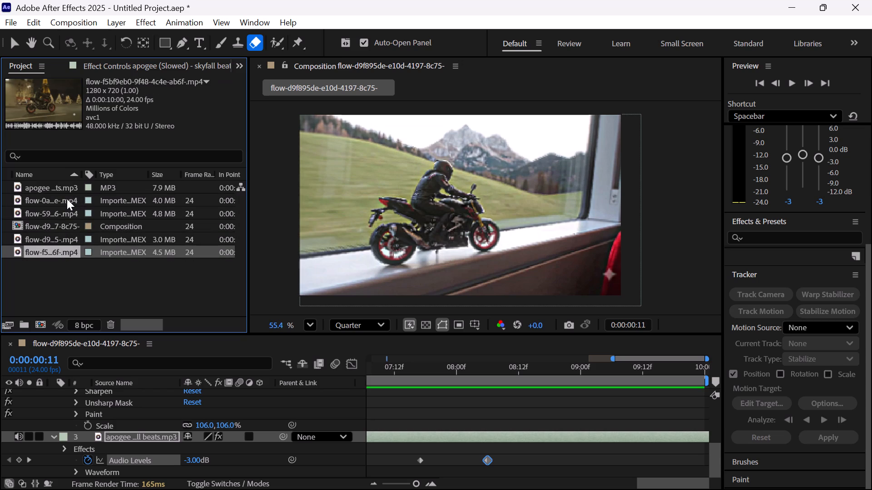
{"action": "left_click", "coordinate": [60, 205]}
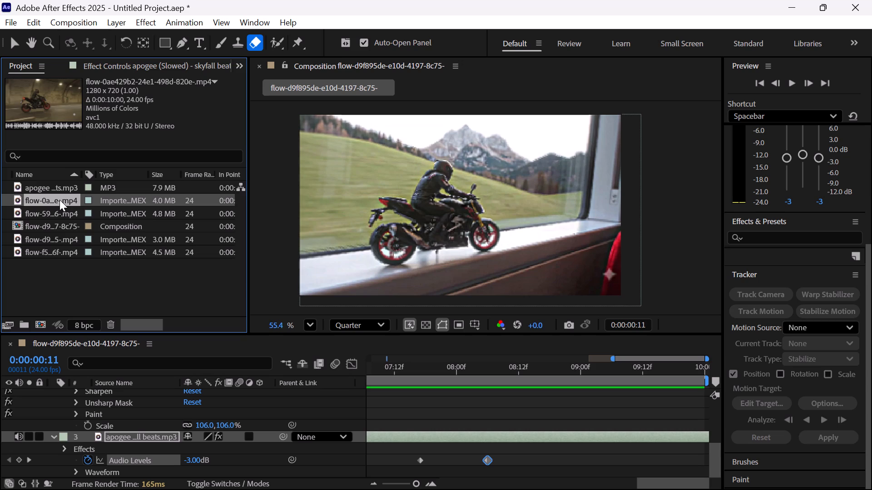
{"action": "left_click", "coordinate": [59, 200]}
{"action": "left_click", "coordinate": [60, 212]}
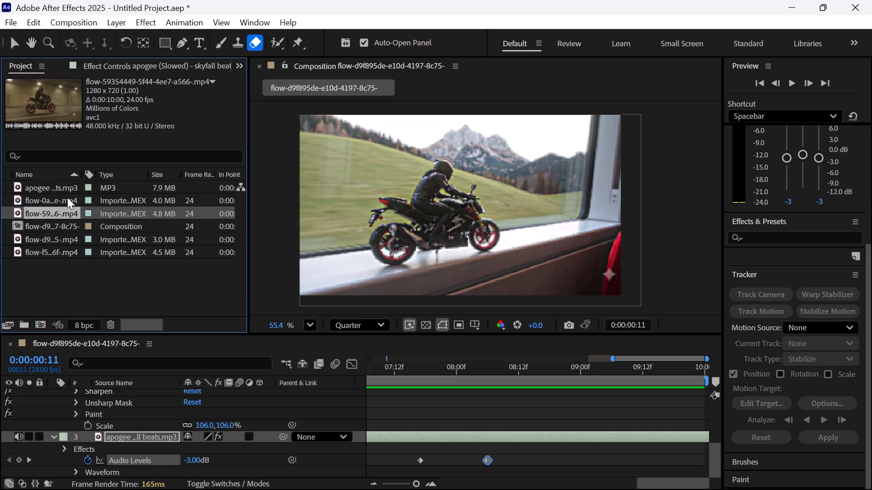
{"action": "left_click", "coordinate": [61, 202]}
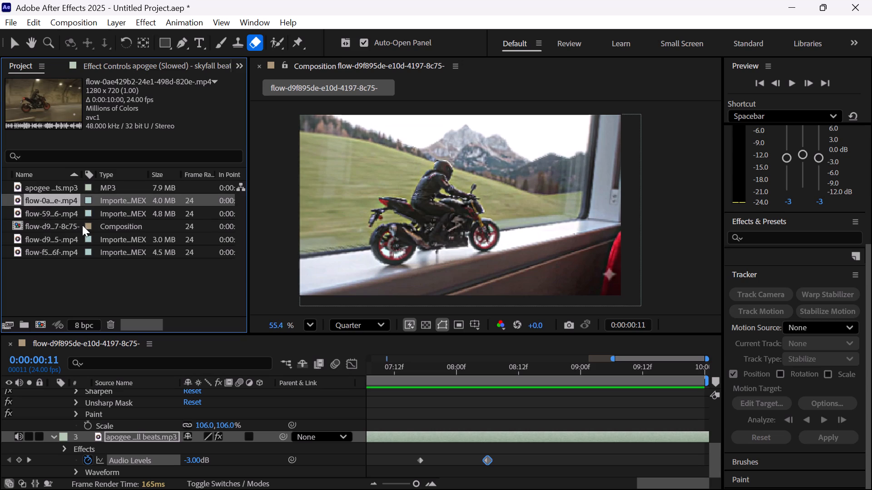
{"action": "left_click", "coordinate": [70, 212]}
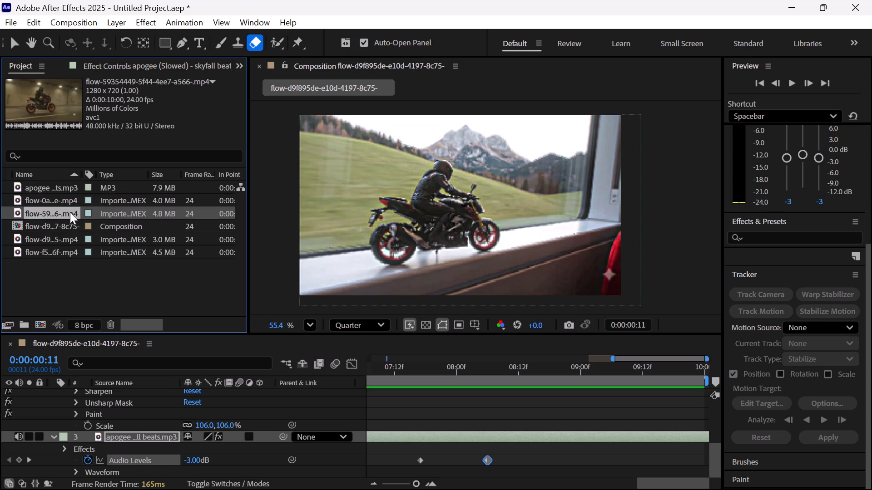
Add the flow-0ae429b2 tunnel clip to the composition so that it starts where the top layer's clip ends.
{"action": "left_click", "coordinate": [68, 201]}
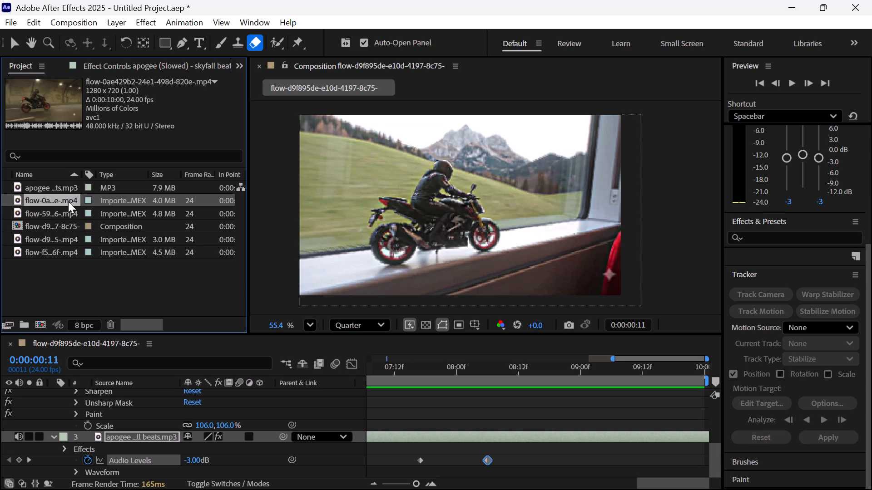
{"action": "left_click_drag", "start_coordinate": [68, 201], "coordinate": [413, 309]}
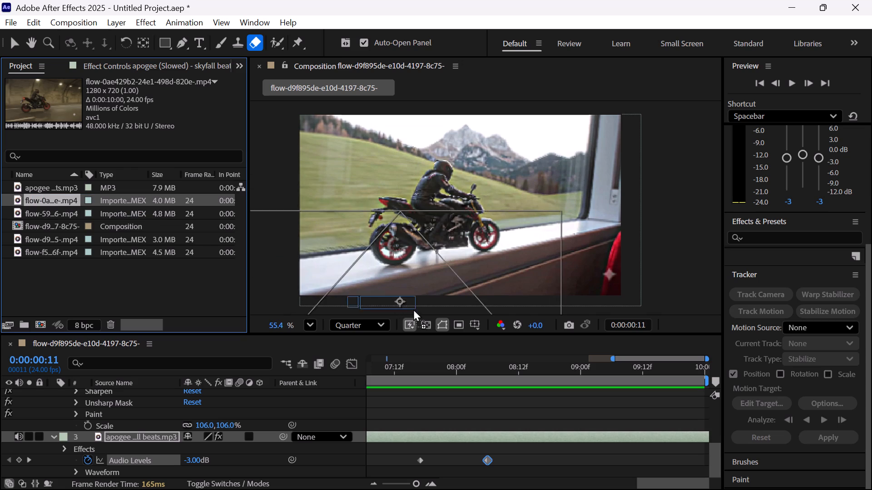
{"action": "left_click_drag", "start_coordinate": [413, 309], "coordinate": [594, 378]}
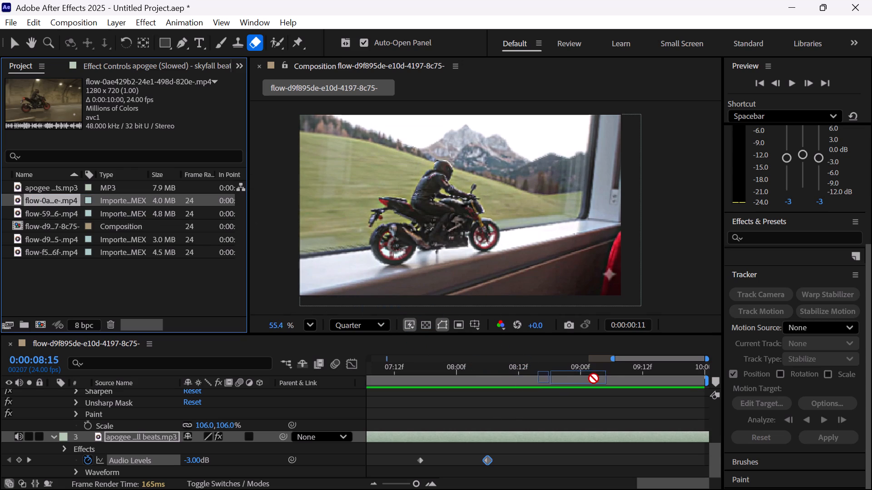
{"action": "left_click_drag", "start_coordinate": [594, 378], "coordinate": [690, 396]}
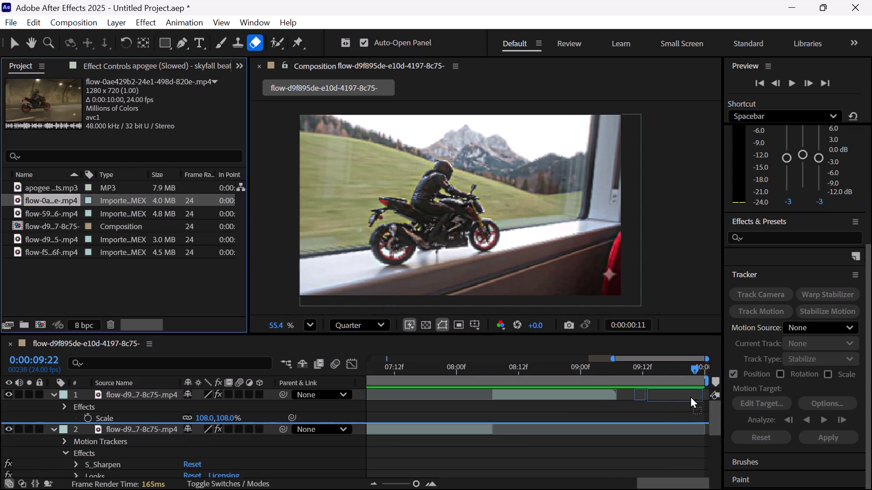
{"action": "left_click_drag", "start_coordinate": [690, 396], "coordinate": [661, 397]}
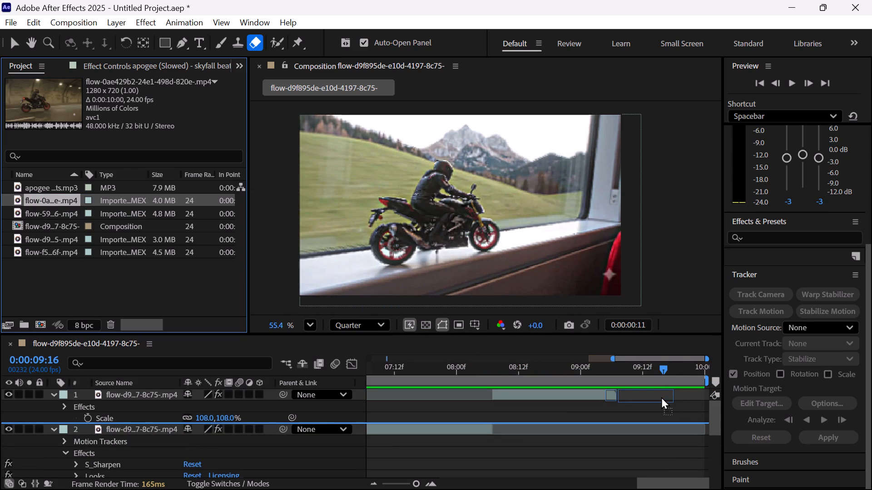
{"action": "left_click_drag", "start_coordinate": [661, 397], "coordinate": [661, 396]}
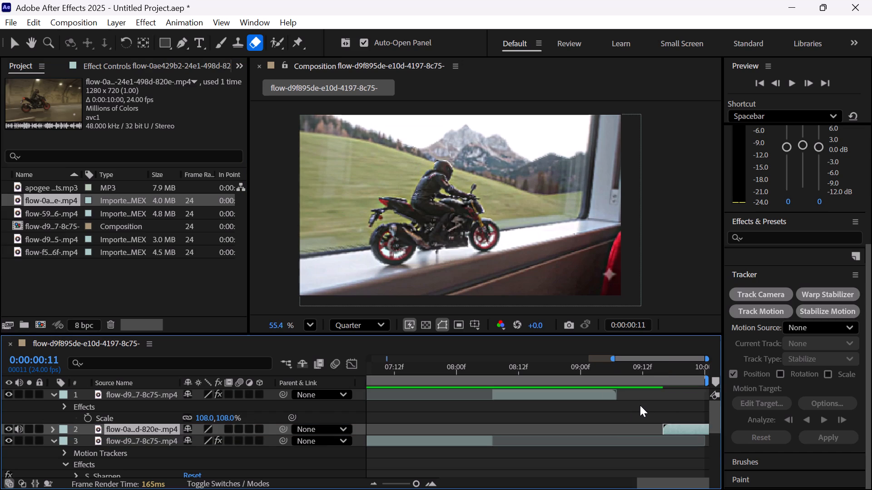
{"action": "scroll", "coordinate": [640, 405], "scroll_direction": "left", "scroll_amount": 1}
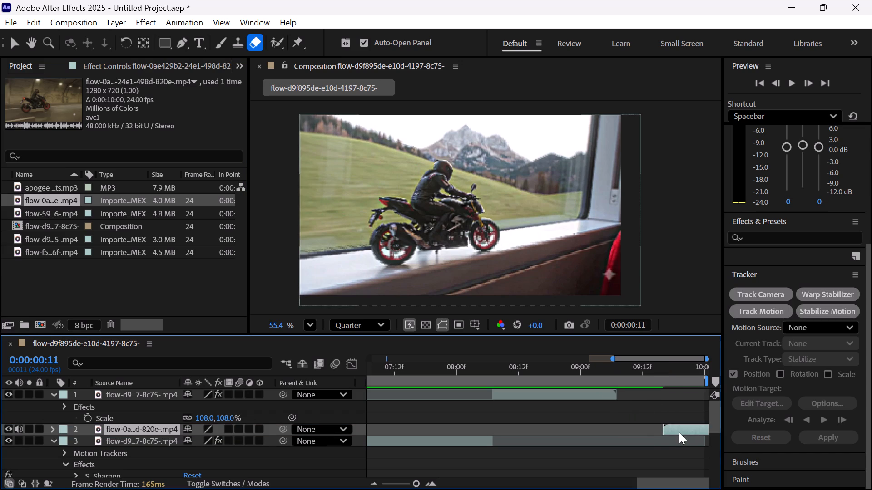
{"action": "left_click_drag", "start_coordinate": [678, 430], "coordinate": [669, 358]}
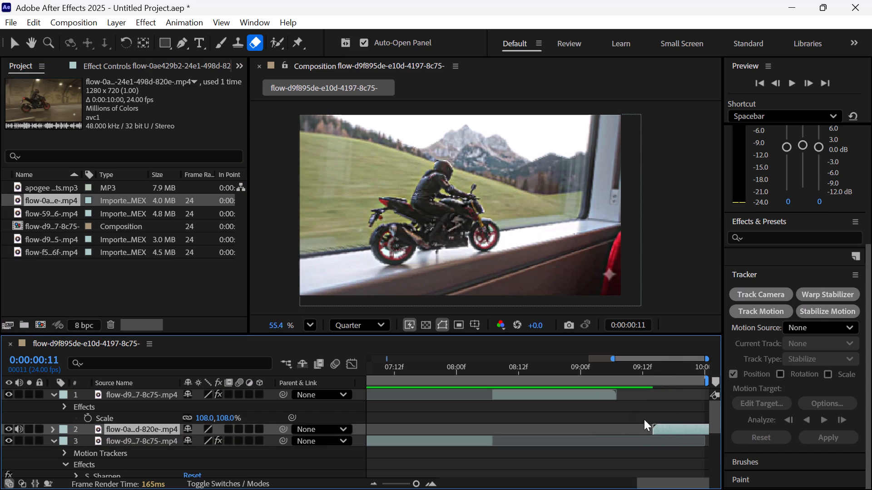
{"action": "left_click_drag", "start_coordinate": [666, 426], "coordinate": [634, 429]}
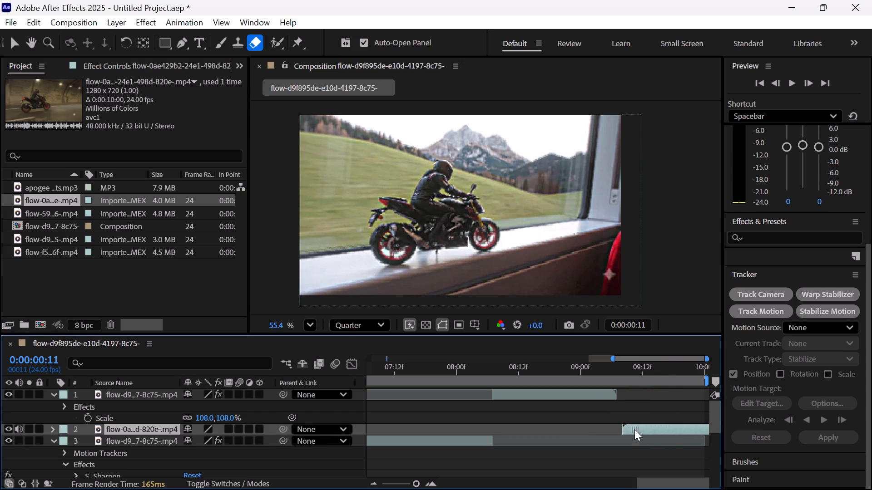
{"action": "left_click_drag", "start_coordinate": [634, 429], "coordinate": [632, 429]}
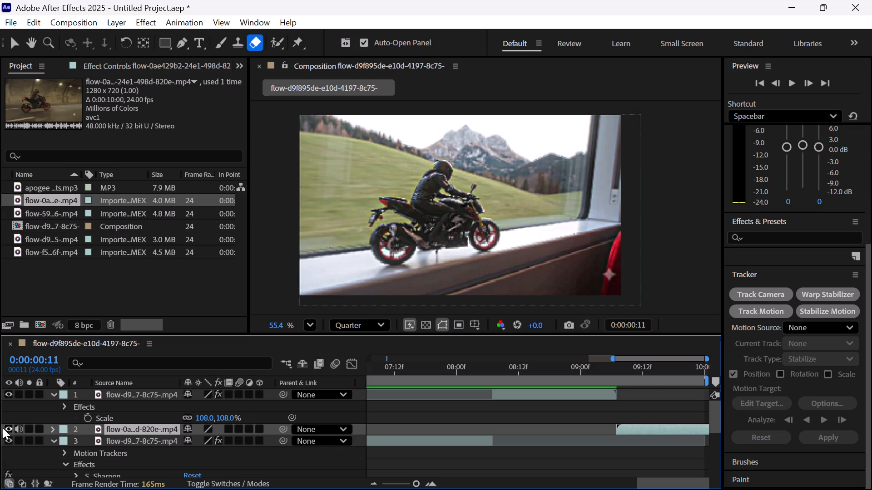
Mute the audio of the new flow-0ae429b2 layer.
{"action": "left_click", "coordinate": [15, 429]}
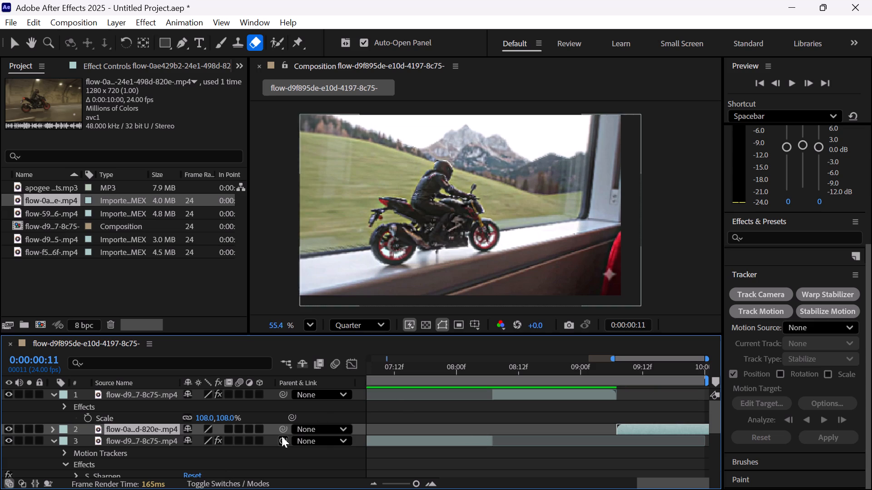
Delete the flow-d9 clip on layer 1 and move the flow-0ae429b2 clip into its place, starting at the 0:00:08:07 cut.
{"action": "key", "text": "space"}
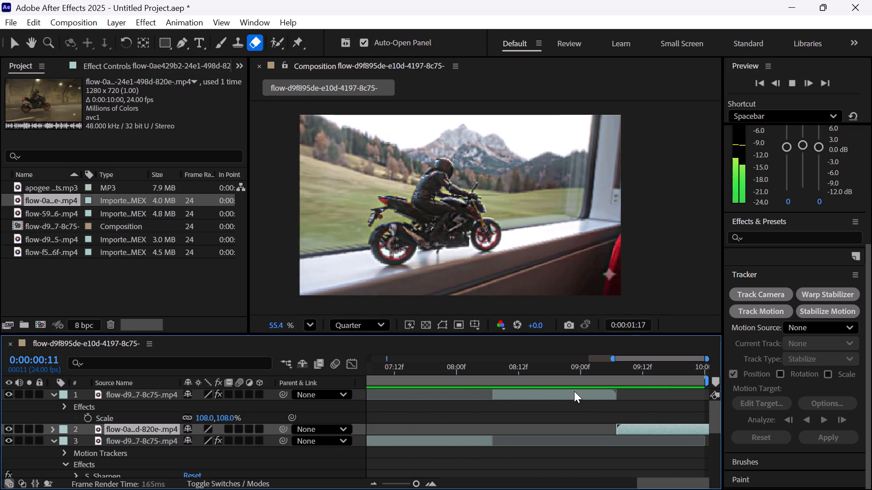
{"action": "left_click", "coordinate": [573, 395]}
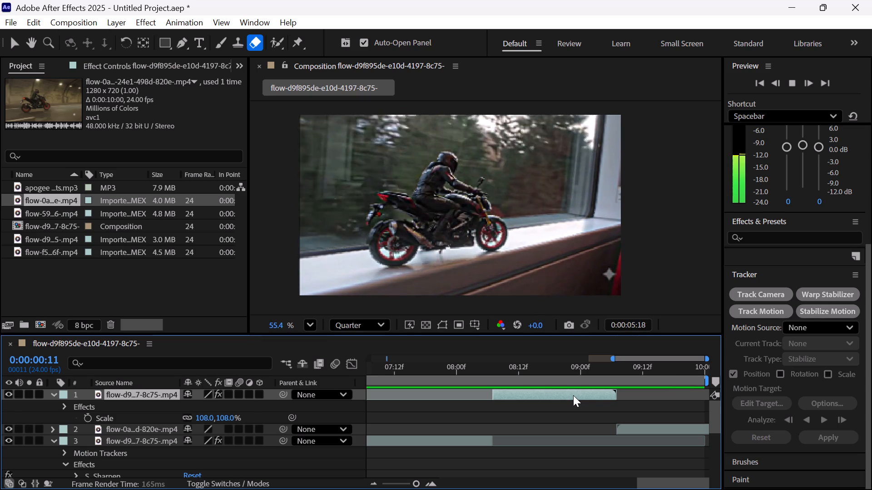
{"action": "key", "text": "Delete"}
{"action": "left_click_drag", "start_coordinate": [641, 391], "coordinate": [519, 391]}
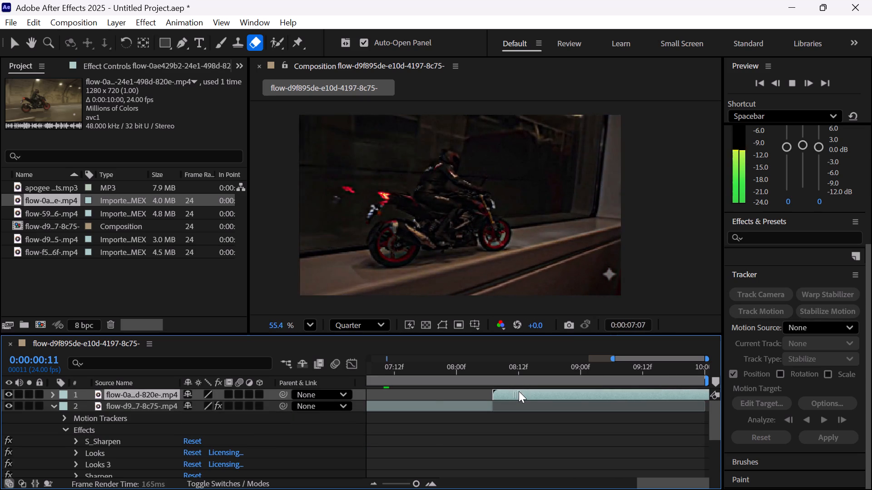
{"action": "left_click_drag", "start_coordinate": [519, 391], "coordinate": [515, 392]}
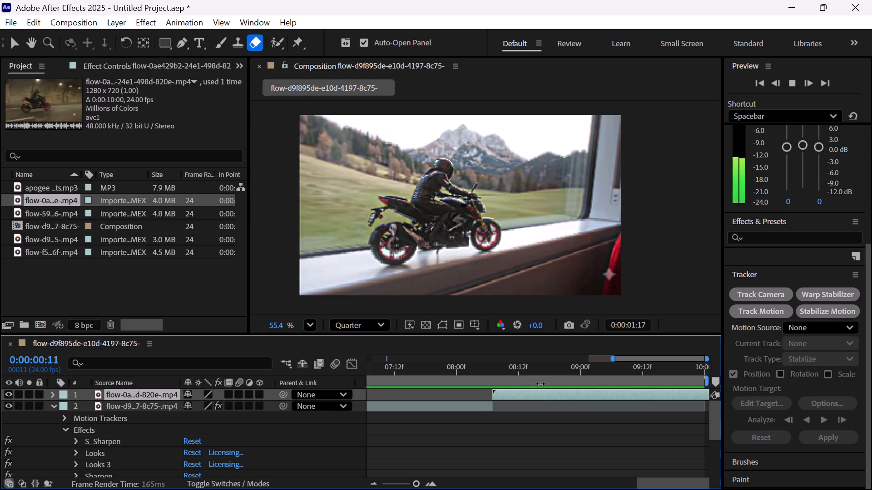
{"action": "left_click", "coordinate": [534, 392]}
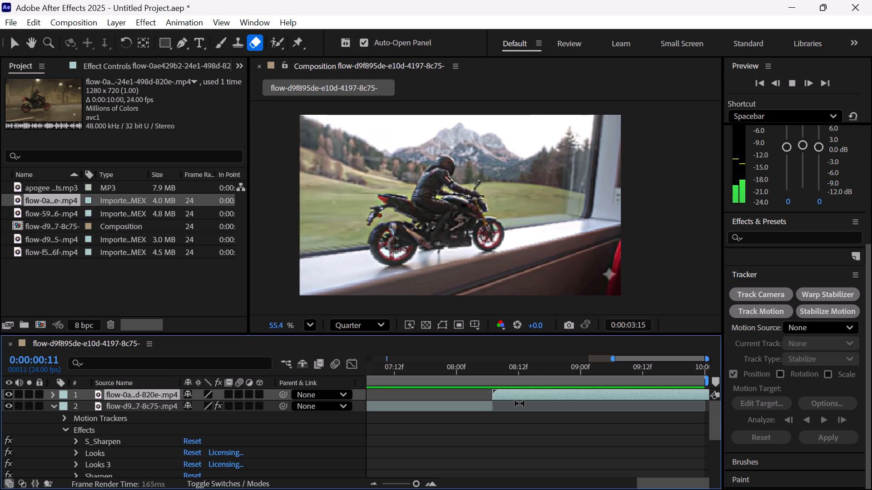
Scale the flow-0ae429b2 clip to 116% and shift its frame right so the motorcycle lines up with the previous shot.
{"action": "scroll", "coordinate": [520, 403], "scroll_direction": "up", "scroll_amount": 1}
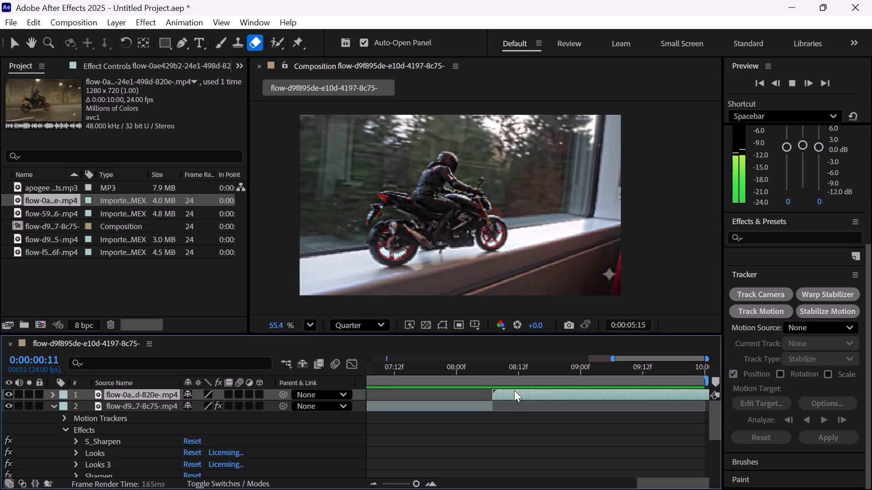
{"action": "key", "text": "s"}
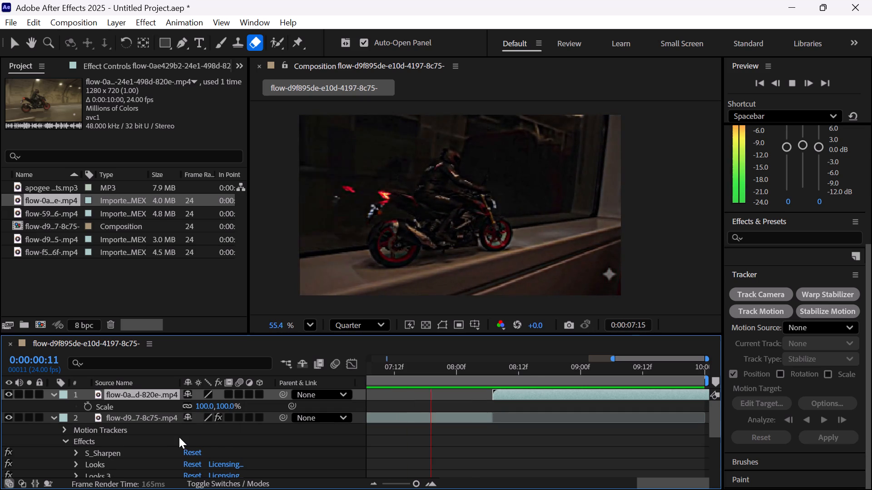
{"action": "key", "text": "space"}
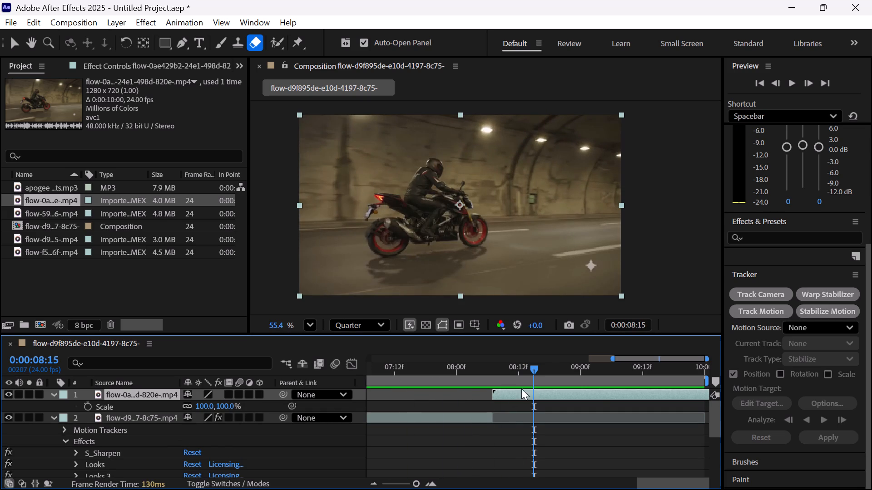
{"action": "left_click_drag", "start_coordinate": [535, 368], "coordinate": [486, 372]}
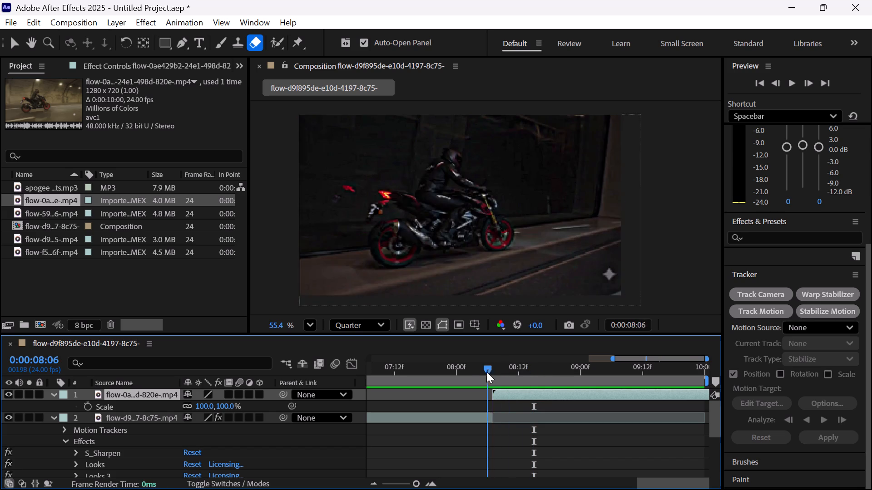
{"action": "left_click_drag", "start_coordinate": [486, 372], "coordinate": [501, 373]}
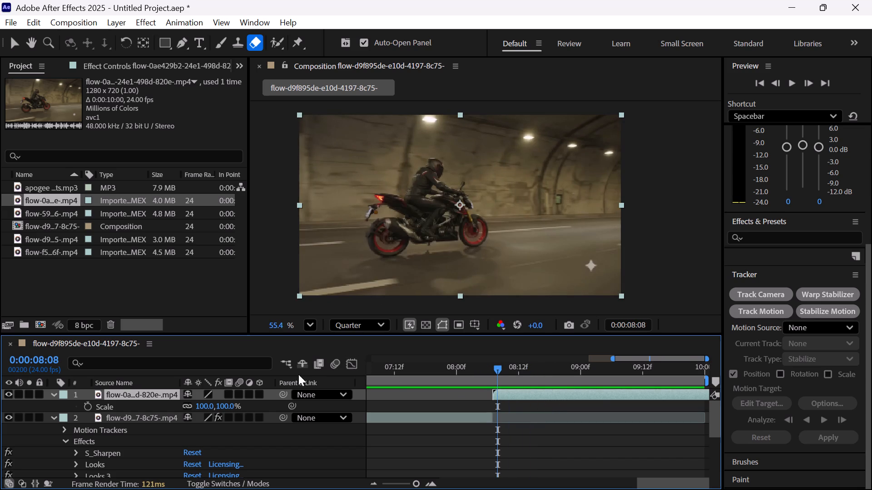
{"action": "left_click_drag", "start_coordinate": [216, 405], "coordinate": [238, 407]}
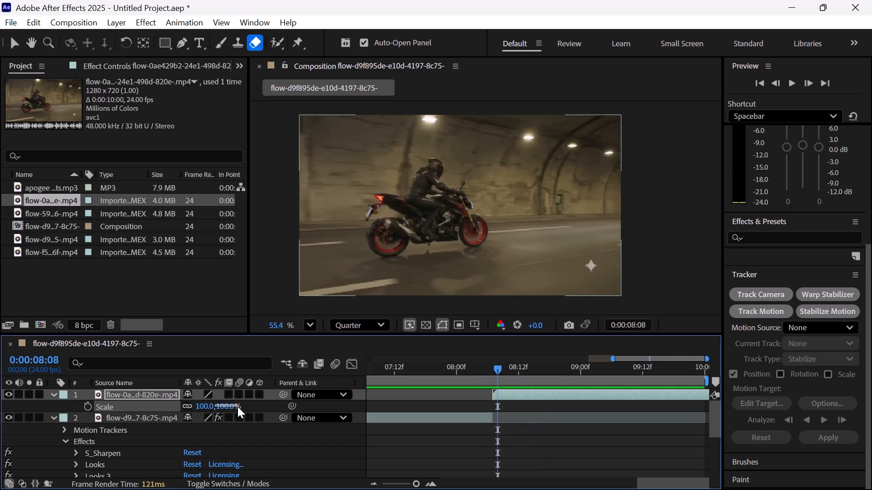
{"action": "left_click_drag", "start_coordinate": [238, 407], "coordinate": [237, 407]}
{"action": "left_click_drag", "start_coordinate": [203, 407], "coordinate": [233, 406]}
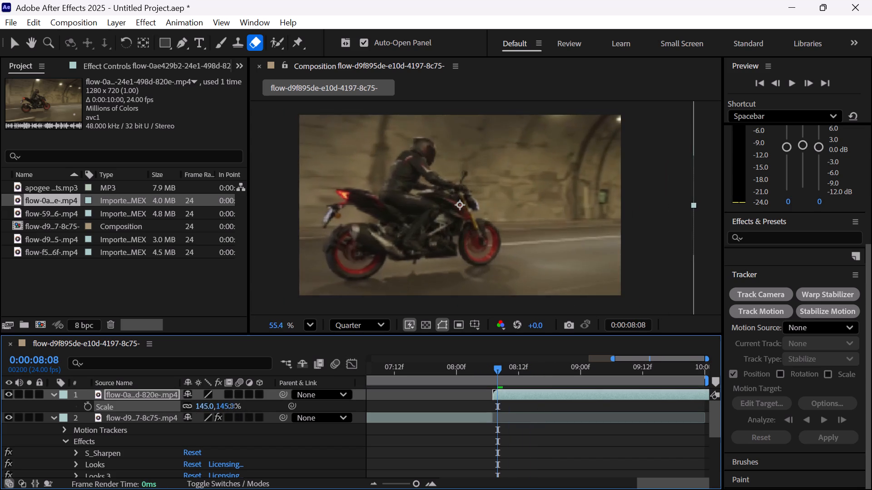
{"action": "left_click_drag", "start_coordinate": [233, 406], "coordinate": [213, 412]}
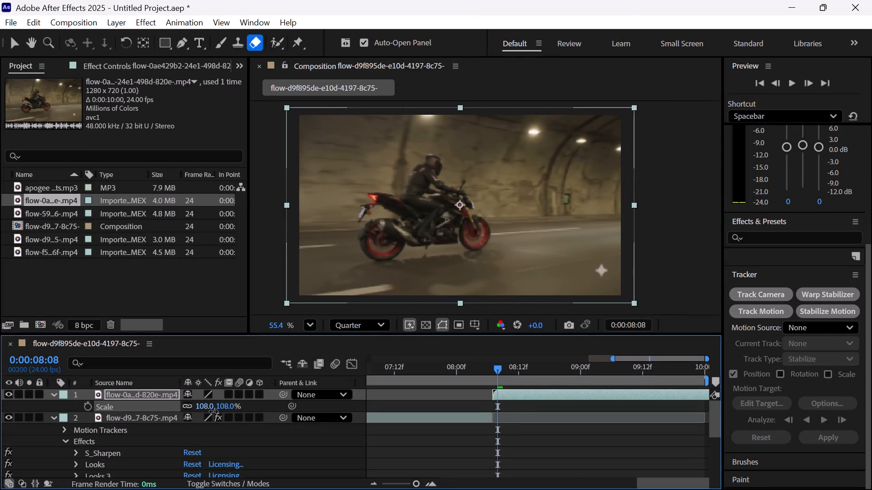
{"action": "left_click_drag", "start_coordinate": [213, 412], "coordinate": [214, 412]}
{"action": "left_click_drag", "start_coordinate": [459, 281], "coordinate": [476, 281]}
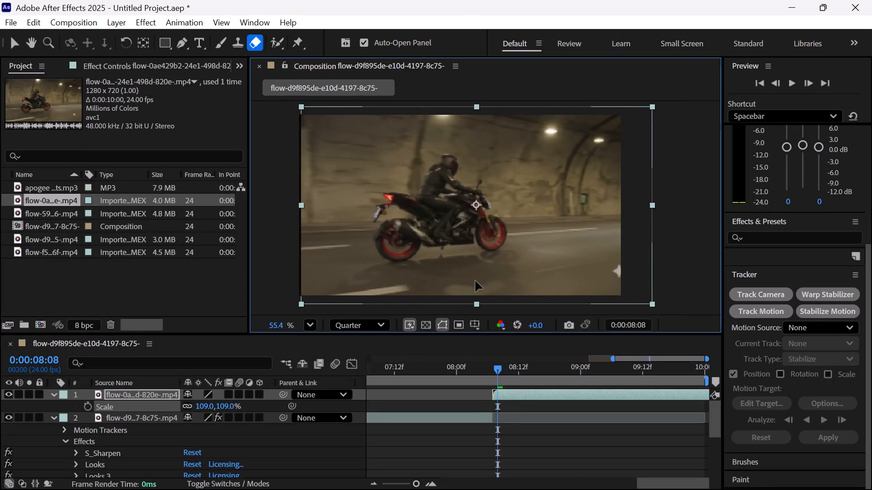
{"action": "left_click_drag", "start_coordinate": [476, 281], "coordinate": [473, 280]}
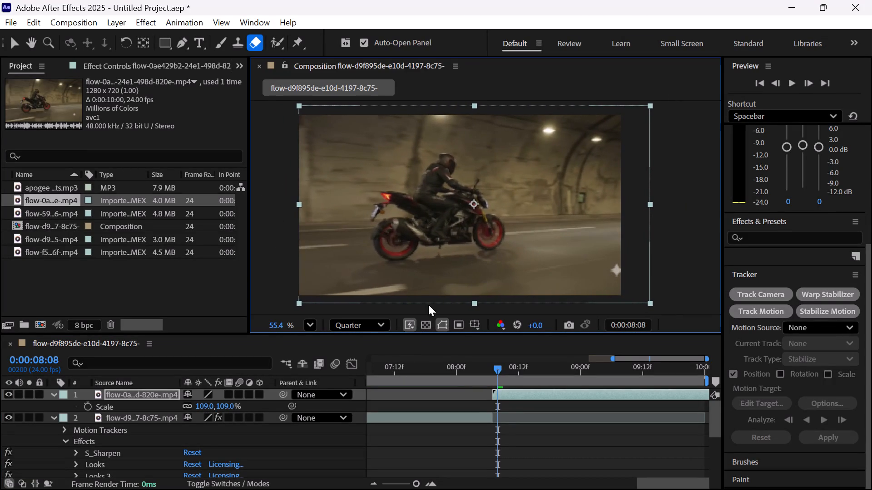
{"action": "left_click_drag", "start_coordinate": [203, 404], "coordinate": [211, 406]}
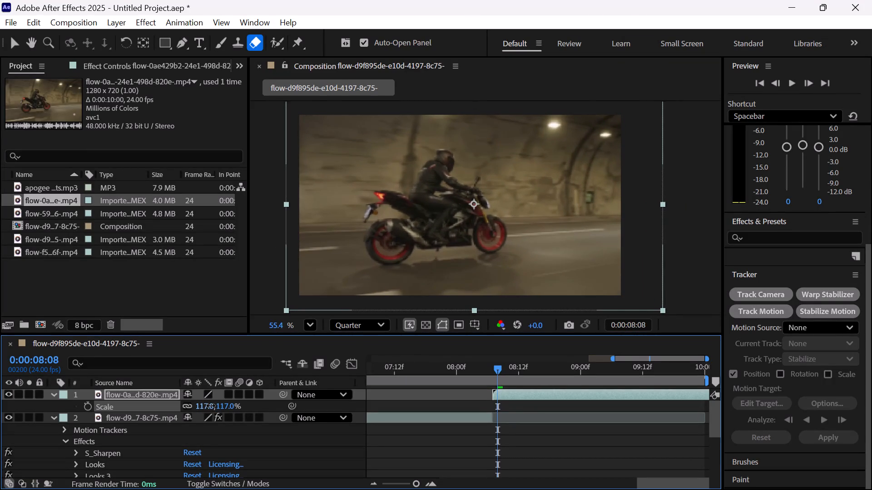
{"action": "left_click_drag", "start_coordinate": [211, 406], "coordinate": [210, 406]}
{"action": "left_click_drag", "start_coordinate": [483, 274], "coordinate": [502, 275]}
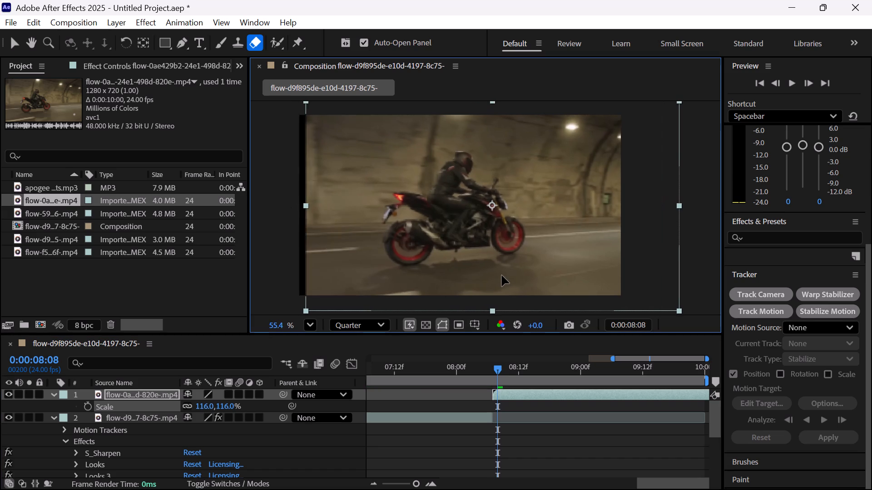
{"action": "left_click_drag", "start_coordinate": [502, 275], "coordinate": [490, 274]}
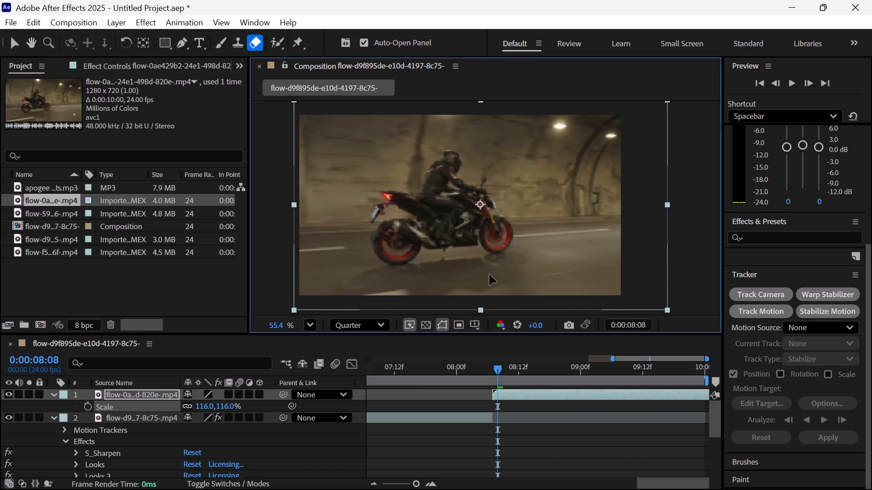
{"action": "left_click_drag", "start_coordinate": [490, 274], "coordinate": [490, 275]}
Compare the motorcycle's position in the frames on either side of the cut, 0:00:08:06 and 0:00:08:07.
{"action": "left_click_drag", "start_coordinate": [498, 370], "coordinate": [446, 372]}
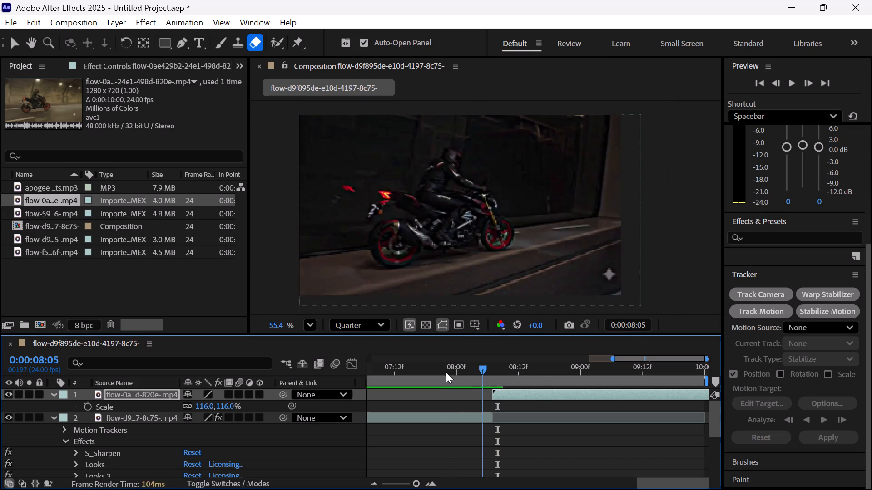
{"action": "left_click_drag", "start_coordinate": [446, 372], "coordinate": [491, 385]}
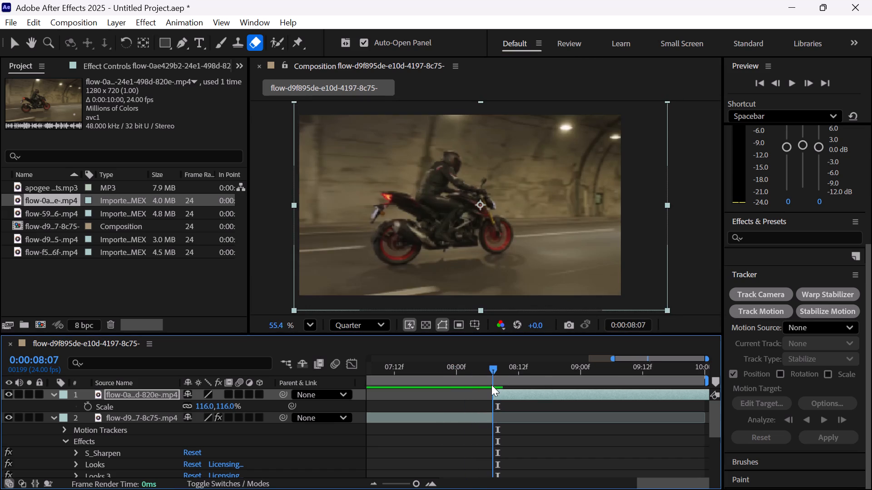
{"action": "left_click_drag", "start_coordinate": [491, 385], "coordinate": [490, 385]}
{"action": "left_click_drag", "start_coordinate": [490, 385], "coordinate": [491, 387]}
{"action": "left_click_drag", "start_coordinate": [491, 387], "coordinate": [484, 389]}
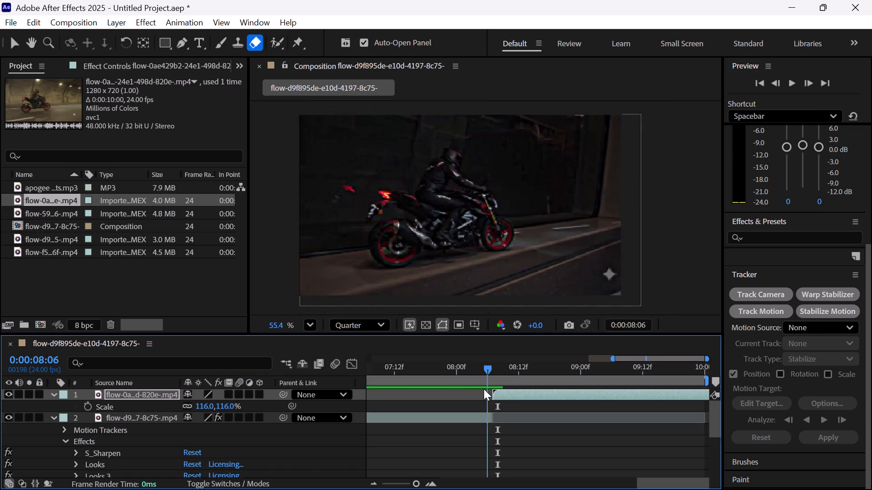
{"action": "left_click_drag", "start_coordinate": [484, 389], "coordinate": [493, 386]}
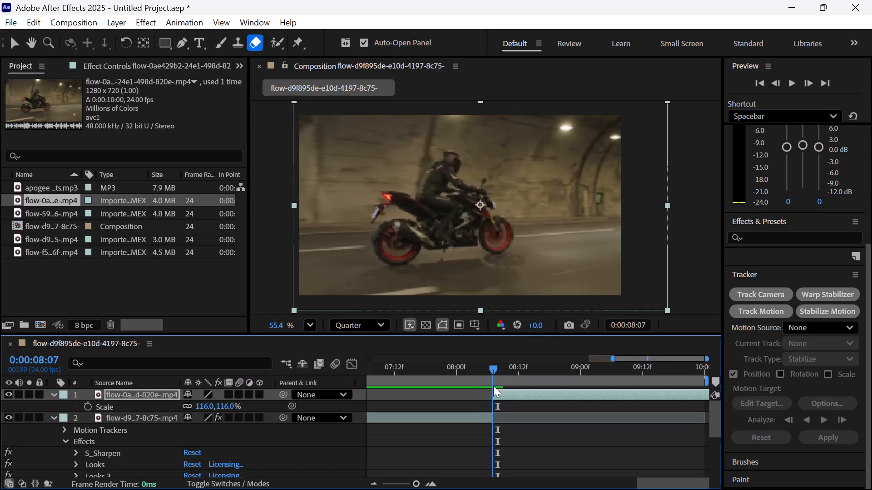
Play back the transition into the tunnel clip from 0:00:07:12 to check the position match and timing against the music.
{"action": "left_click_drag", "start_coordinate": [493, 386], "coordinate": [467, 396]}
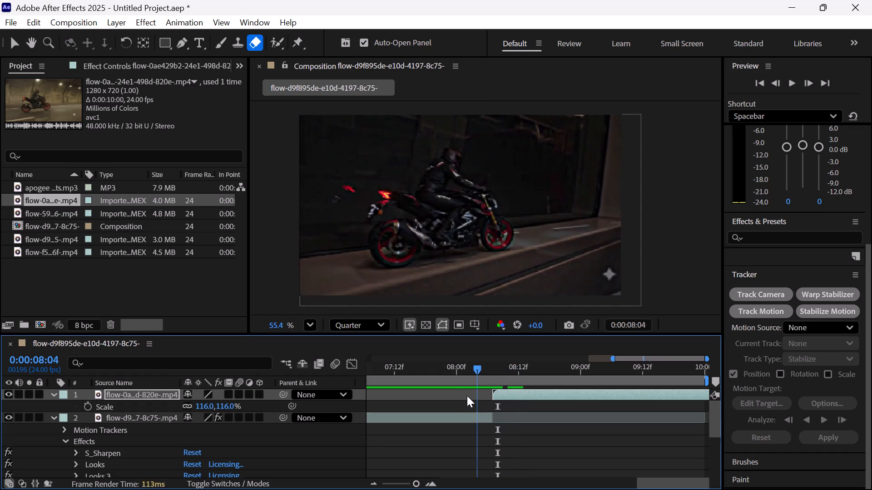
{"action": "left_click_drag", "start_coordinate": [467, 396], "coordinate": [421, 422]}
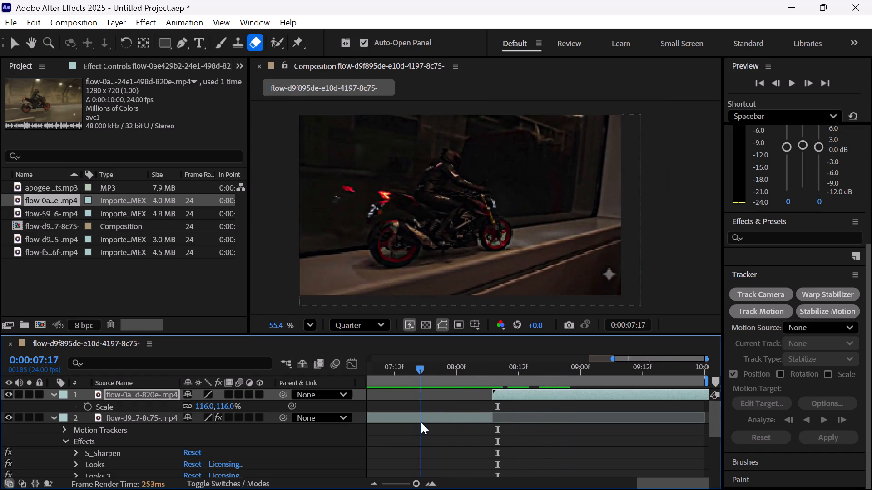
{"action": "left_click_drag", "start_coordinate": [421, 422], "coordinate": [393, 417]}
{"action": "key", "text": "space"}
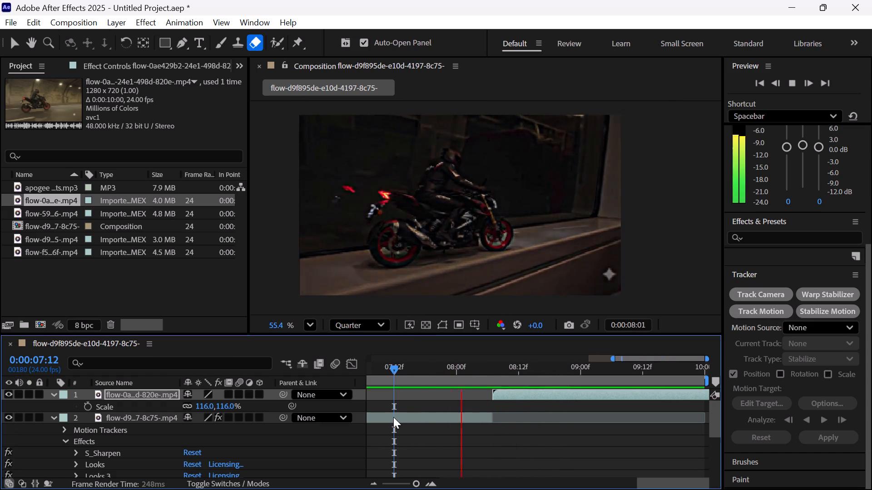
{"action": "scroll", "coordinate": [529, 414], "scroll_direction": "down", "scroll_amount": 2, "text": "ctrl"}
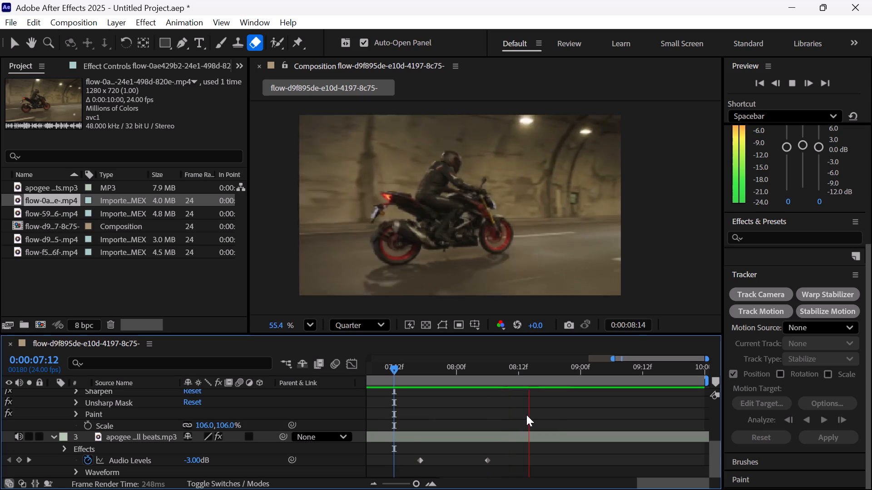
{"action": "scroll", "coordinate": [451, 394], "scroll_direction": "right", "scroll_amount": 1}
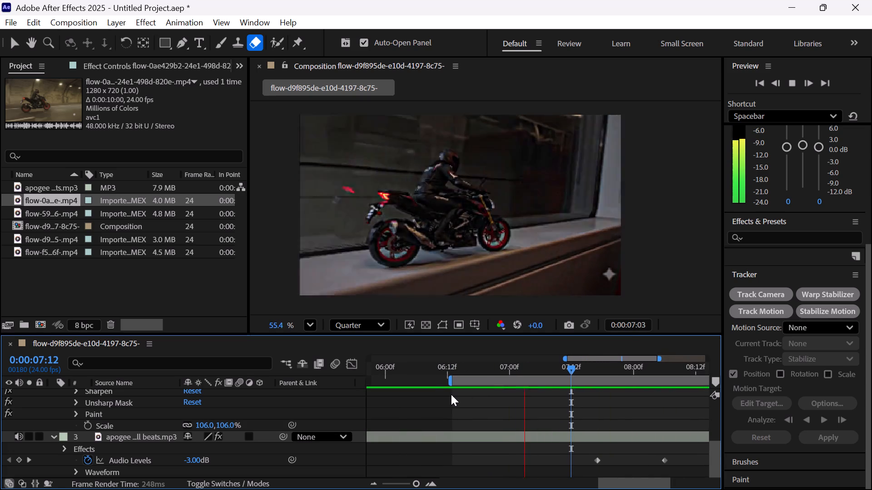
{"action": "scroll", "coordinate": [534, 412], "scroll_direction": "left", "scroll_amount": 1}
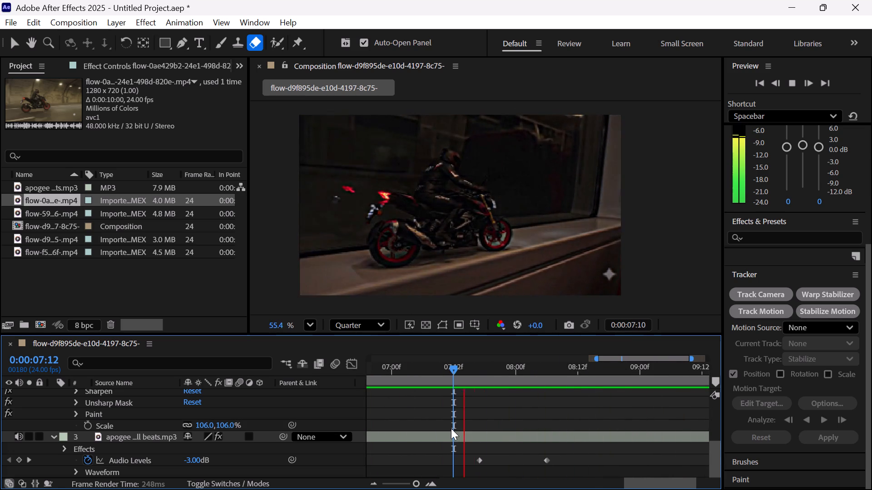
{"action": "key", "text": "space"}
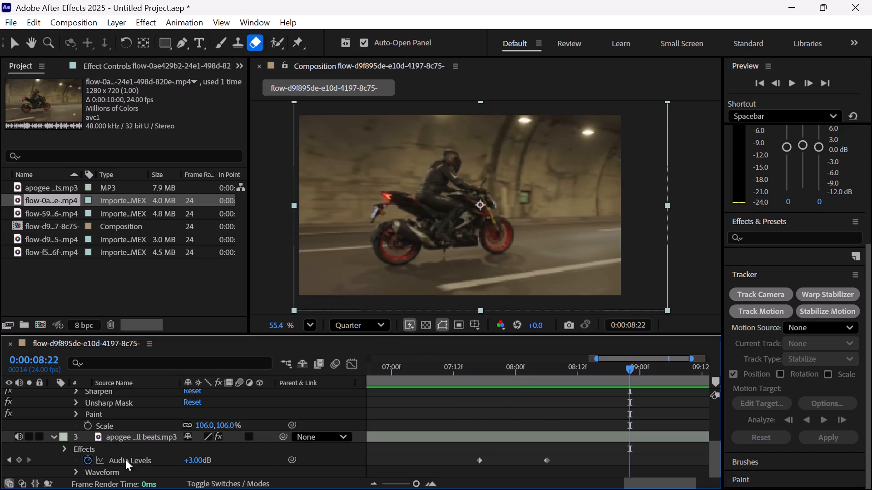
Copy all effects from the flow-d9 clip on layer 2 and paste them onto the flow-0ae429b2 clip on layer 1.
{"action": "scroll", "coordinate": [116, 408], "scroll_direction": "up", "scroll_amount": 2}
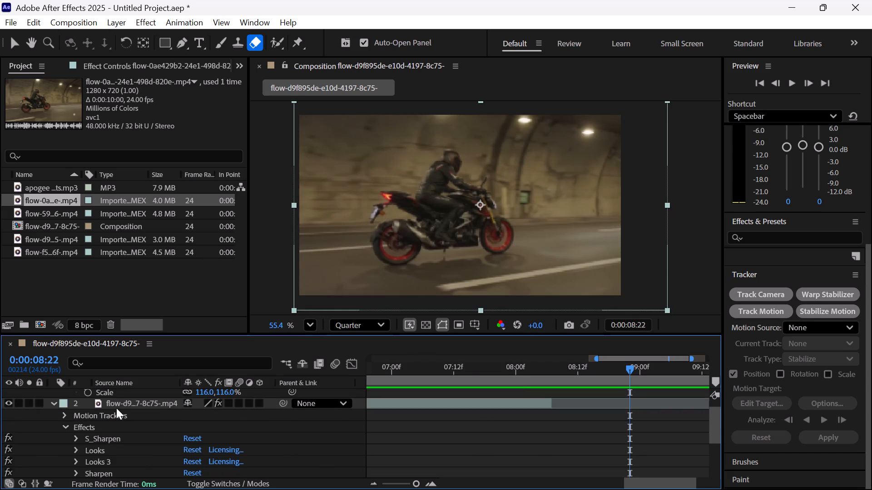
{"action": "left_click", "coordinate": [76, 438]}
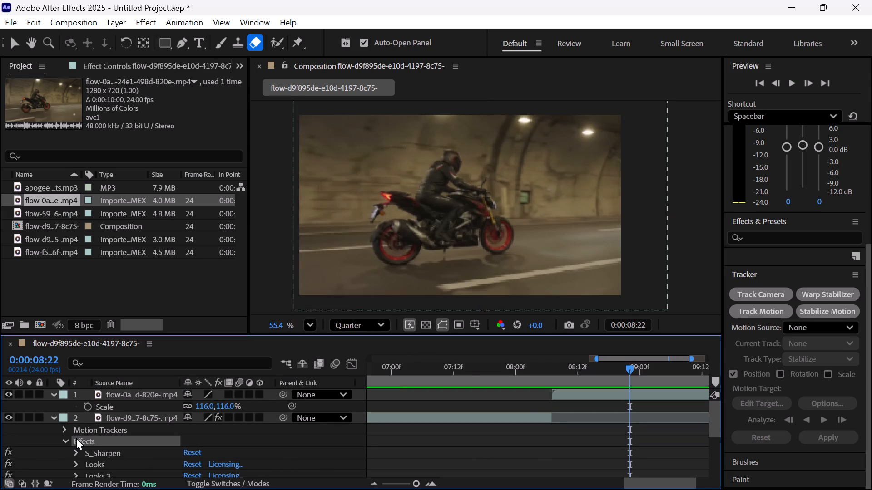
{"action": "key", "text": "ctrl+c"}
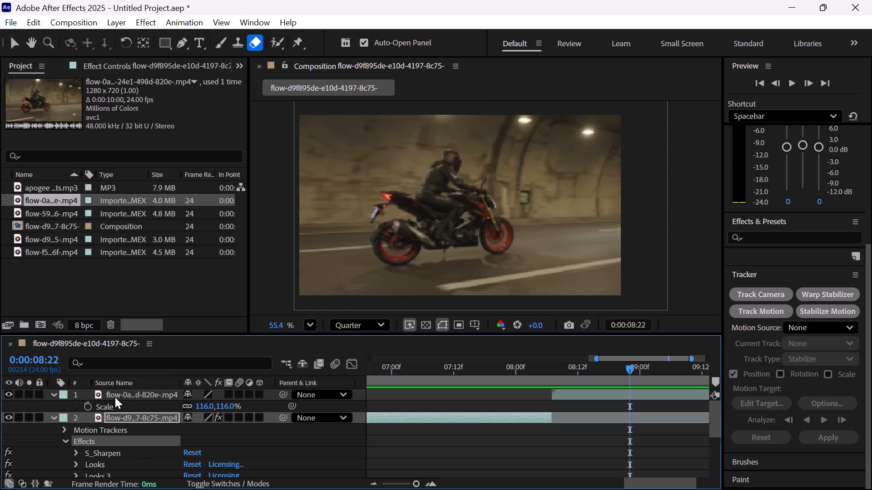
{"action": "left_click", "coordinate": [115, 394]}
{"action": "key", "text": "ctrl+v"}
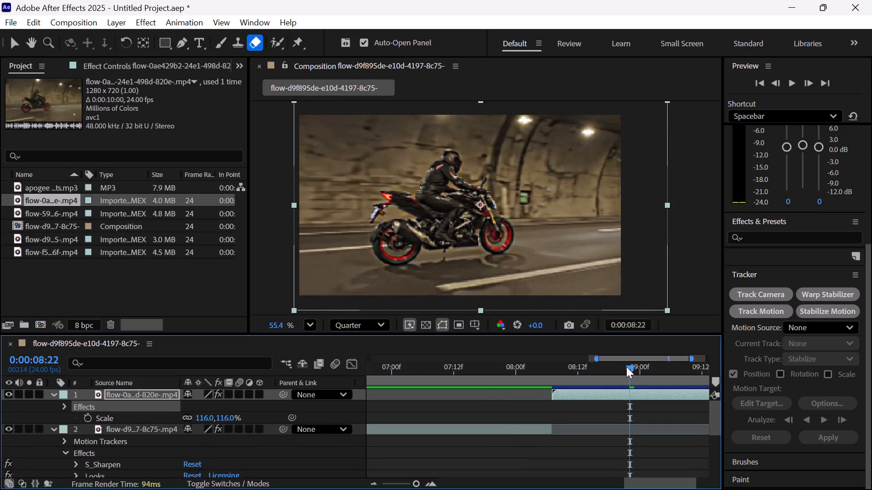
Play back the cut from about 0:00:07:11 to compare the graded tunnel clip with the preceding shot.
{"action": "left_click_drag", "start_coordinate": [626, 367], "coordinate": [504, 405]}
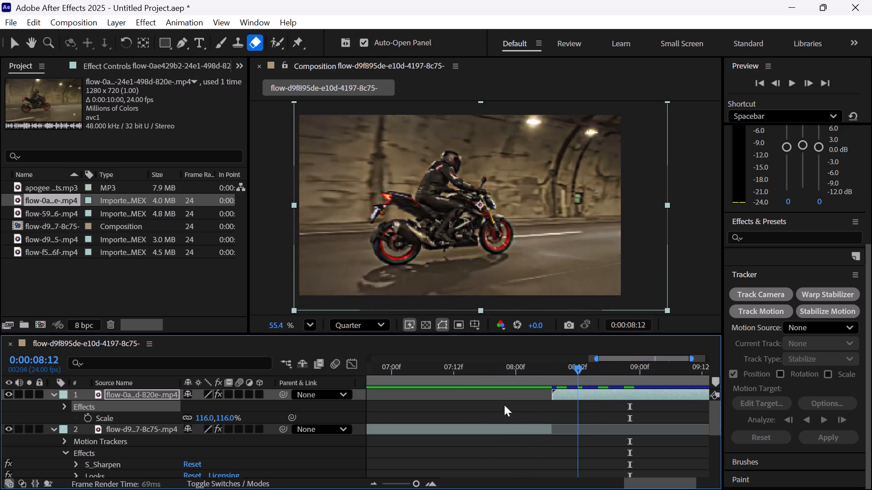
{"action": "left_click_drag", "start_coordinate": [504, 405], "coordinate": [477, 408]}
{"action": "key", "text": "space"}
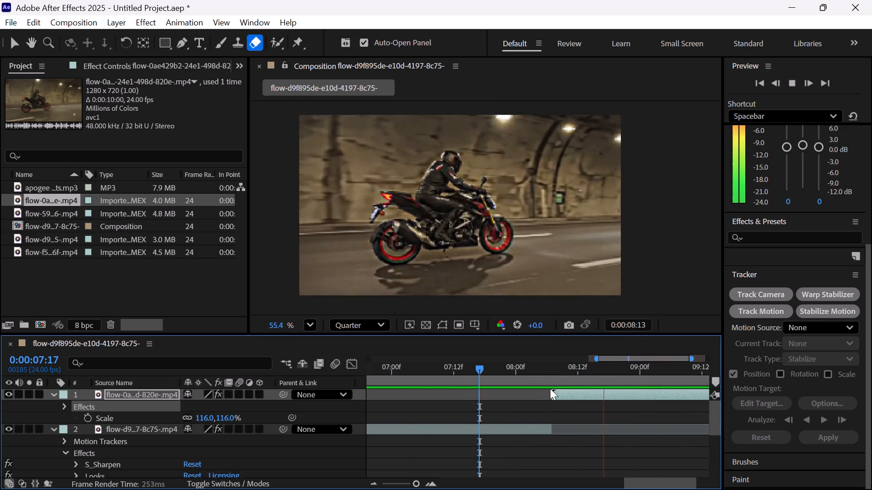
{"action": "key", "text": "space"}
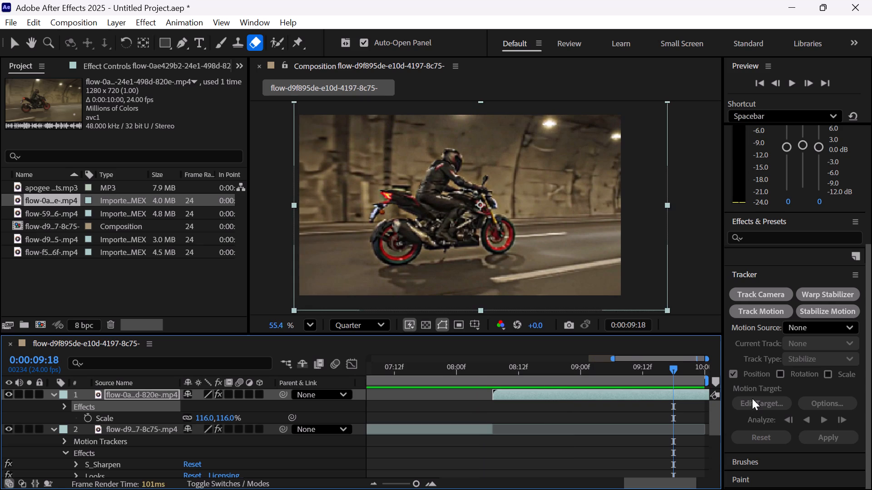
{"action": "left_click_drag", "start_coordinate": [674, 370], "coordinate": [391, 372]}
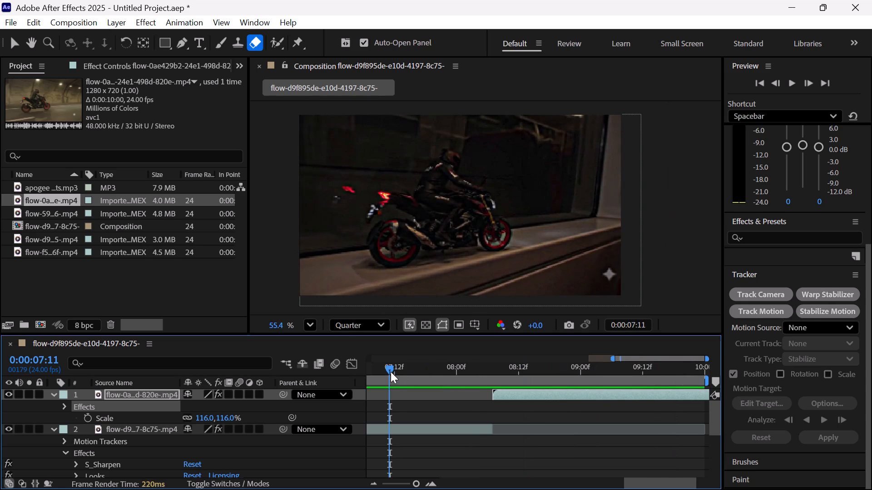
{"action": "key", "text": "space"}
{"action": "key", "text": "space"}
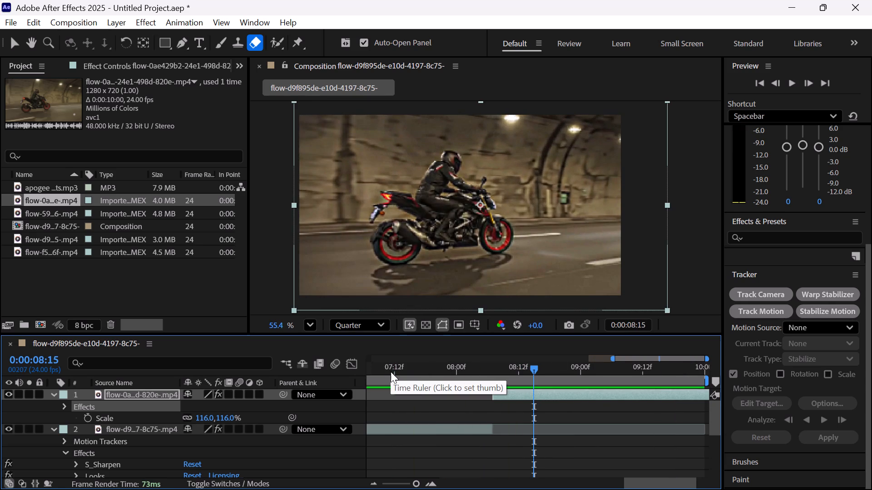